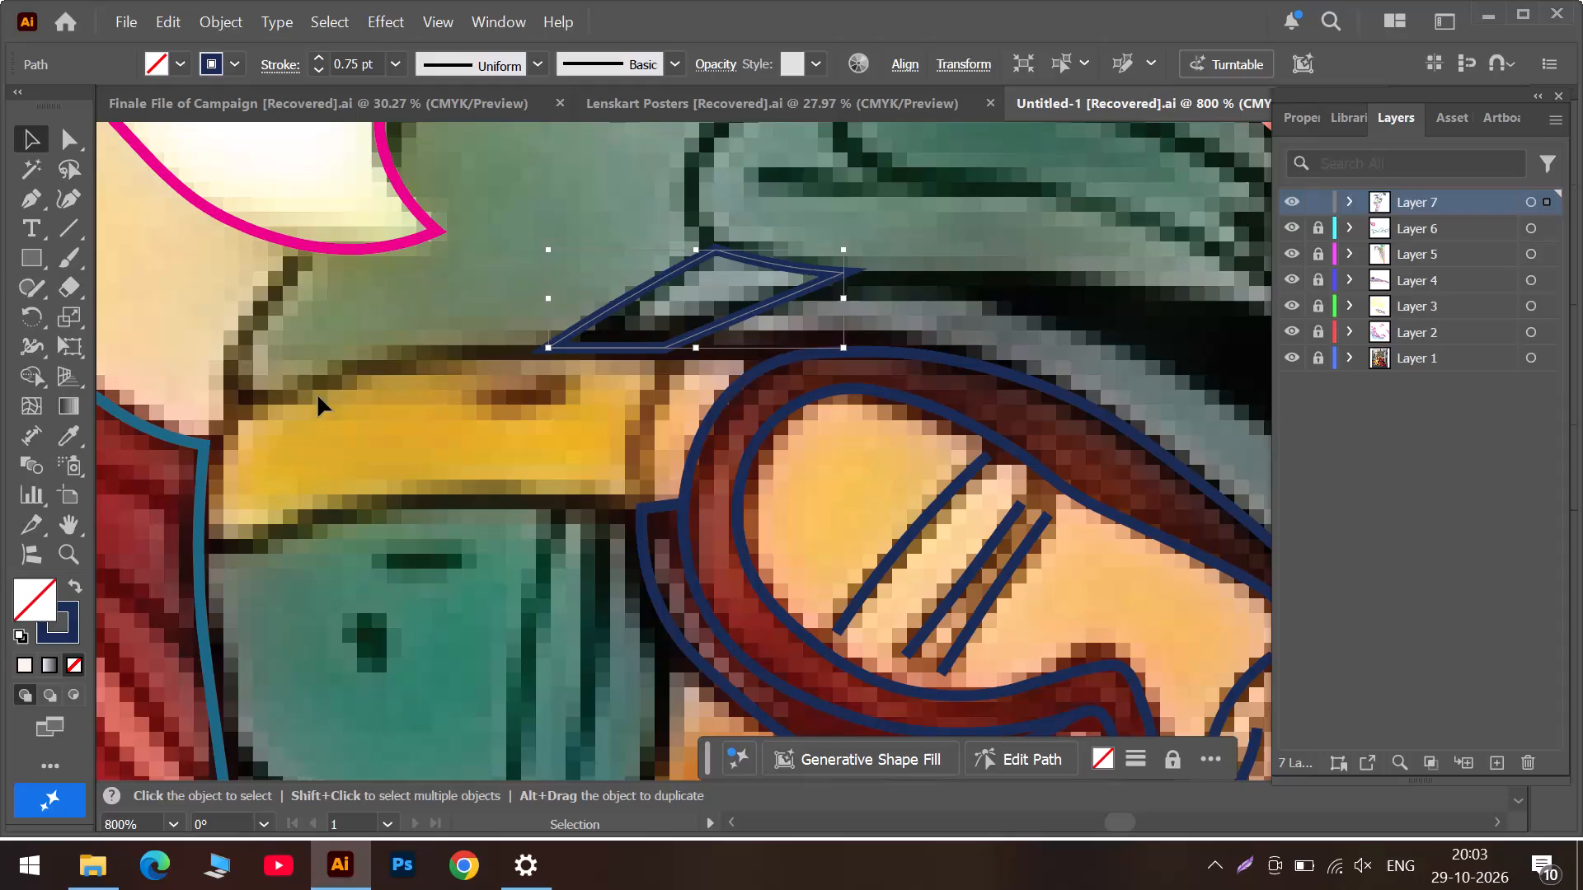
With the Curvature tool, trace the back edge of the orange face from below the goggles down to the collar.
{"action": "scroll", "coordinate": [318, 396], "scroll_direction": "down", "scroll_amount": 3, "text": "alt"}
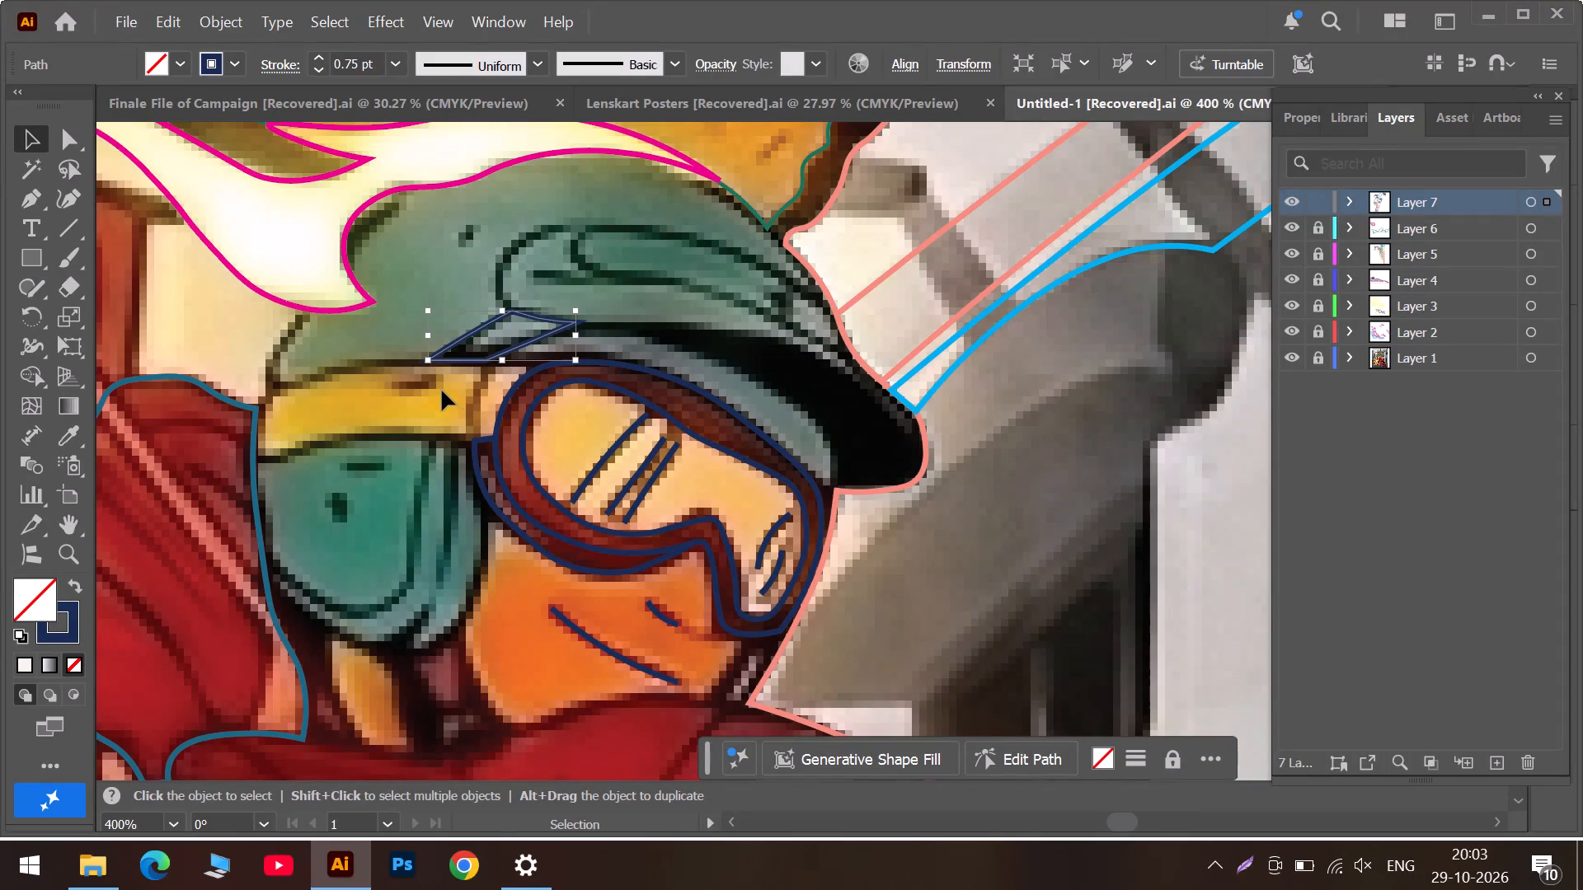
{"action": "scroll", "coordinate": [442, 391], "scroll_direction": "down", "scroll_amount": 5}
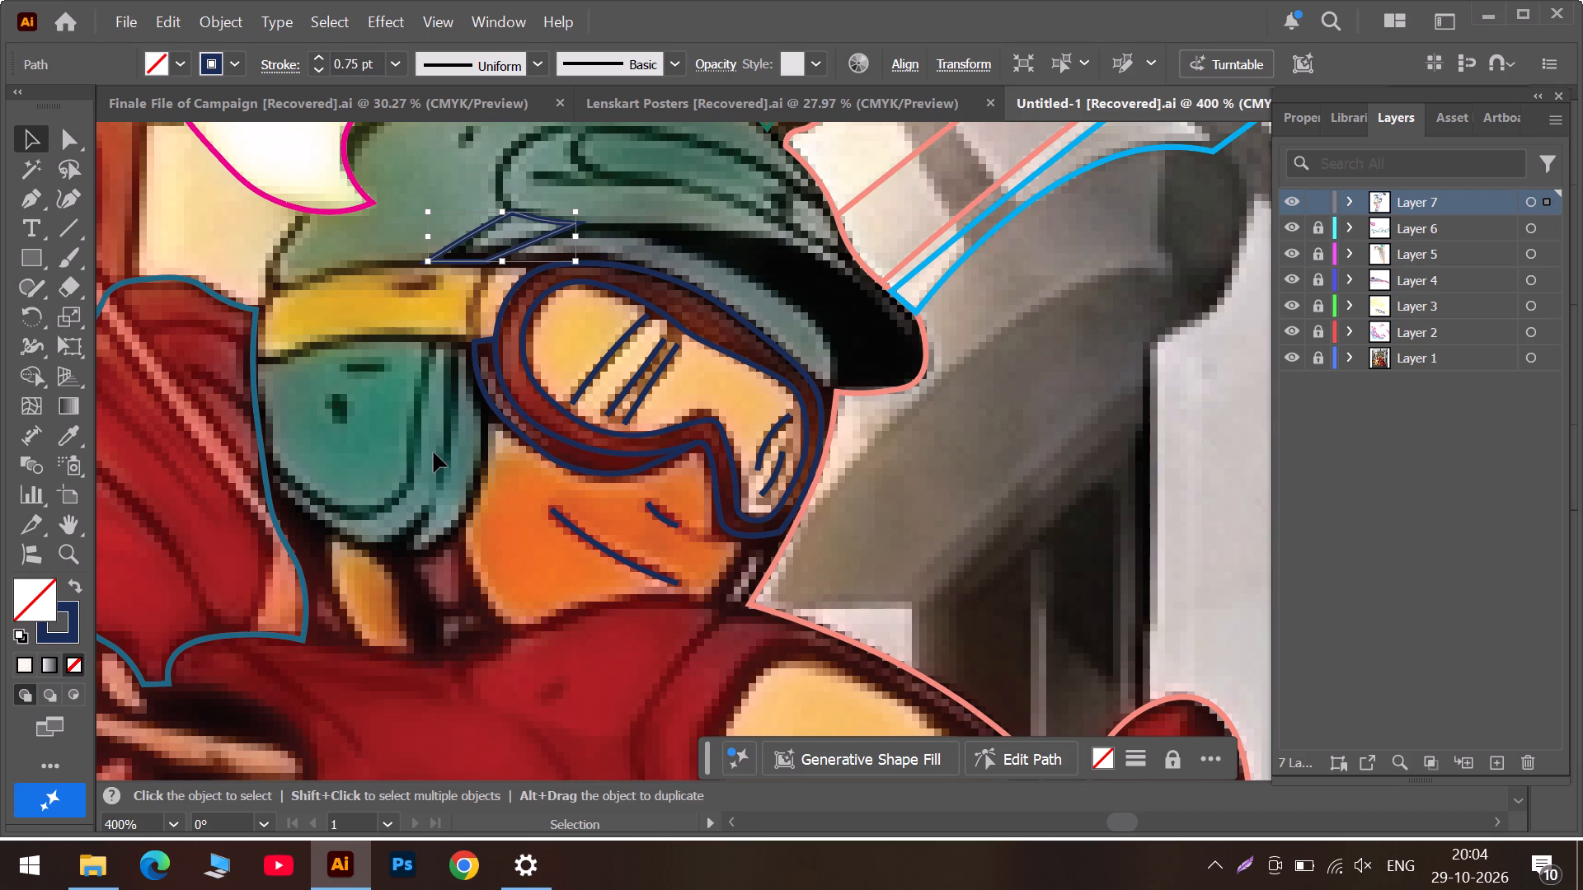
{"action": "scroll", "coordinate": [434, 452], "scroll_direction": "up", "scroll_amount": 2, "text": "alt"}
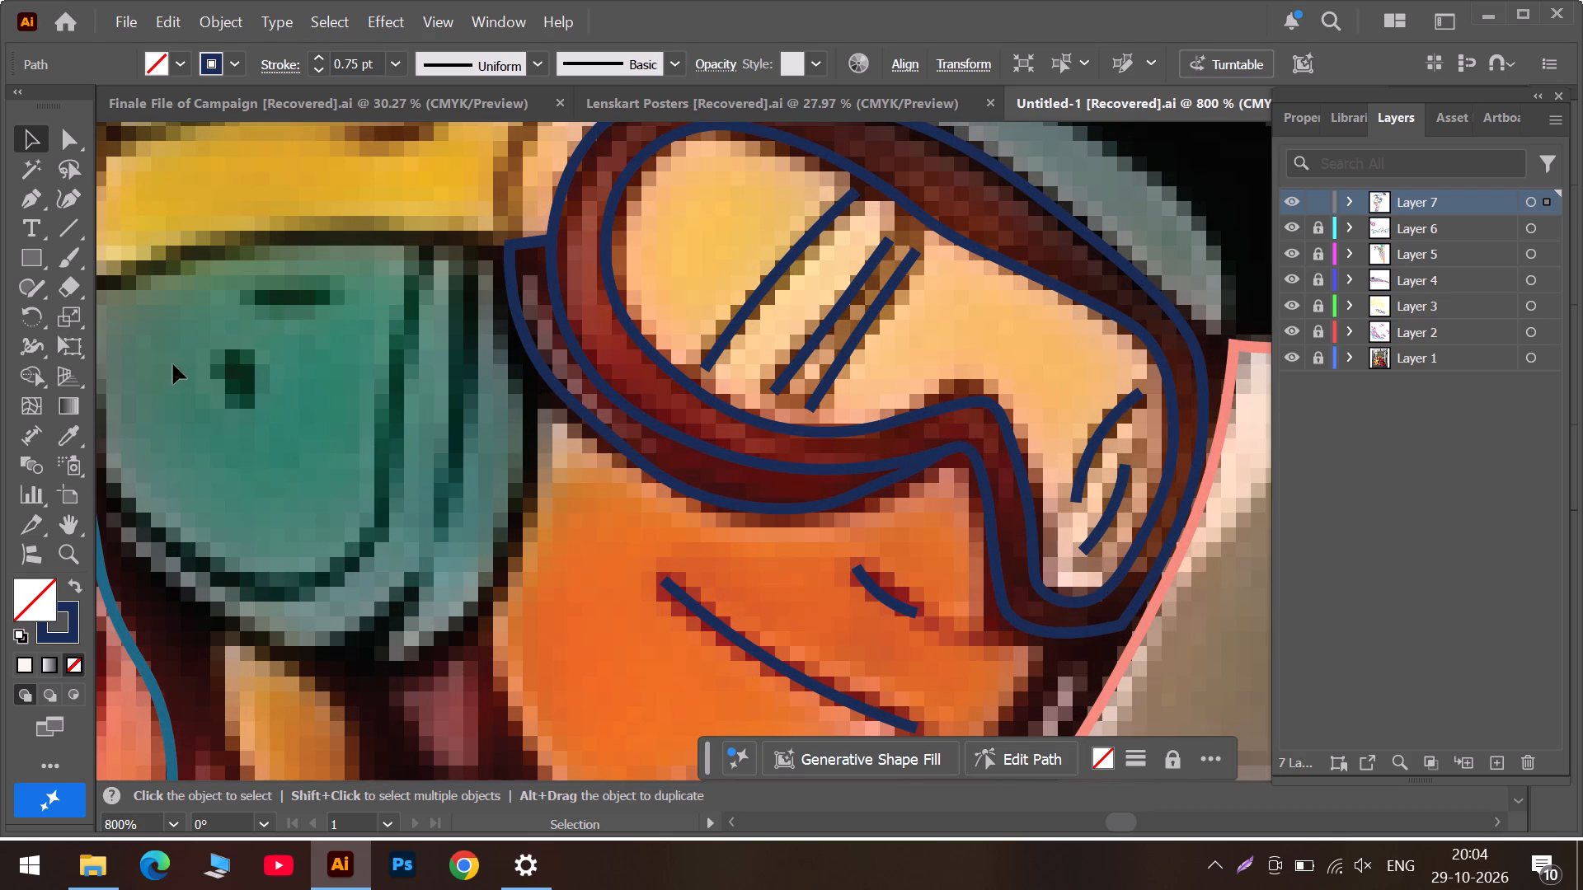
{"action": "left_click", "coordinate": [68, 188]}
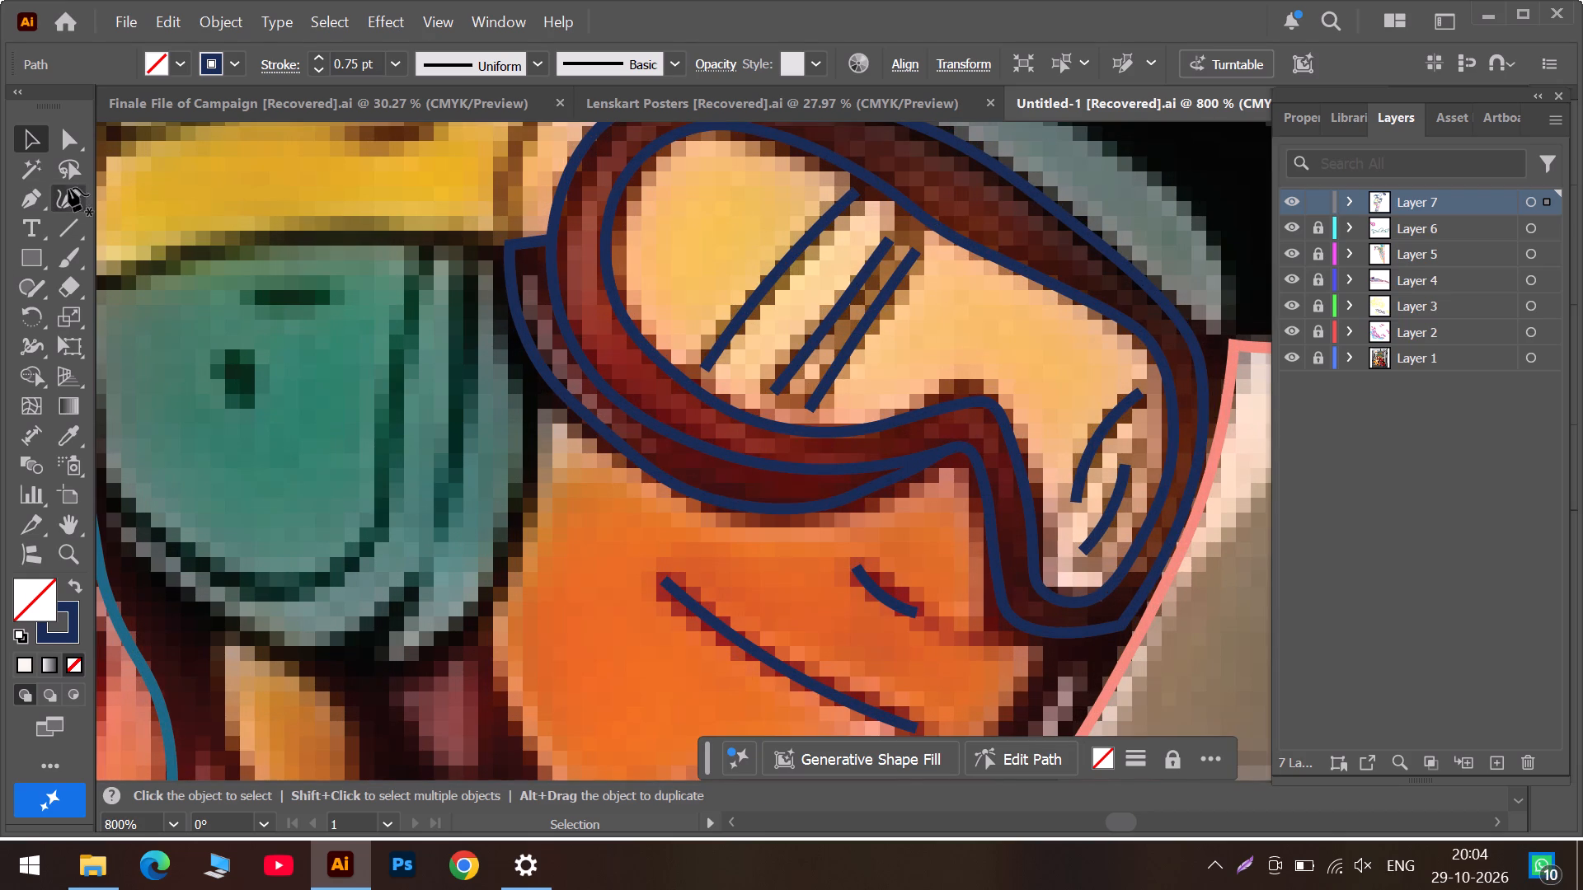
{"action": "left_click", "coordinate": [534, 410]}
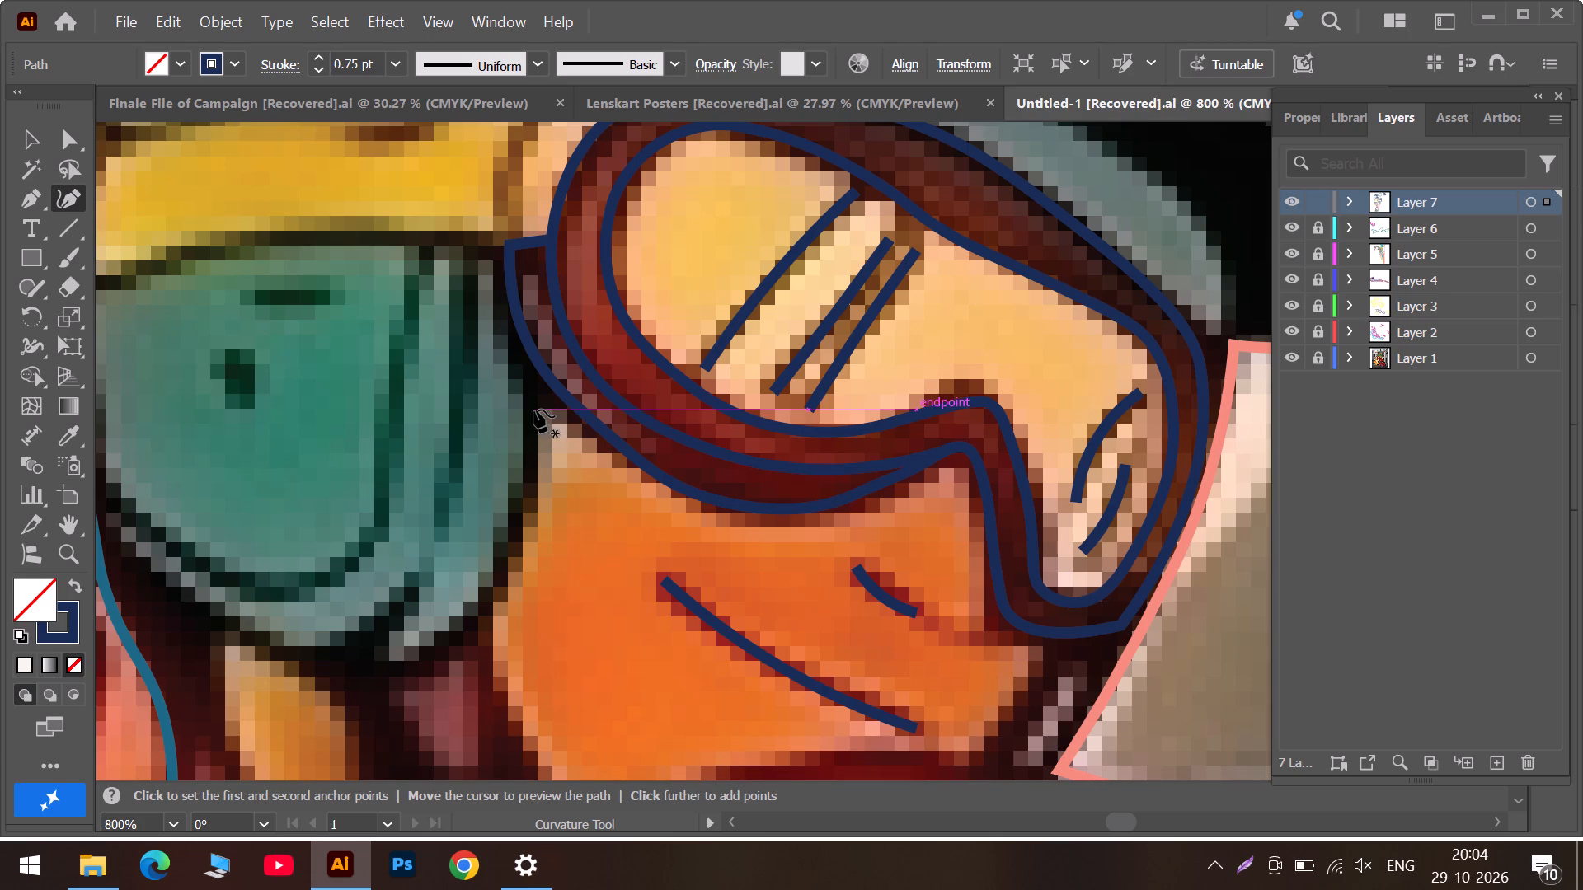
{"action": "left_click", "coordinate": [527, 508]}
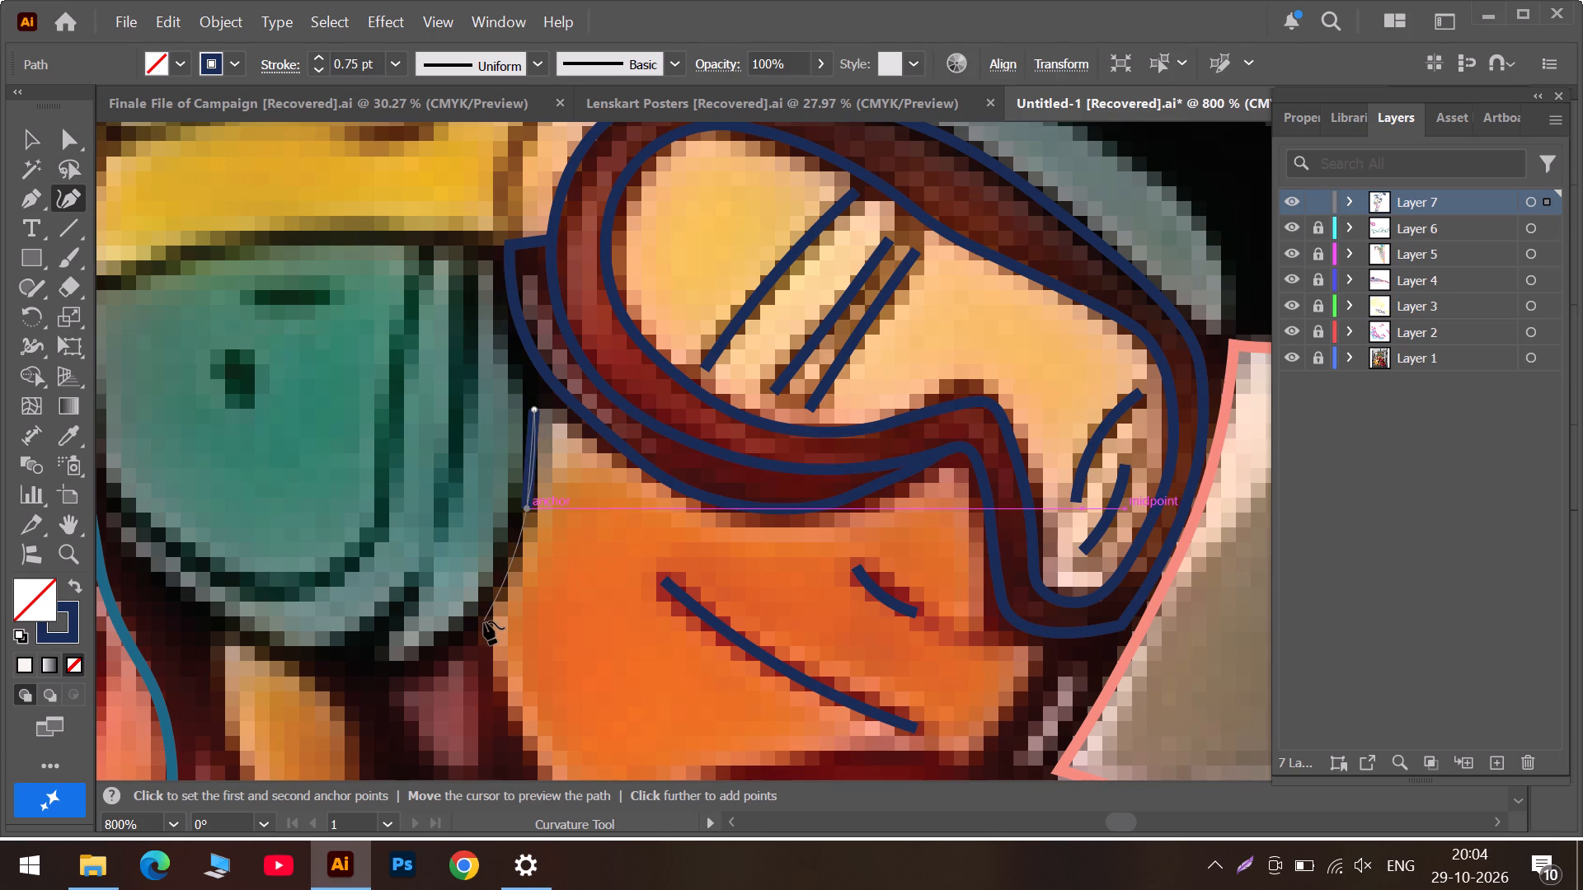
{"action": "double_click", "coordinate": [484, 605]}
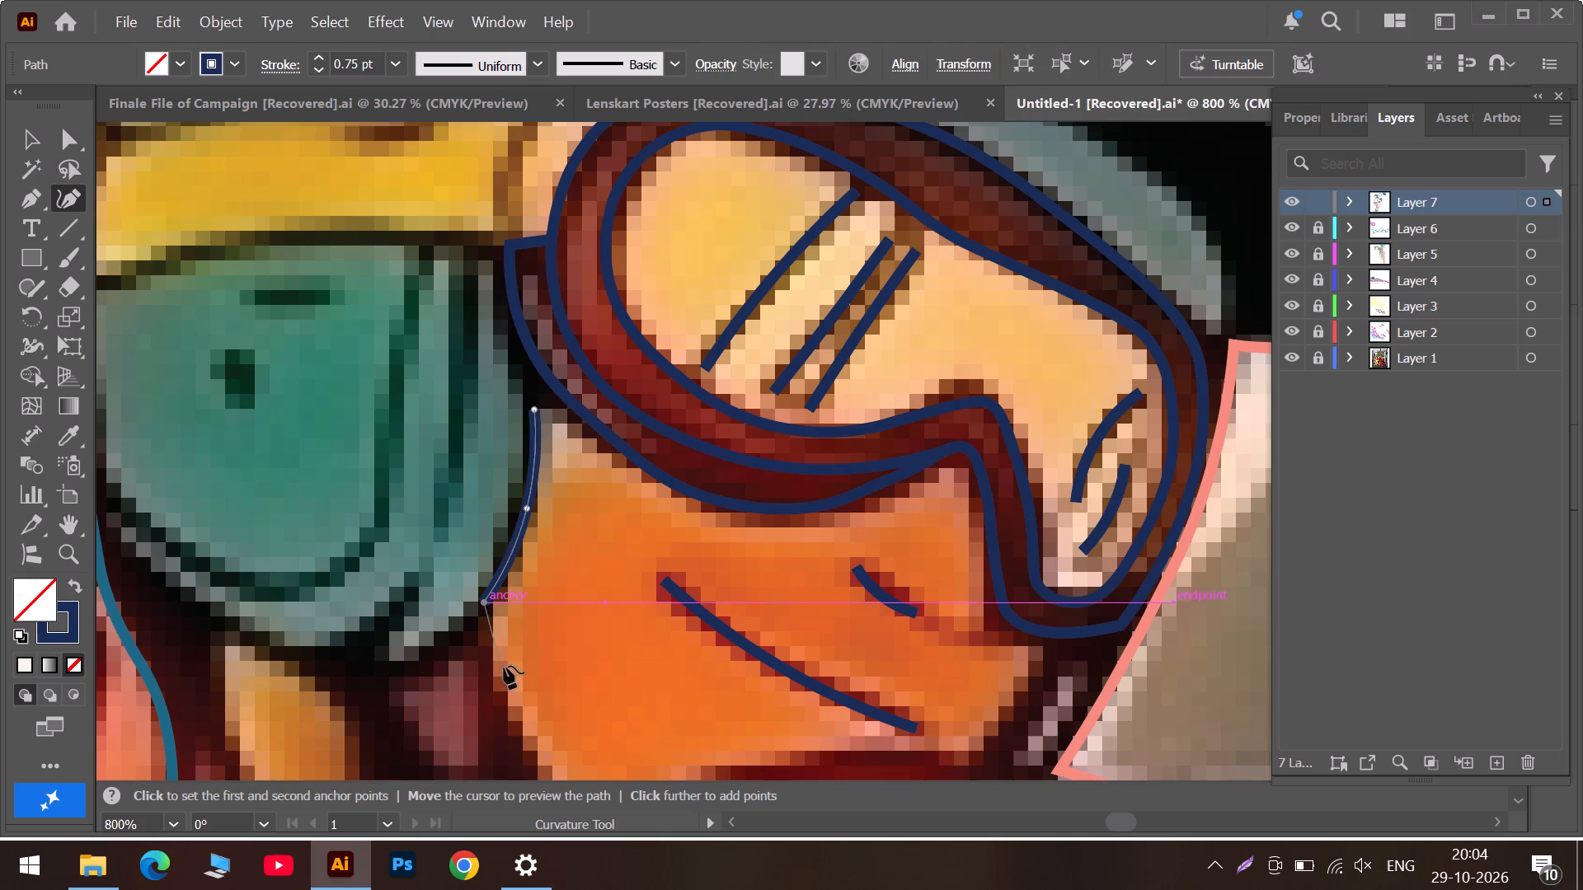
{"action": "left_click", "coordinate": [505, 686]}
{"action": "scroll", "coordinate": [505, 686], "scroll_direction": "down", "scroll_amount": 7}
{"action": "scroll", "coordinate": [534, 569], "scroll_direction": "down", "scroll_amount": 2}
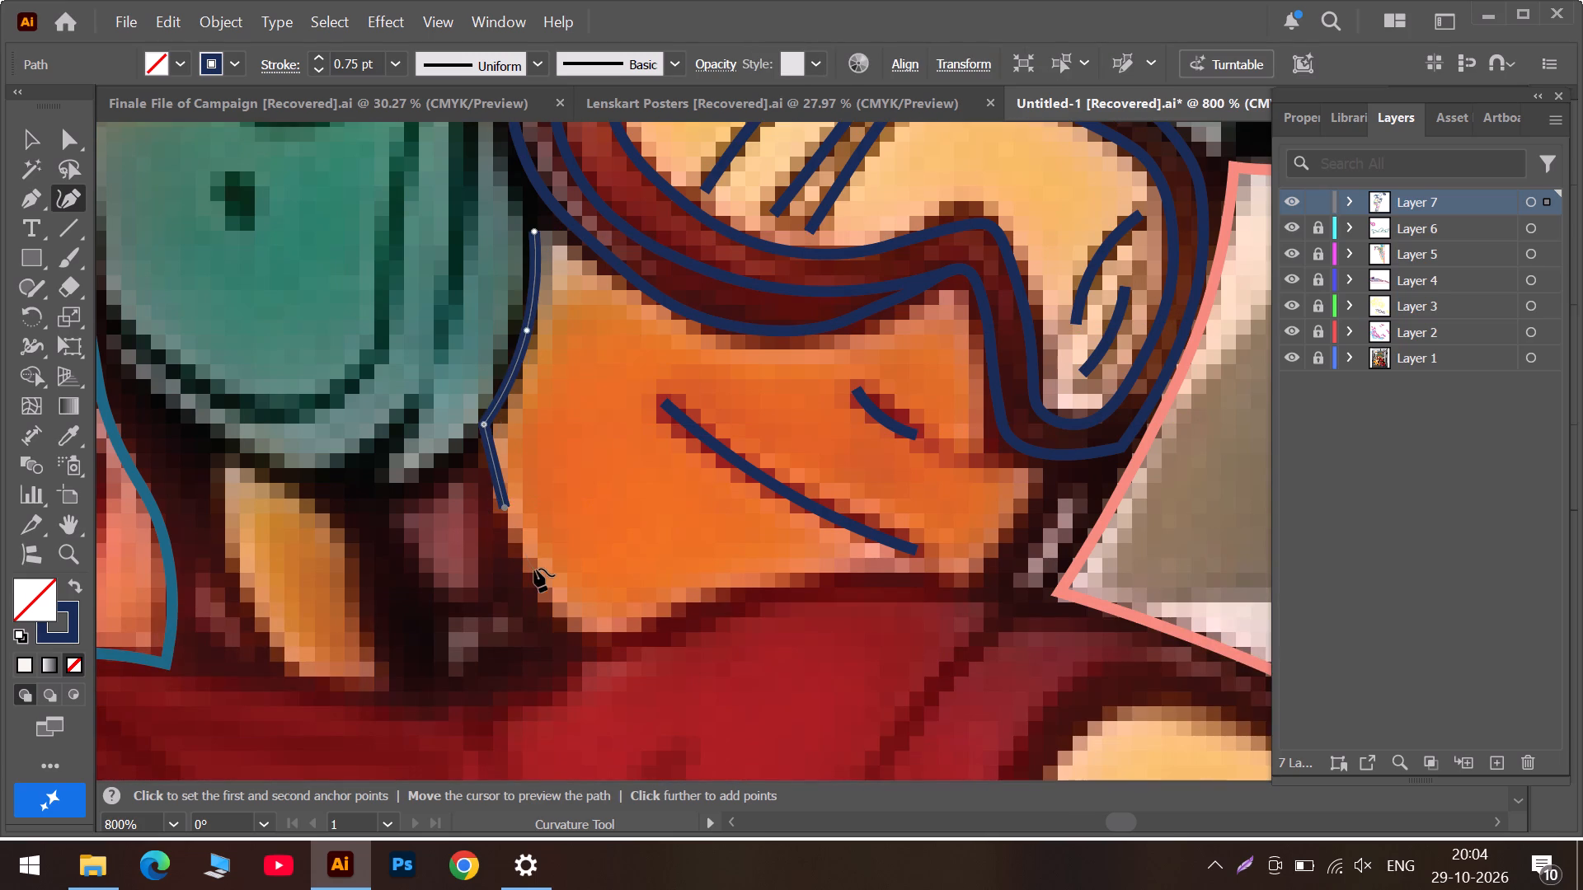
{"action": "left_click", "coordinate": [570, 635]}
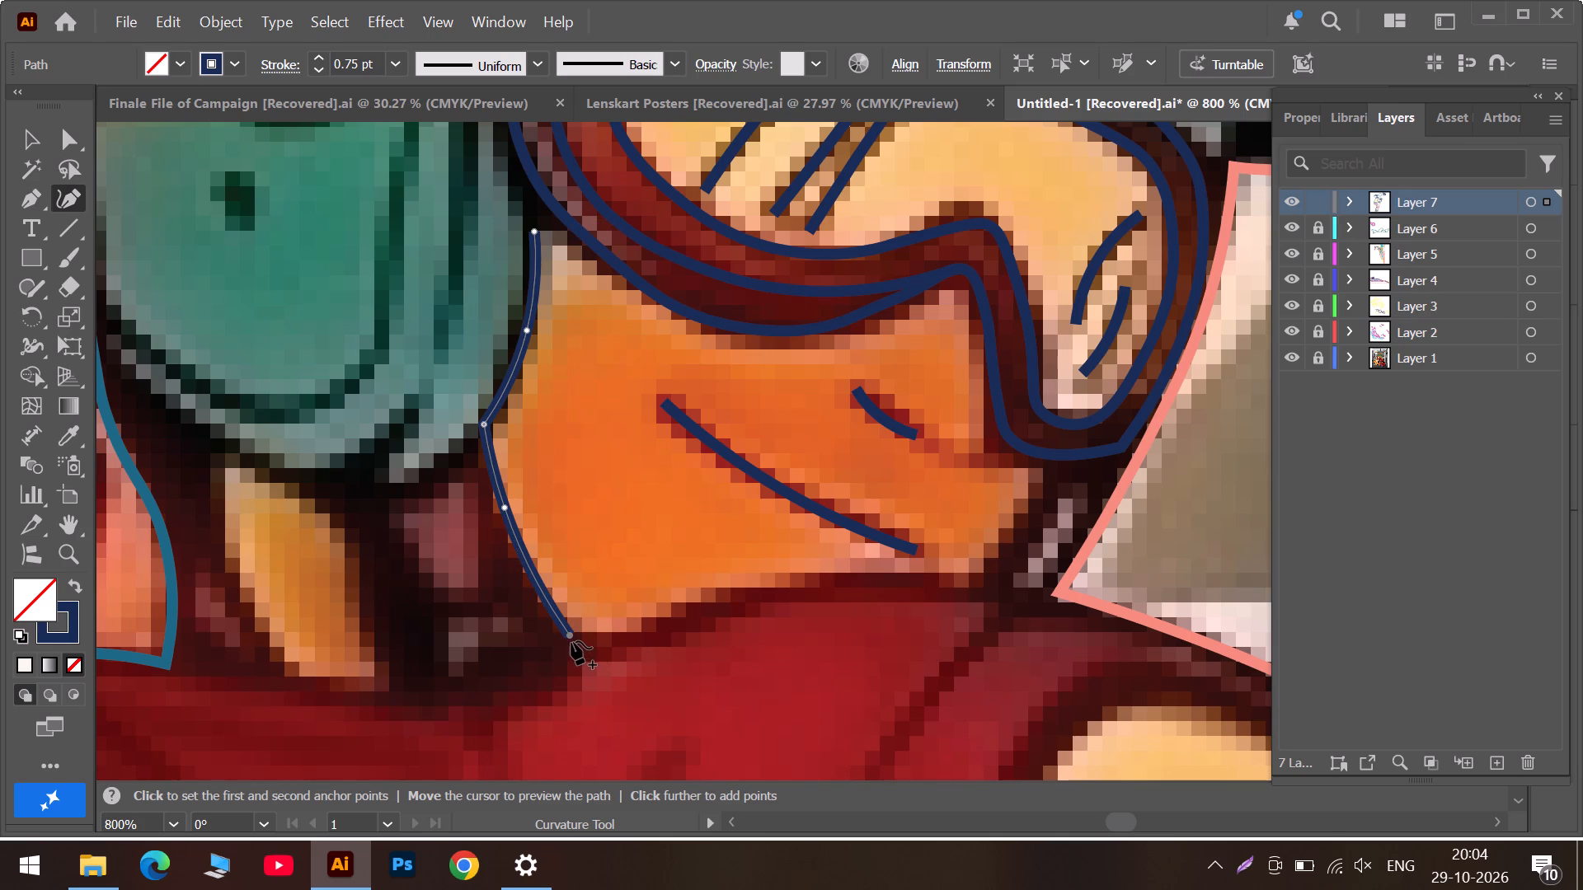
Continue the path from a corner along the face's curved lower edge above the red collar, adjusting its anchors to fit.
{"action": "double_click", "coordinate": [571, 636]}
{"action": "left_click", "coordinate": [655, 618]}
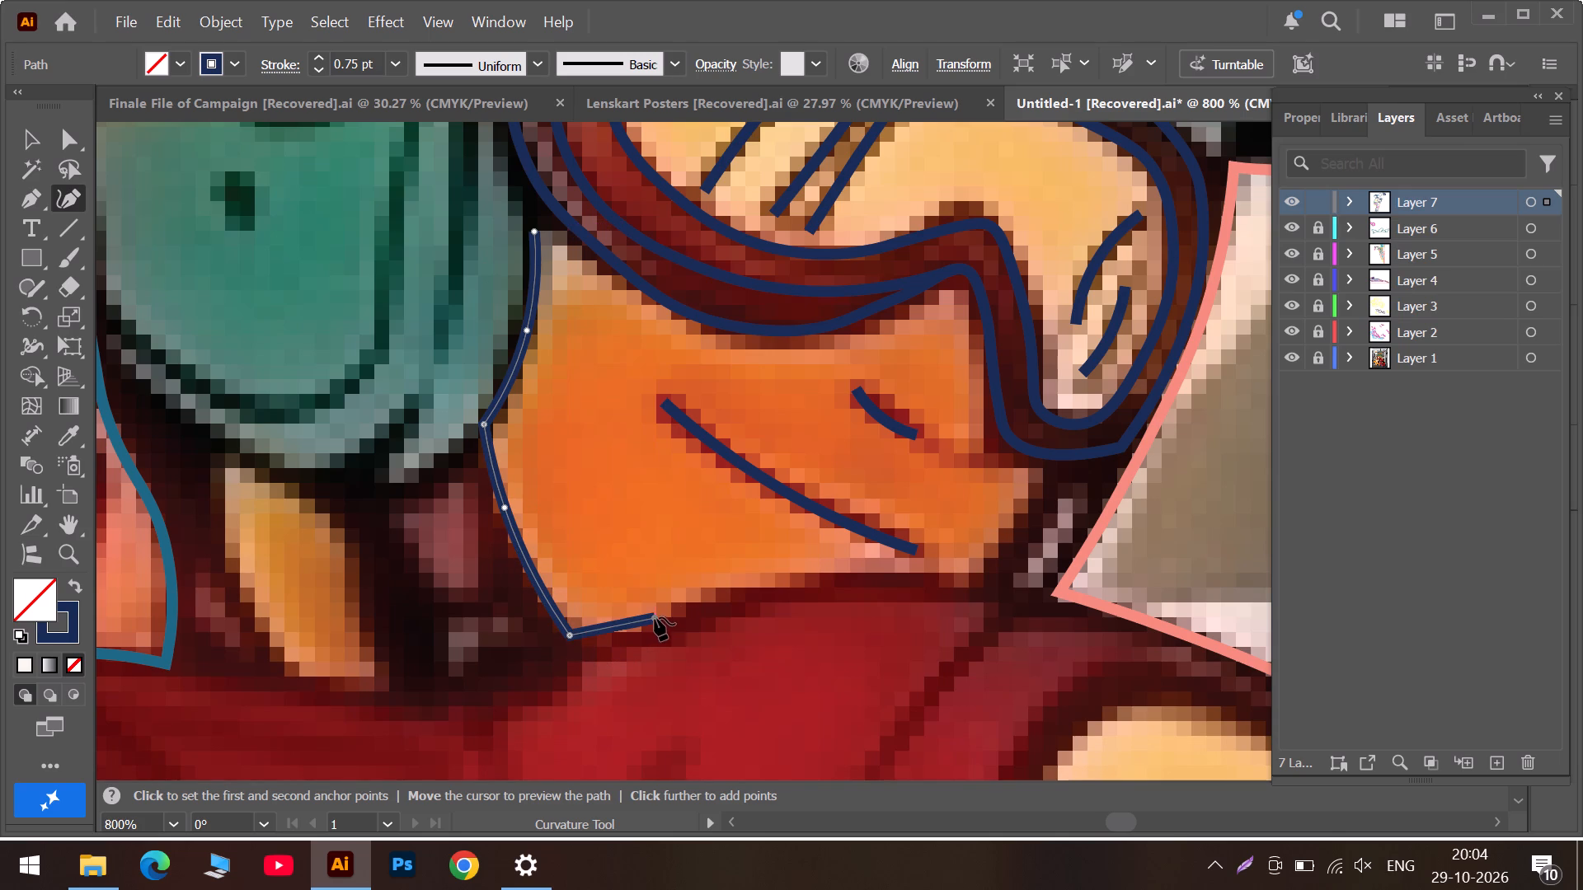
{"action": "left_click", "coordinate": [841, 571]}
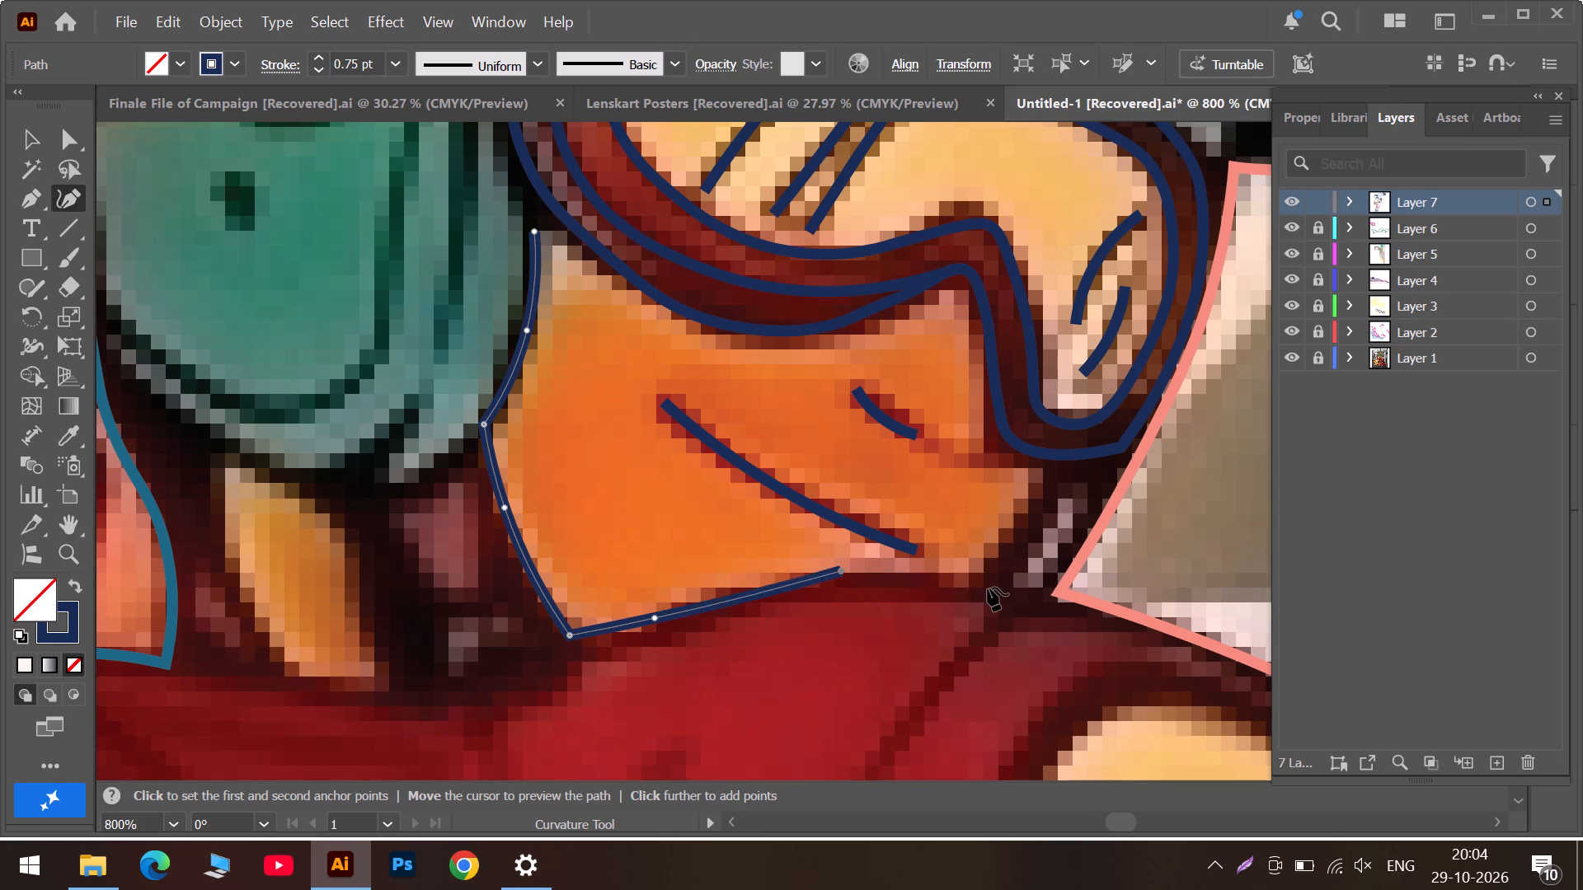
{"action": "left_click", "coordinate": [988, 588]}
{"action": "left_click_drag", "start_coordinate": [571, 636], "coordinate": [581, 649]}
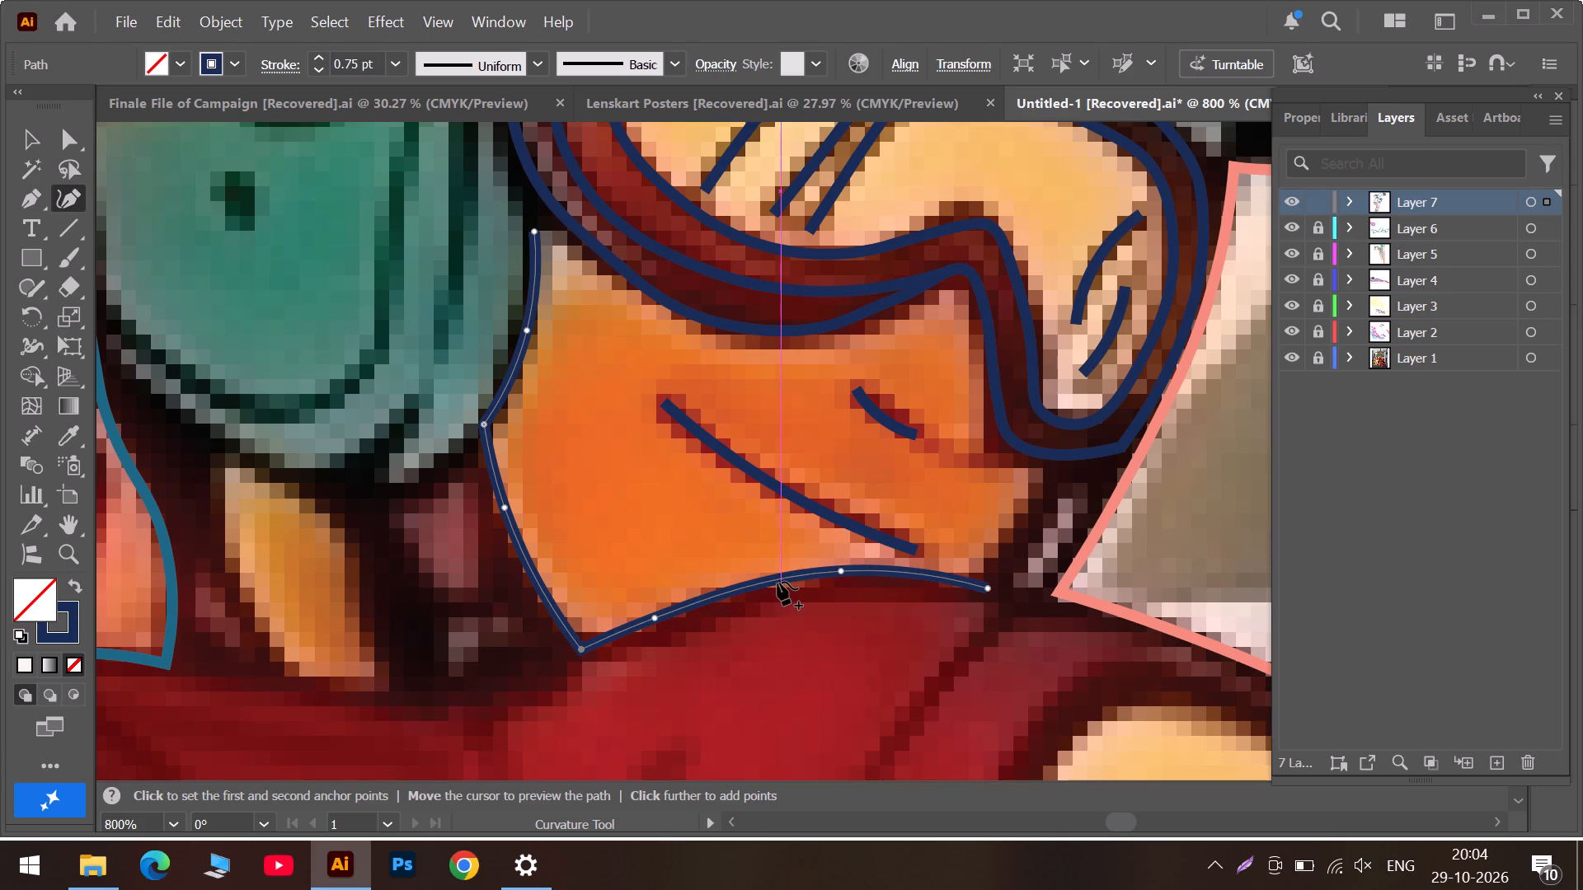
{"action": "left_click_drag", "start_coordinate": [777, 582], "coordinate": [750, 592]}
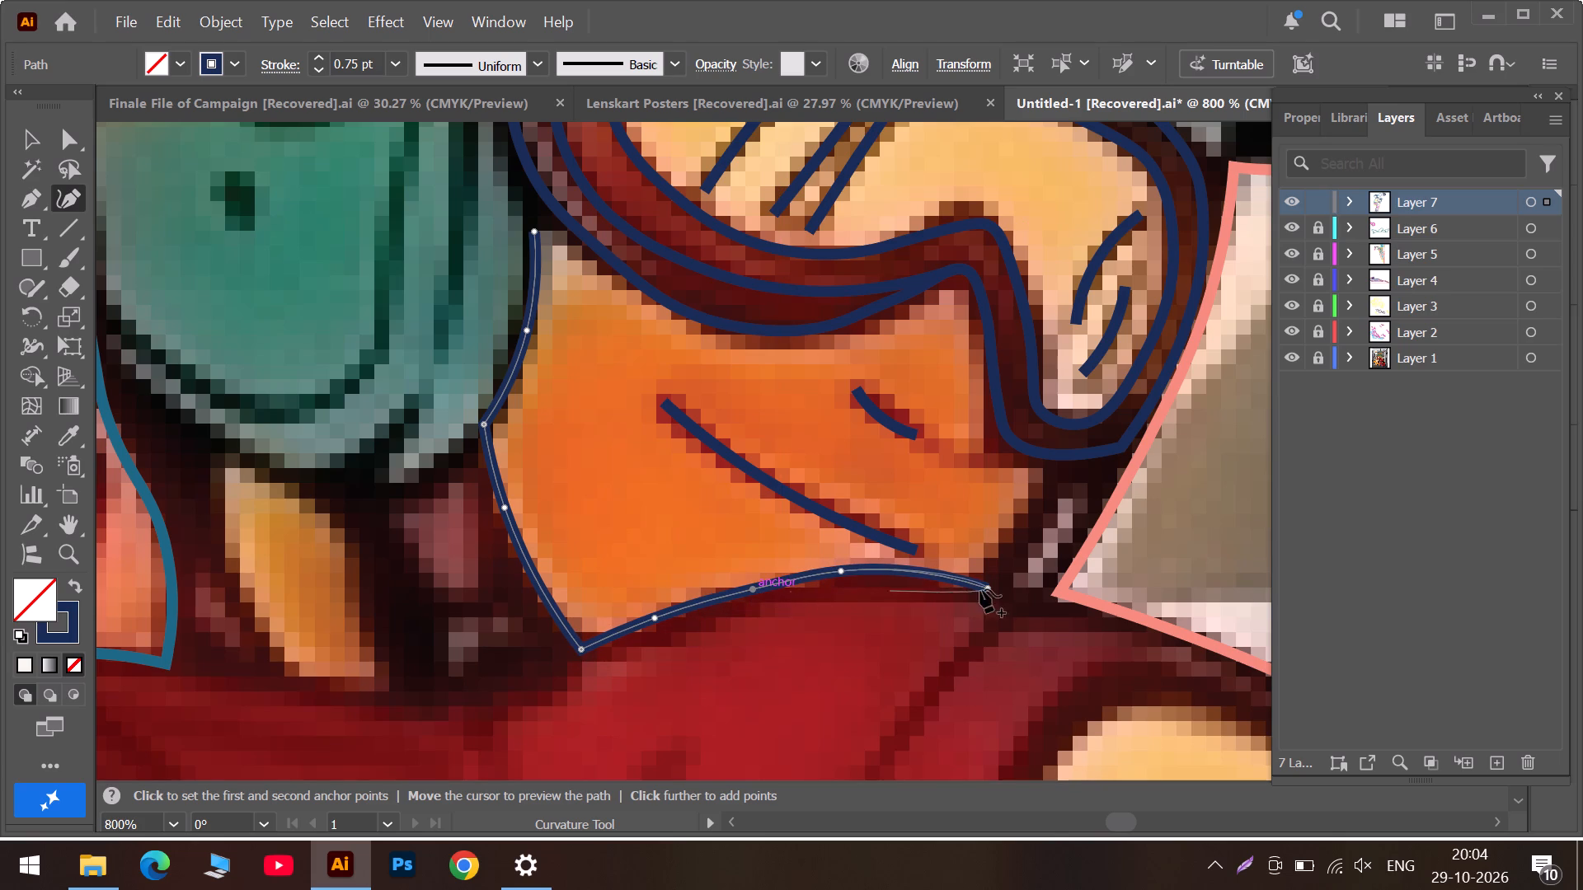
Add a corner at the chin and continue the path up the face's front edge to the underside of the goggles.
{"action": "double_click", "coordinate": [989, 589]}
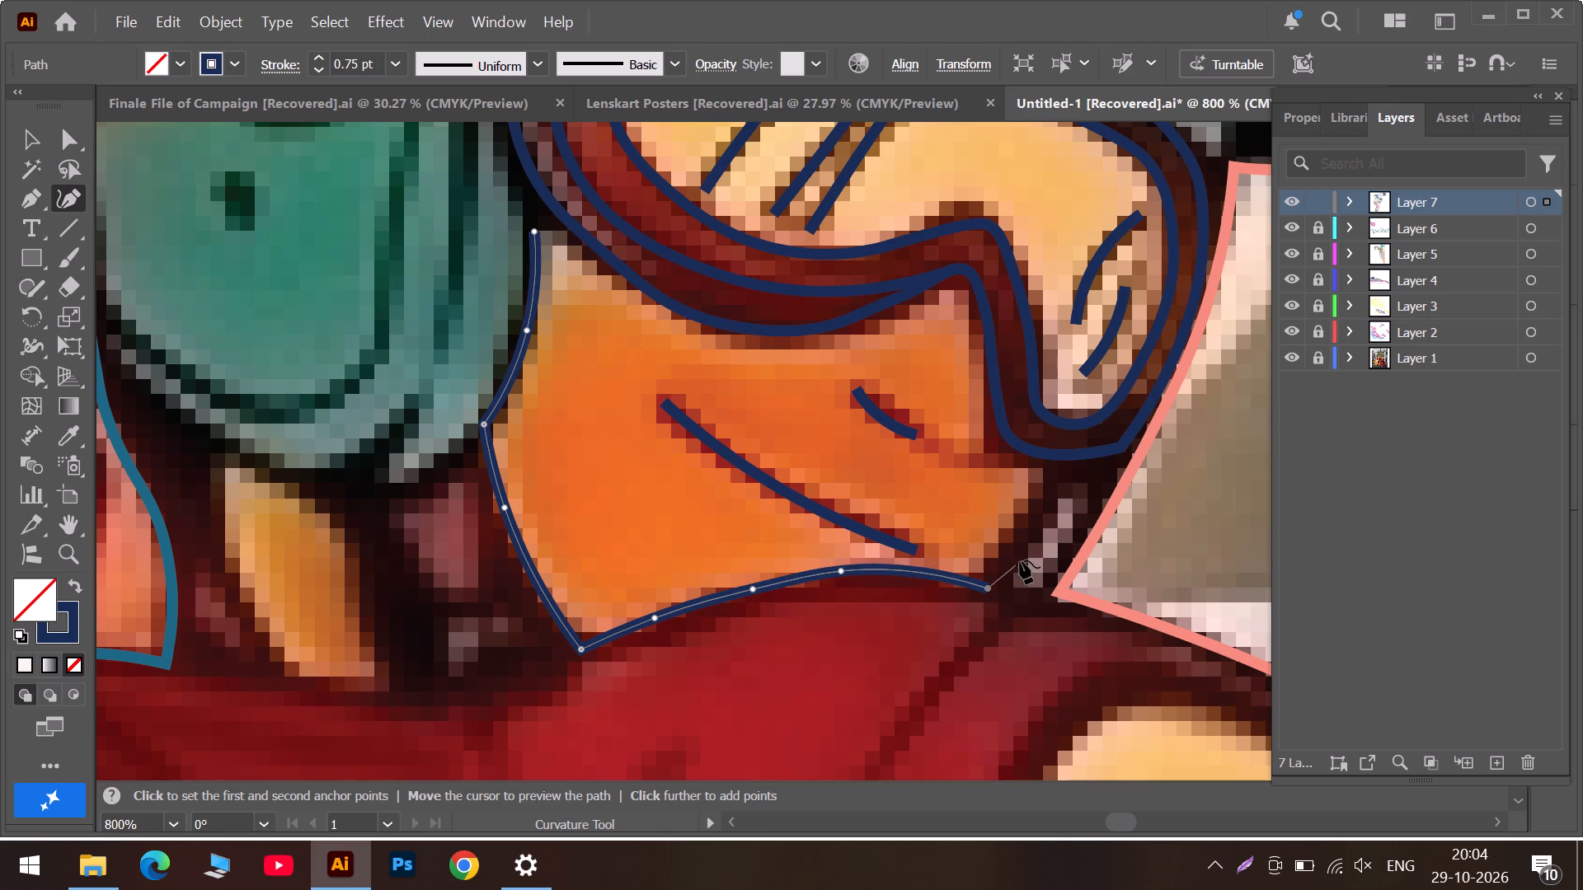
{"action": "left_click", "coordinate": [1023, 551]}
{"action": "double_click", "coordinate": [1056, 468]}
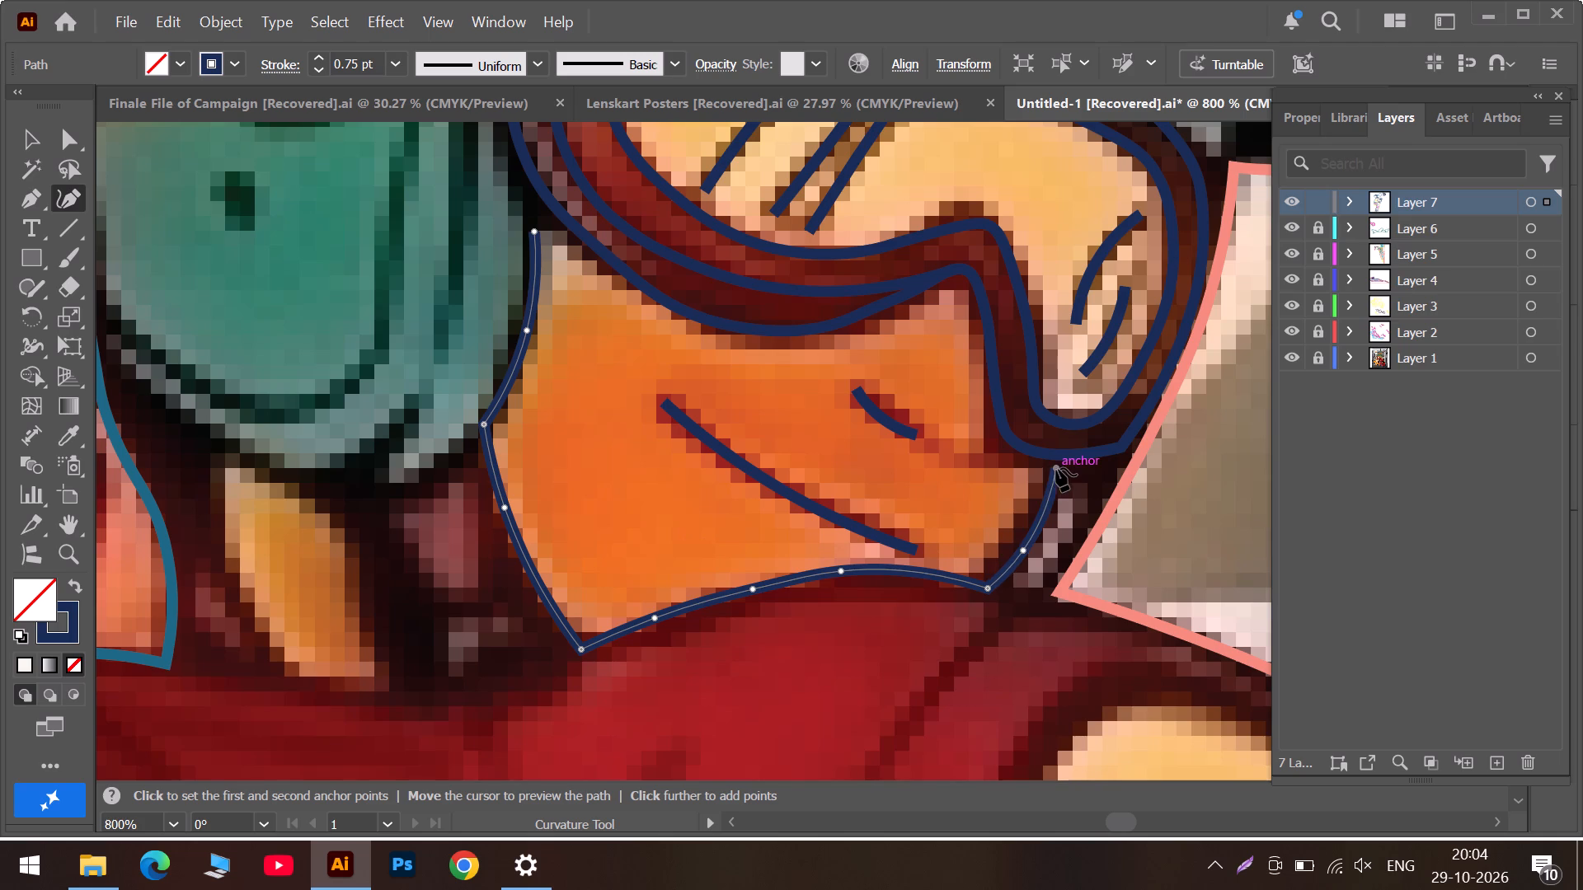
{"action": "left_click", "coordinate": [1022, 465]}
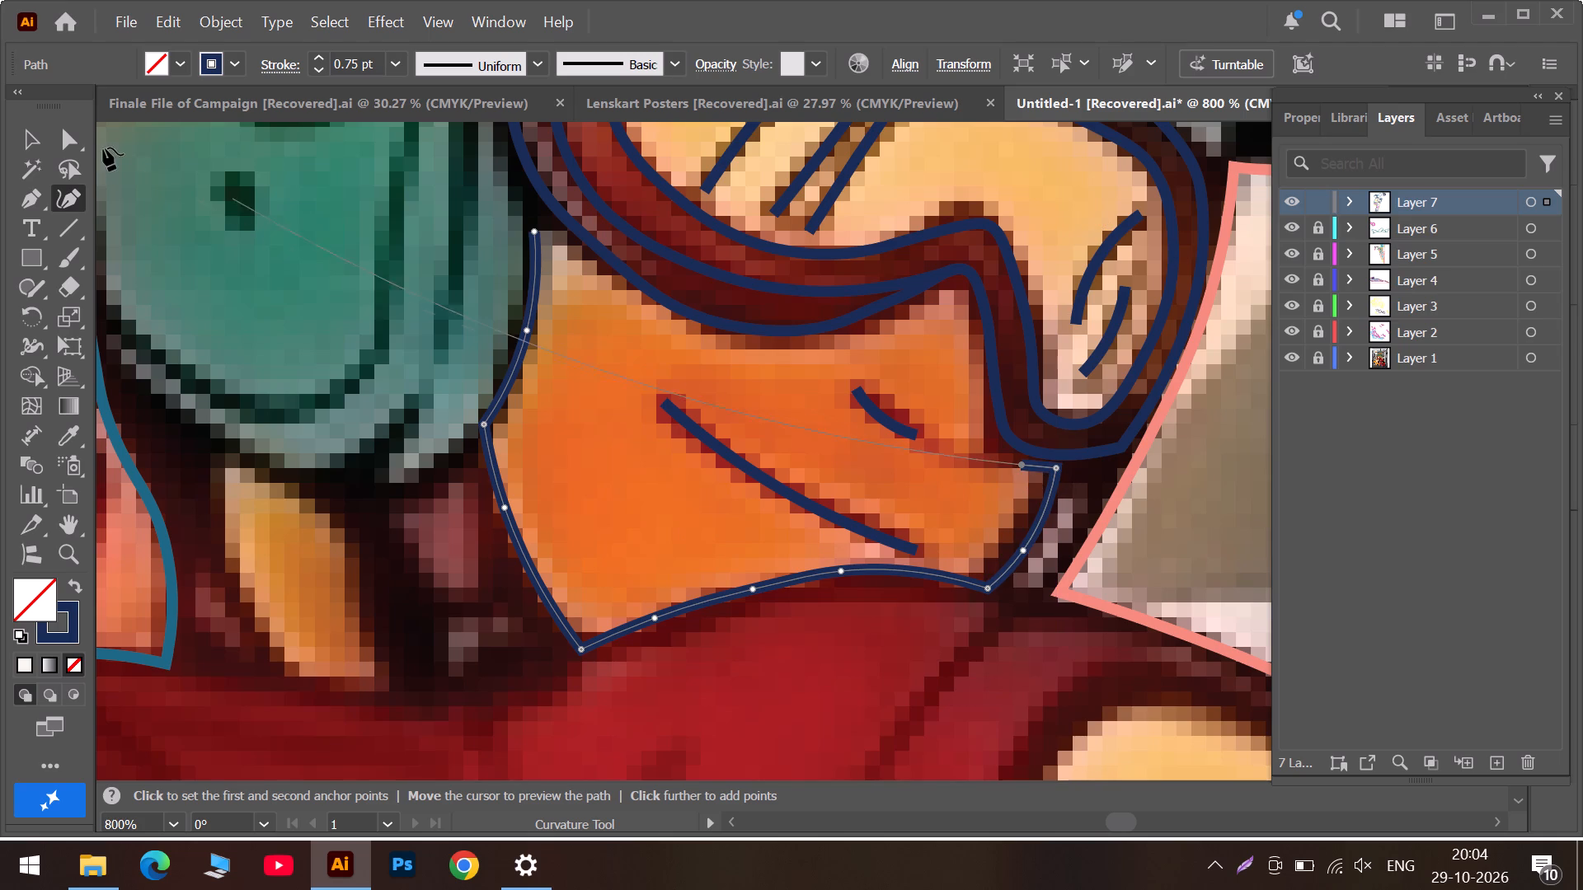
Set the face outline's stroke to yellow with a 0.5 pt weight.
{"action": "left_click", "coordinate": [237, 58]}
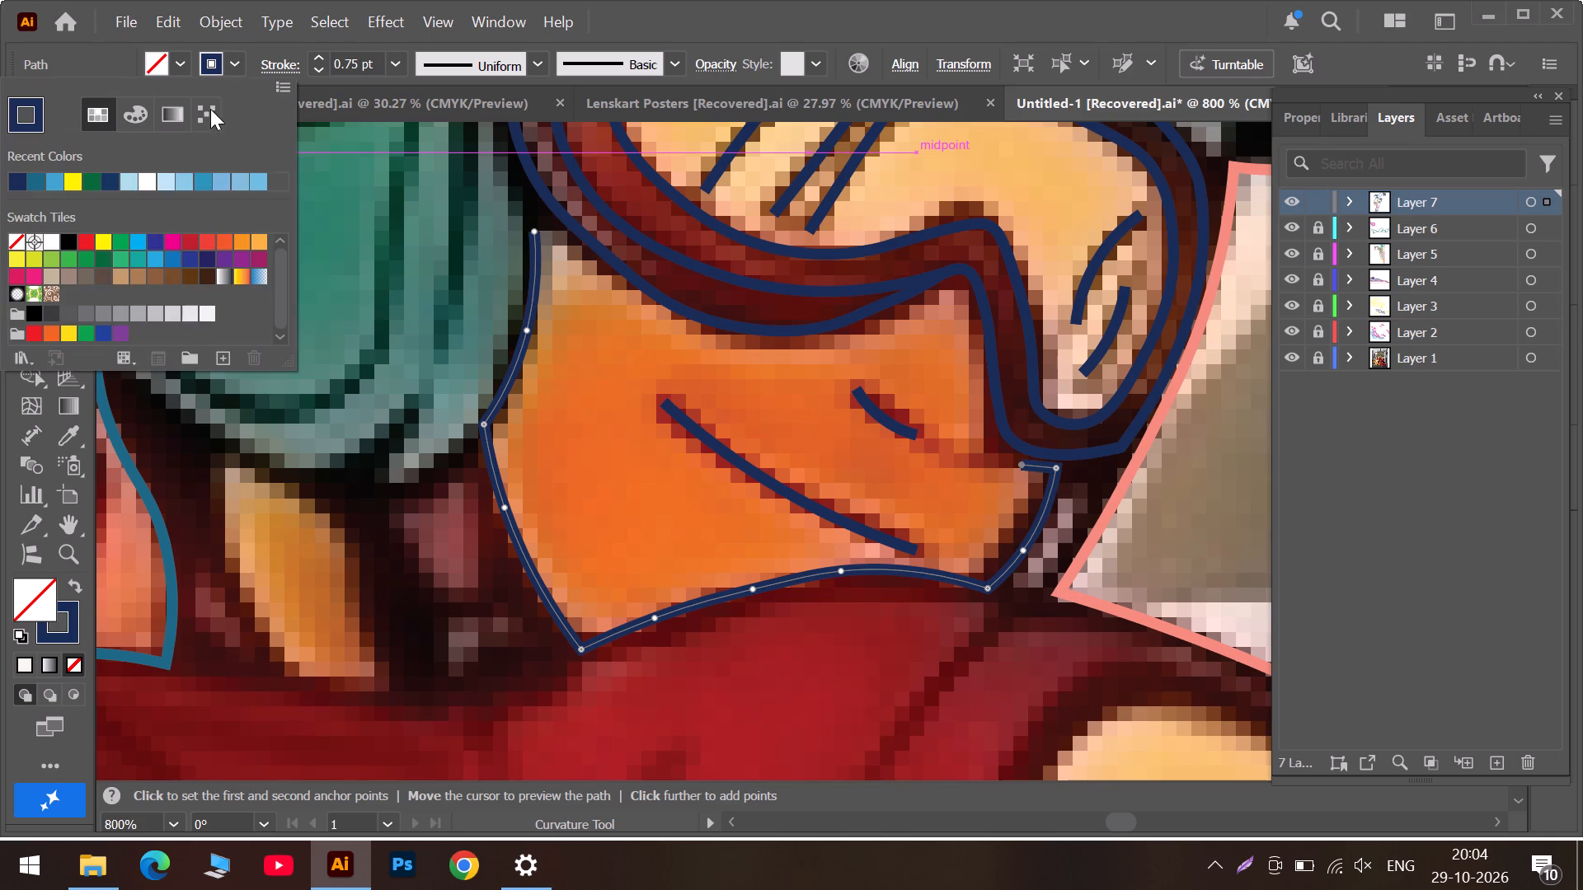
{"action": "left_click", "coordinate": [69, 189]}
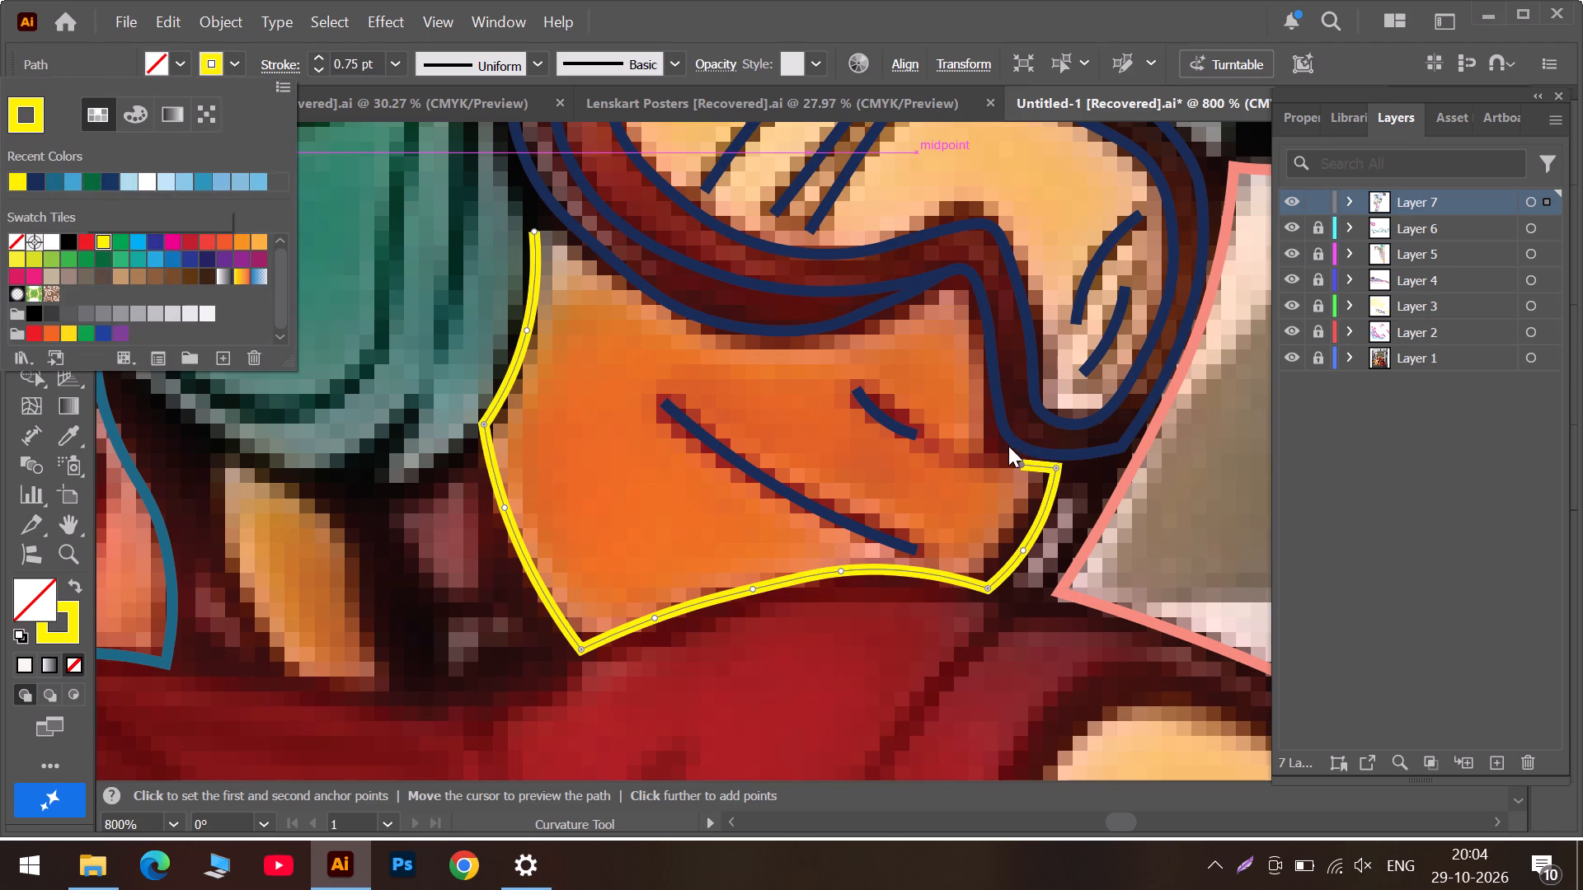
{"action": "left_click", "coordinate": [1007, 457]}
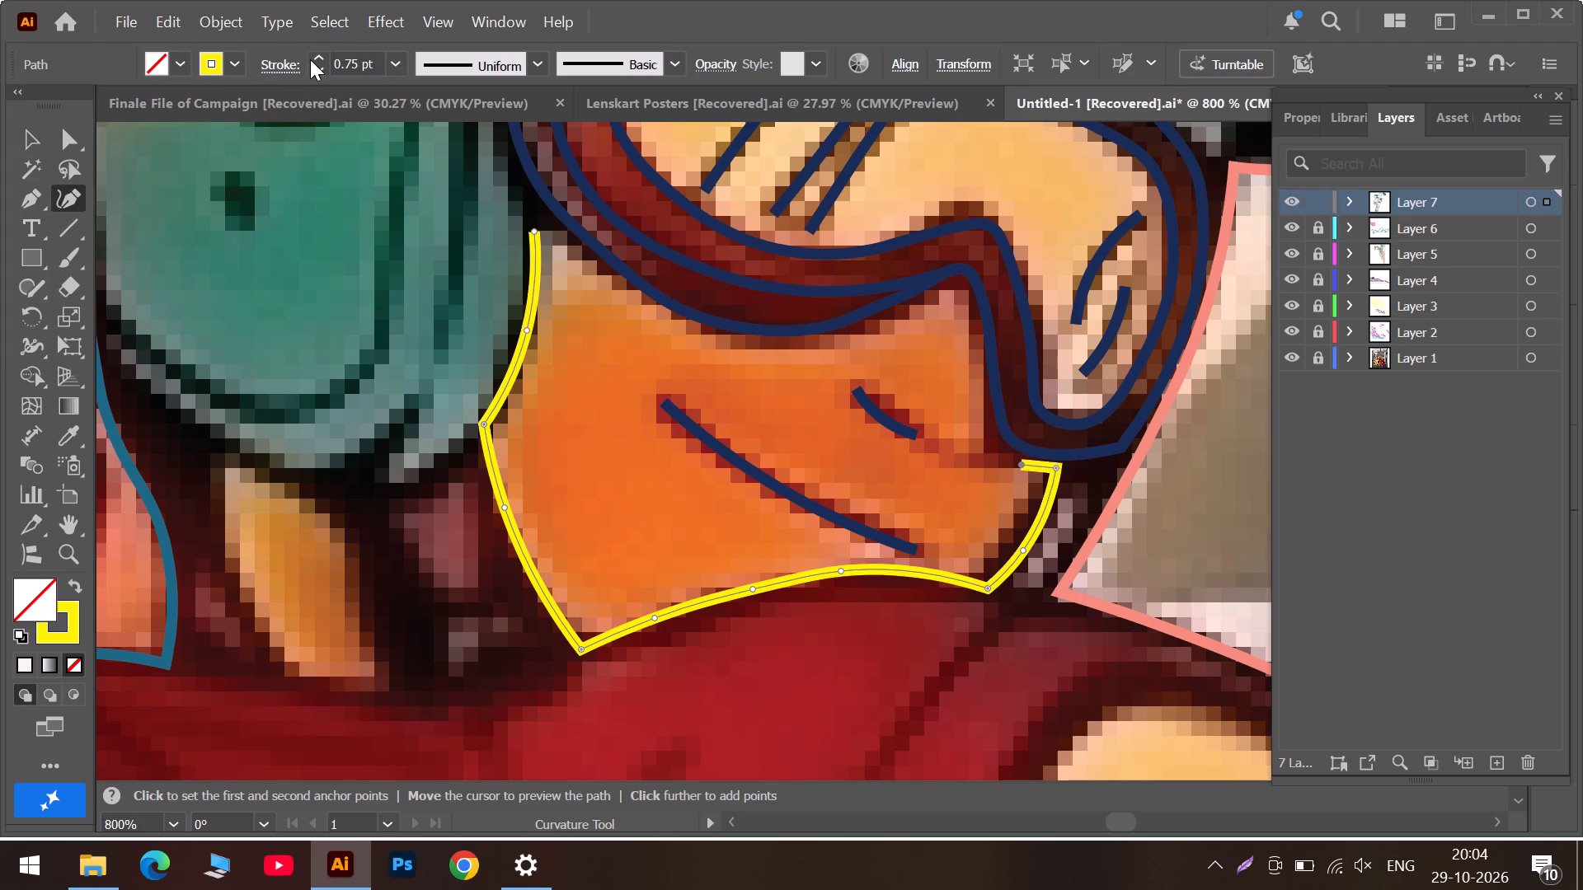
{"action": "left_click", "coordinate": [319, 77]}
{"action": "left_click", "coordinate": [316, 73]}
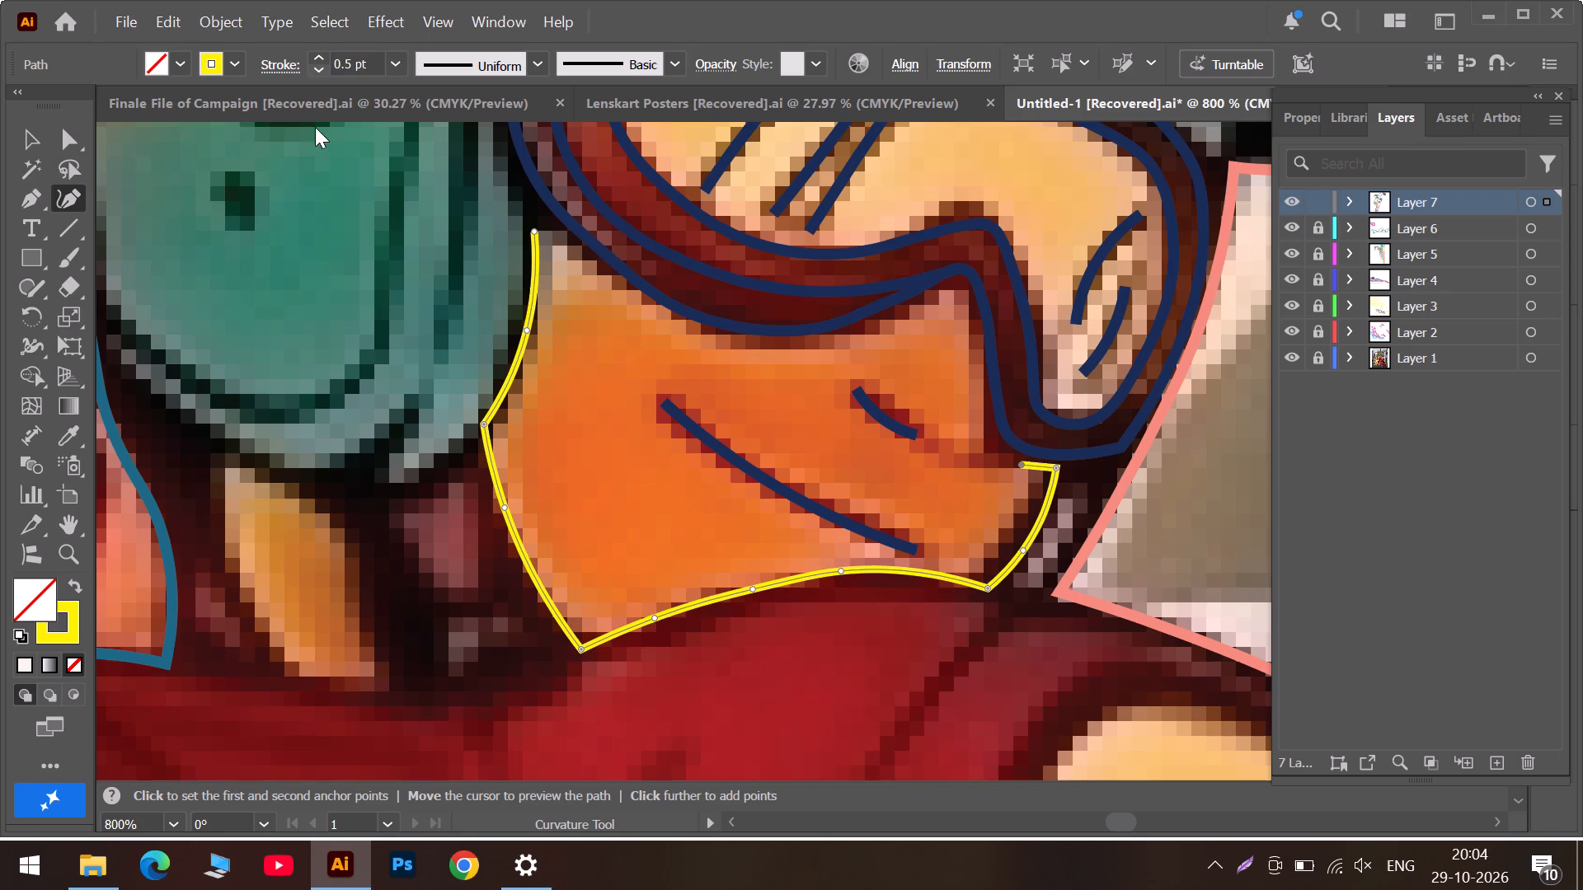
Trace the face's upper edge around the nose and along the underside of the goggles, closing the outline at its starting point.
{"action": "left_click", "coordinate": [993, 436]}
{"action": "left_click", "coordinate": [970, 326]}
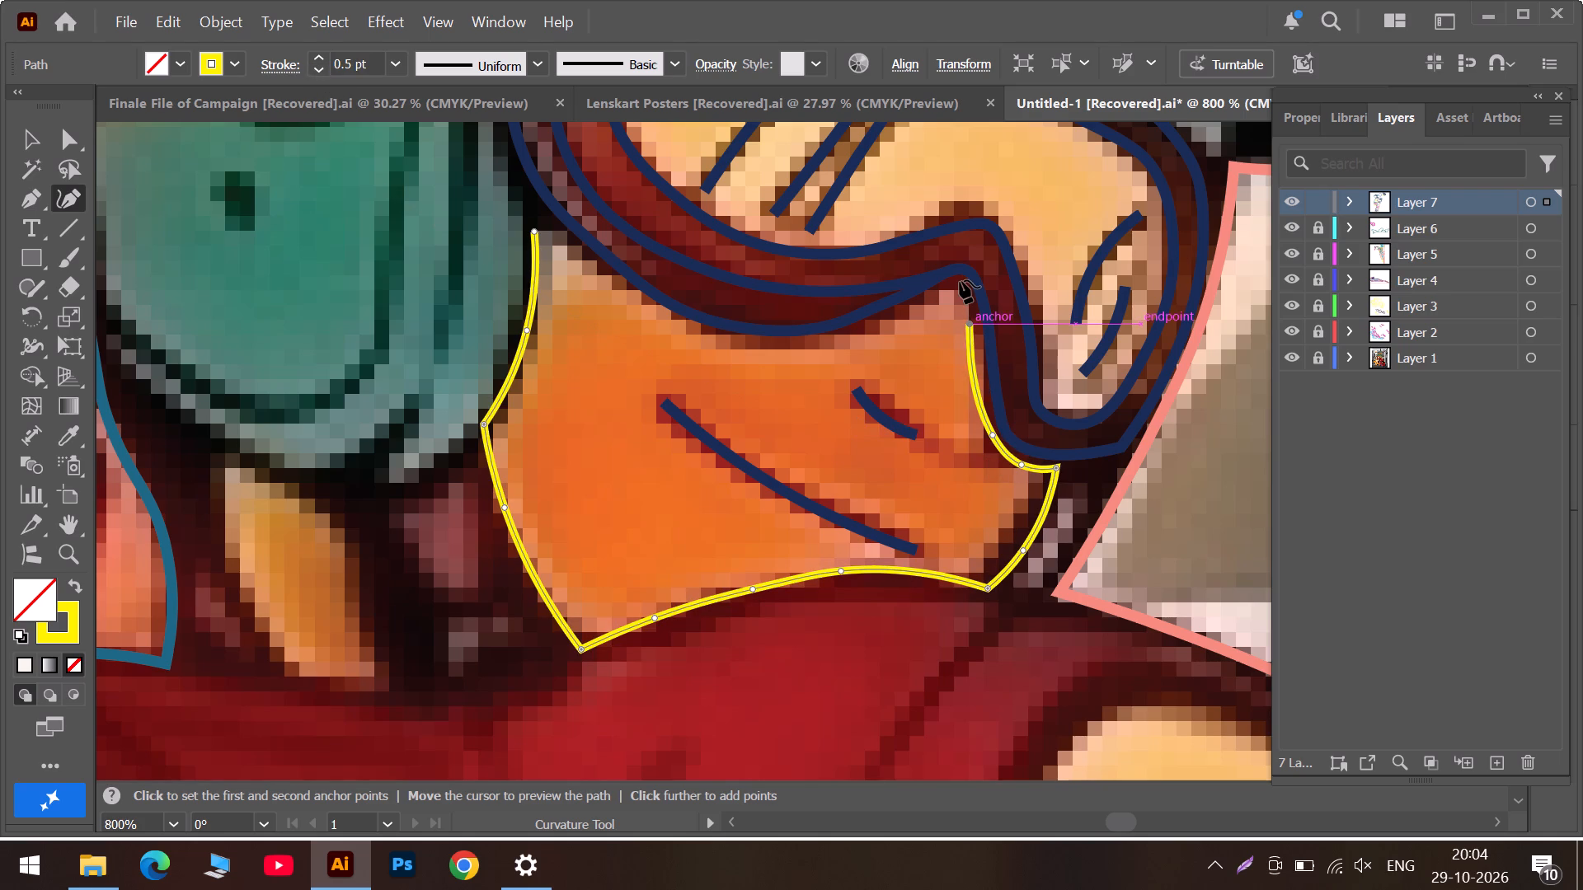
{"action": "left_click", "coordinate": [965, 287]}
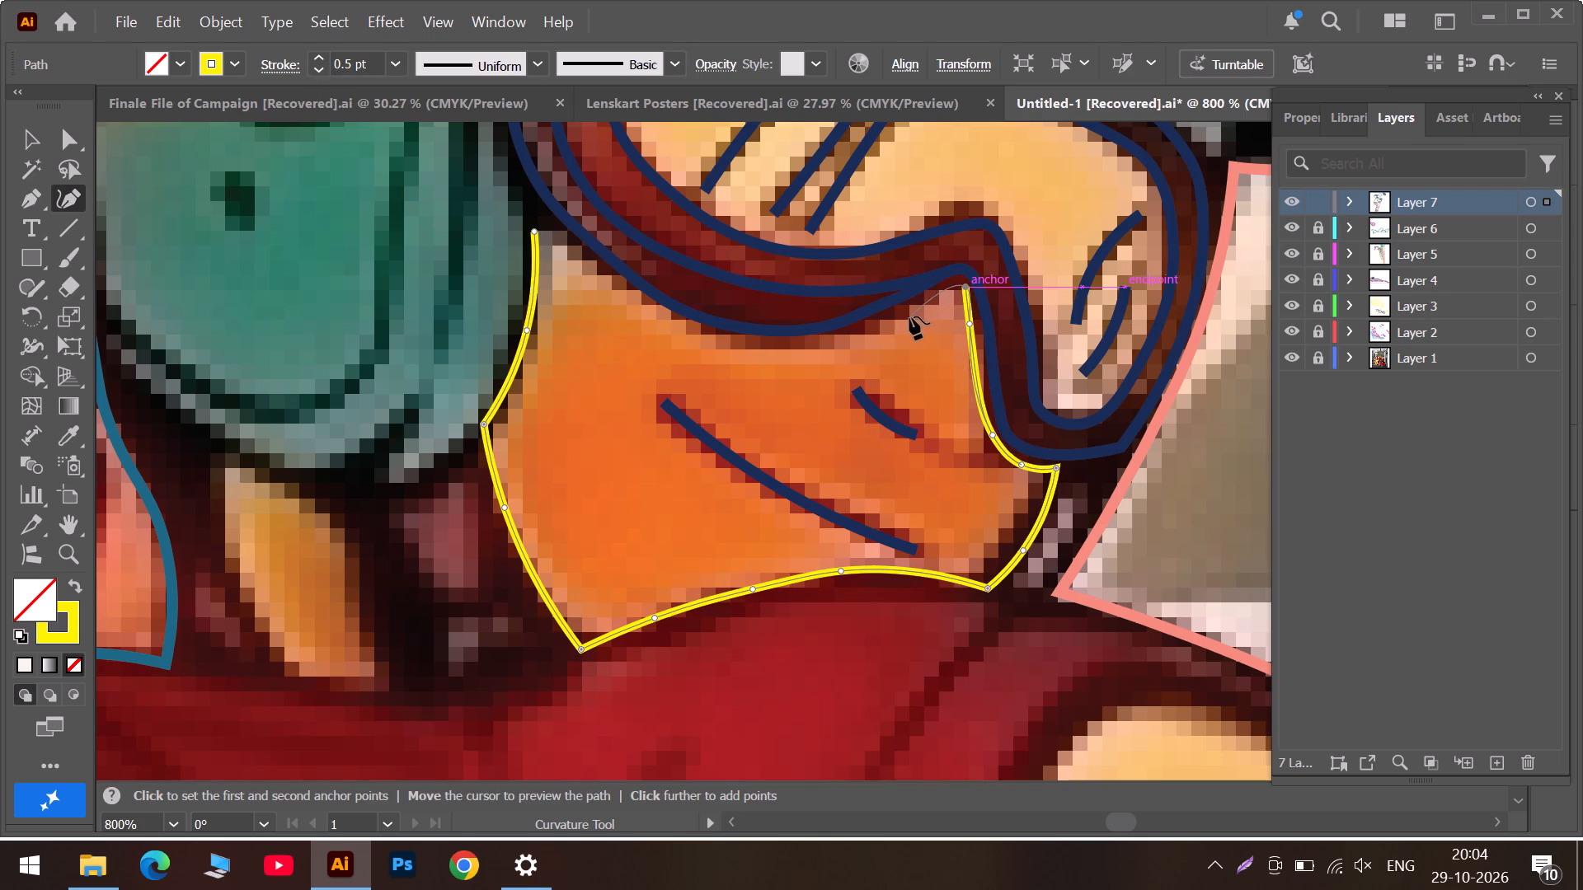
{"action": "left_click", "coordinate": [887, 320]}
{"action": "left_click", "coordinate": [776, 343]}
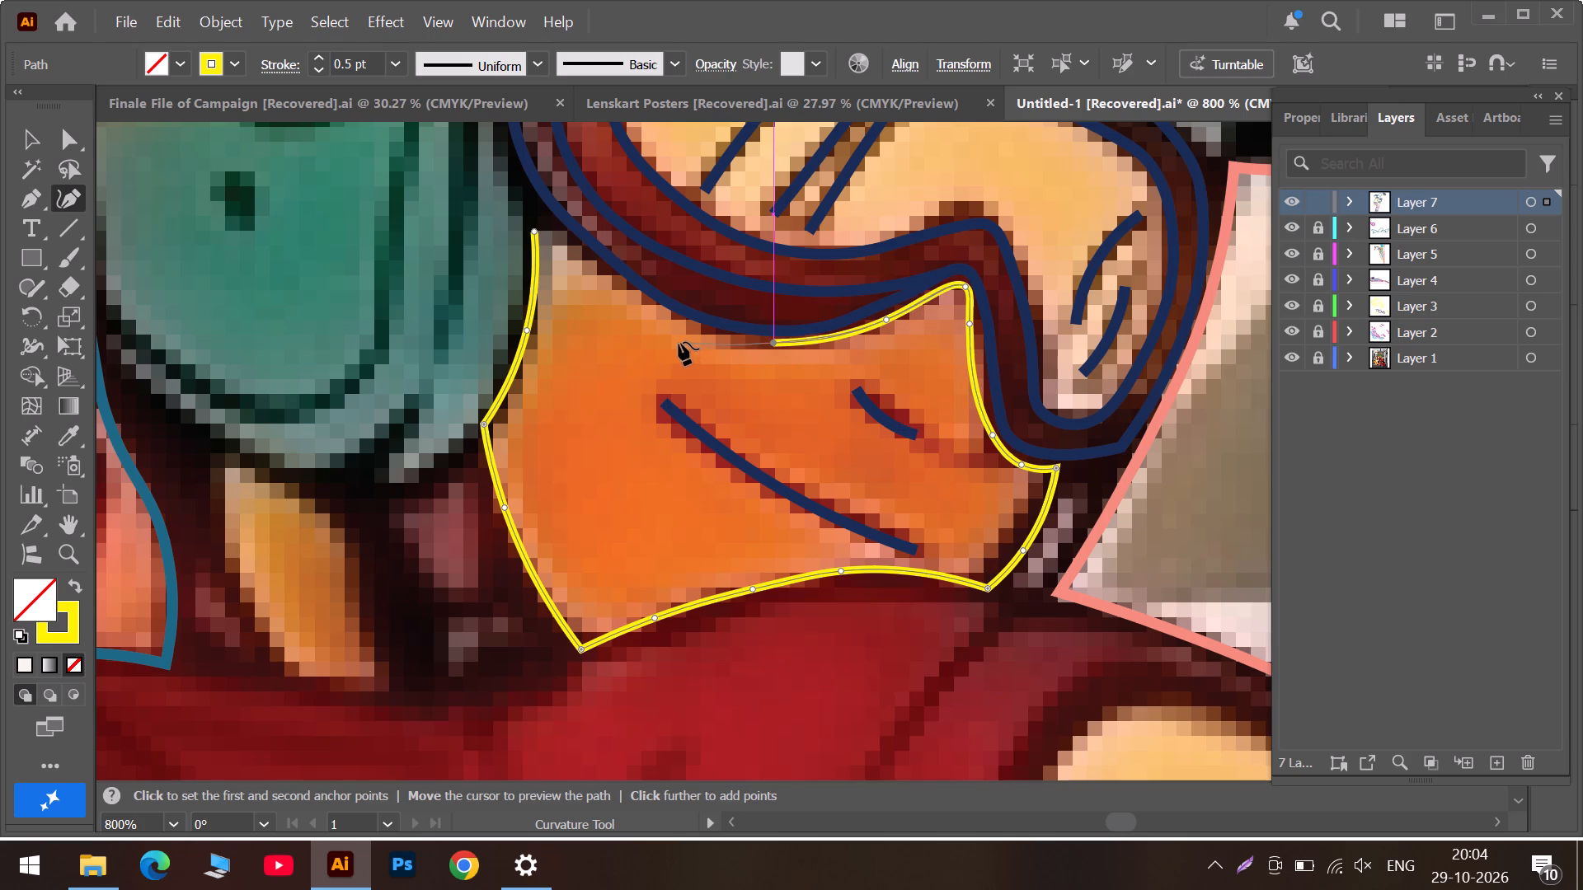
{"action": "left_click", "coordinate": [655, 310]}
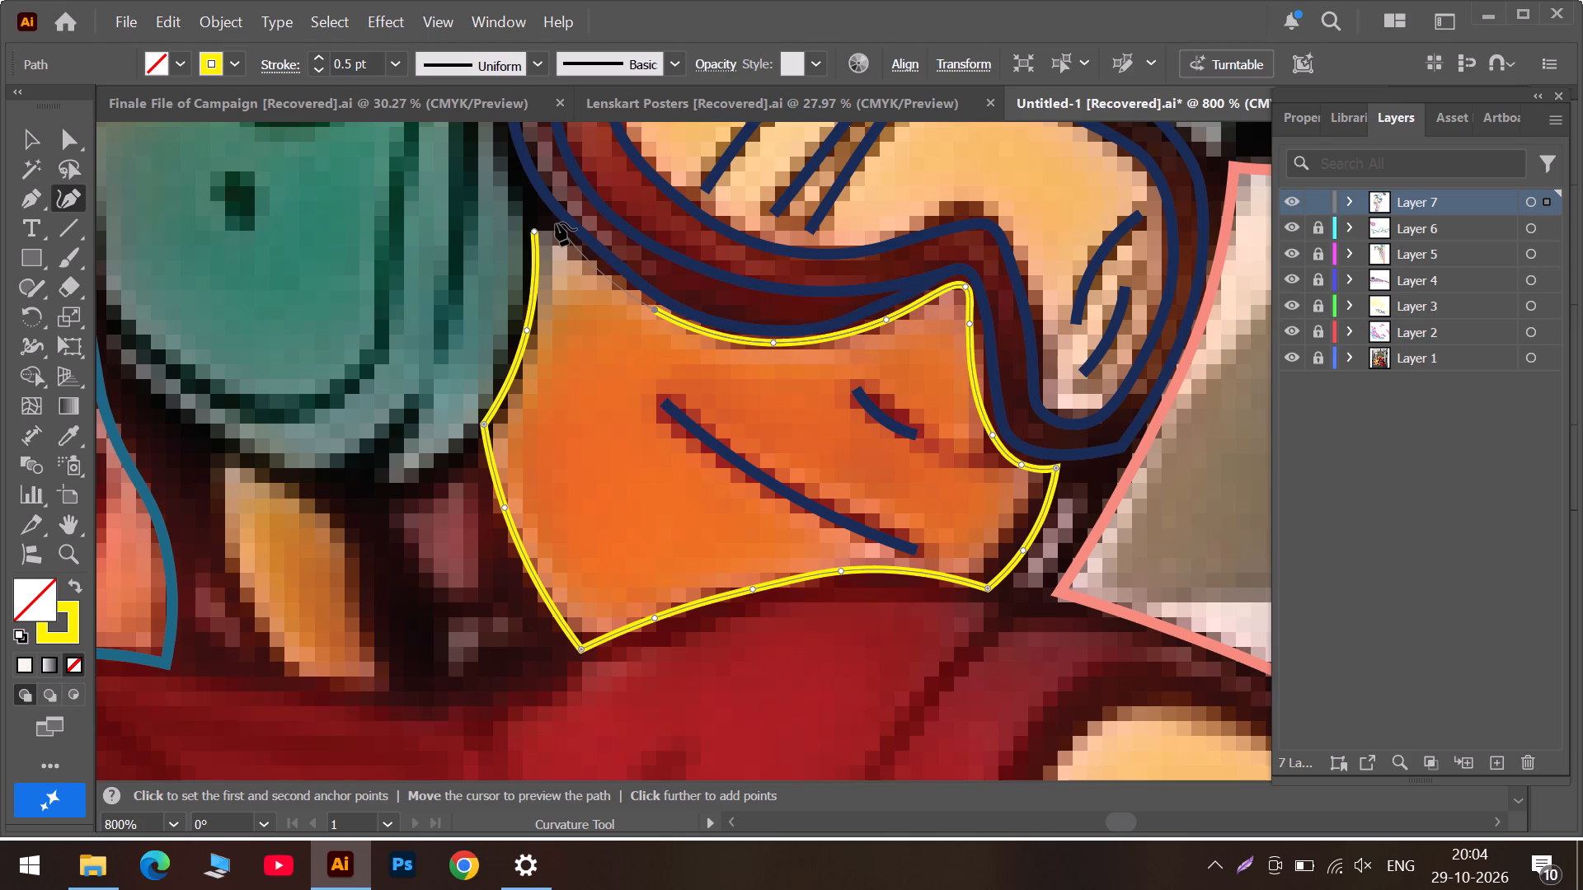
{"action": "left_click", "coordinate": [554, 225]}
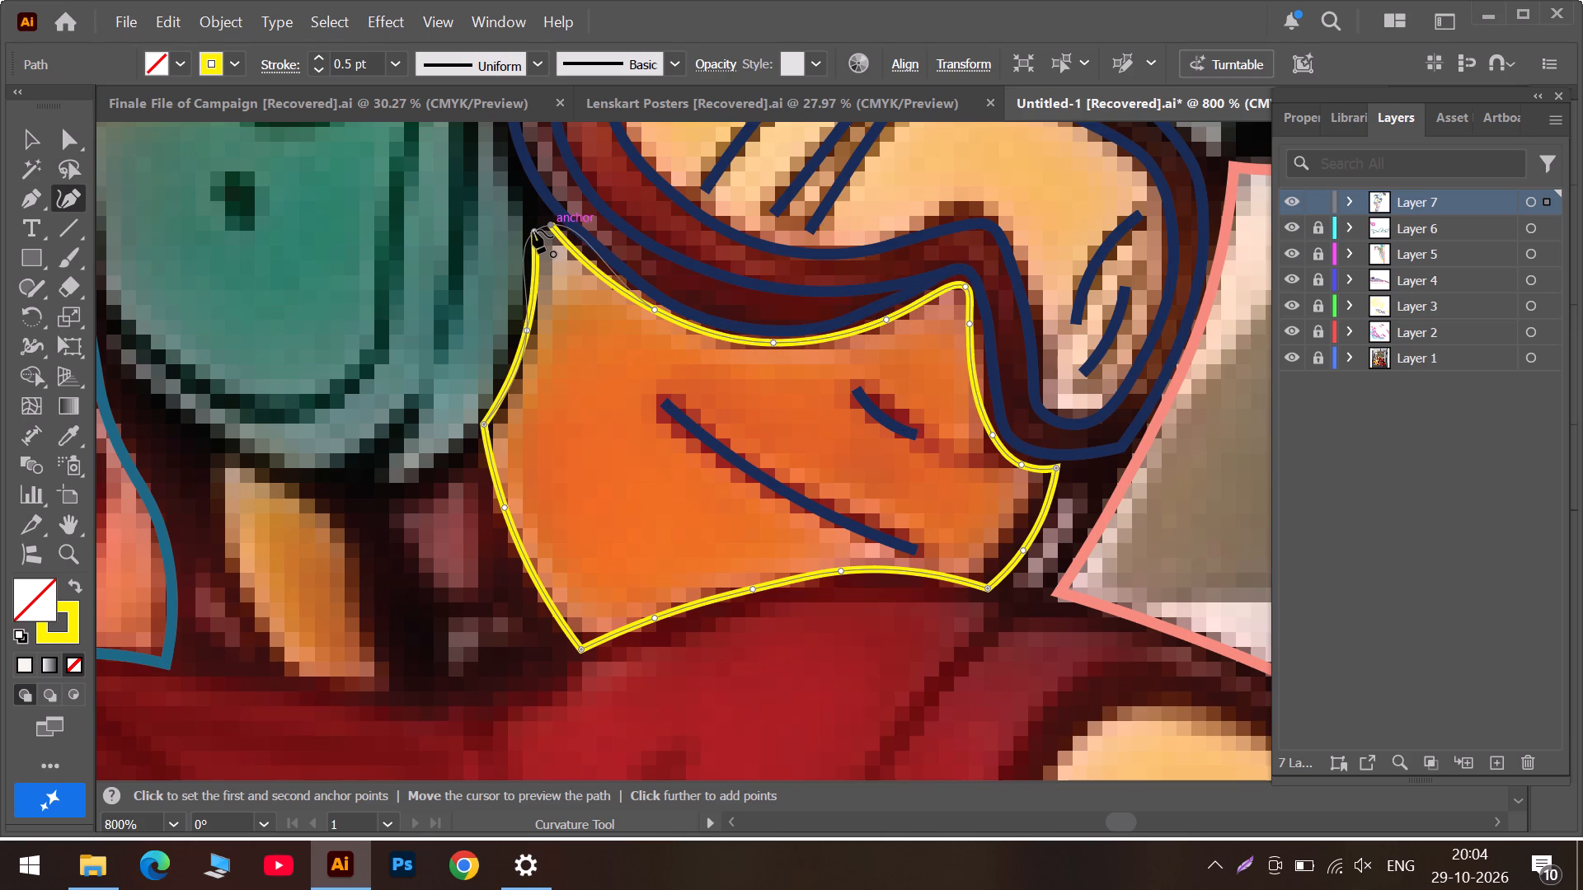
{"action": "double_click", "coordinate": [533, 230]}
{"action": "left_click", "coordinate": [533, 230]}
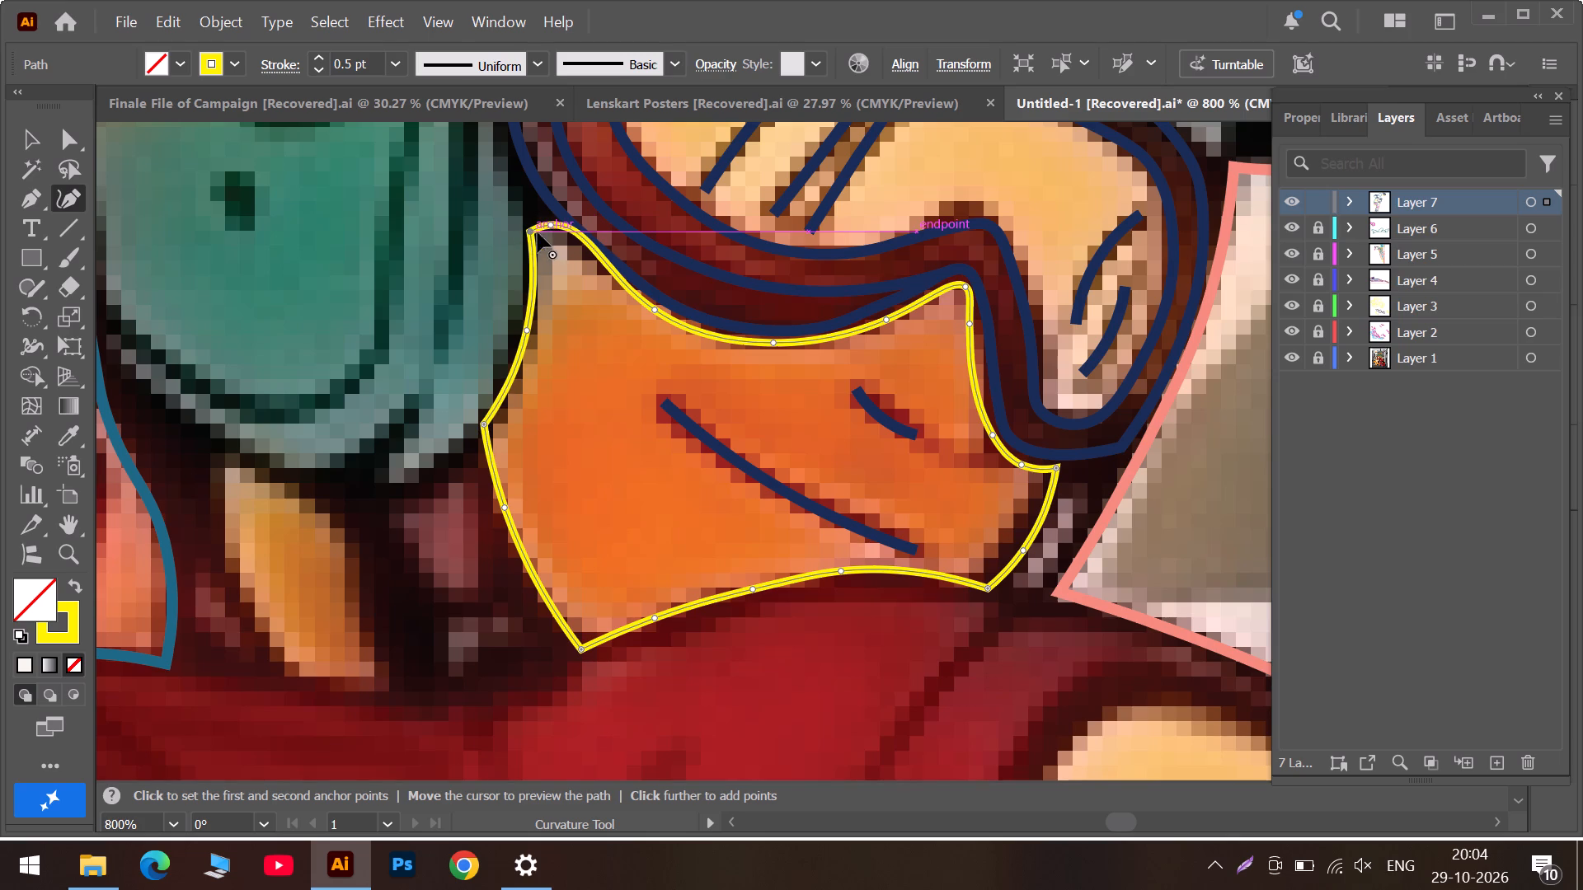
Turn the smooth anchor at the face outline's upper back tip into a corner and shift the upper-edge anchors onto the goggles' lower line.
{"action": "double_click", "coordinate": [549, 224]}
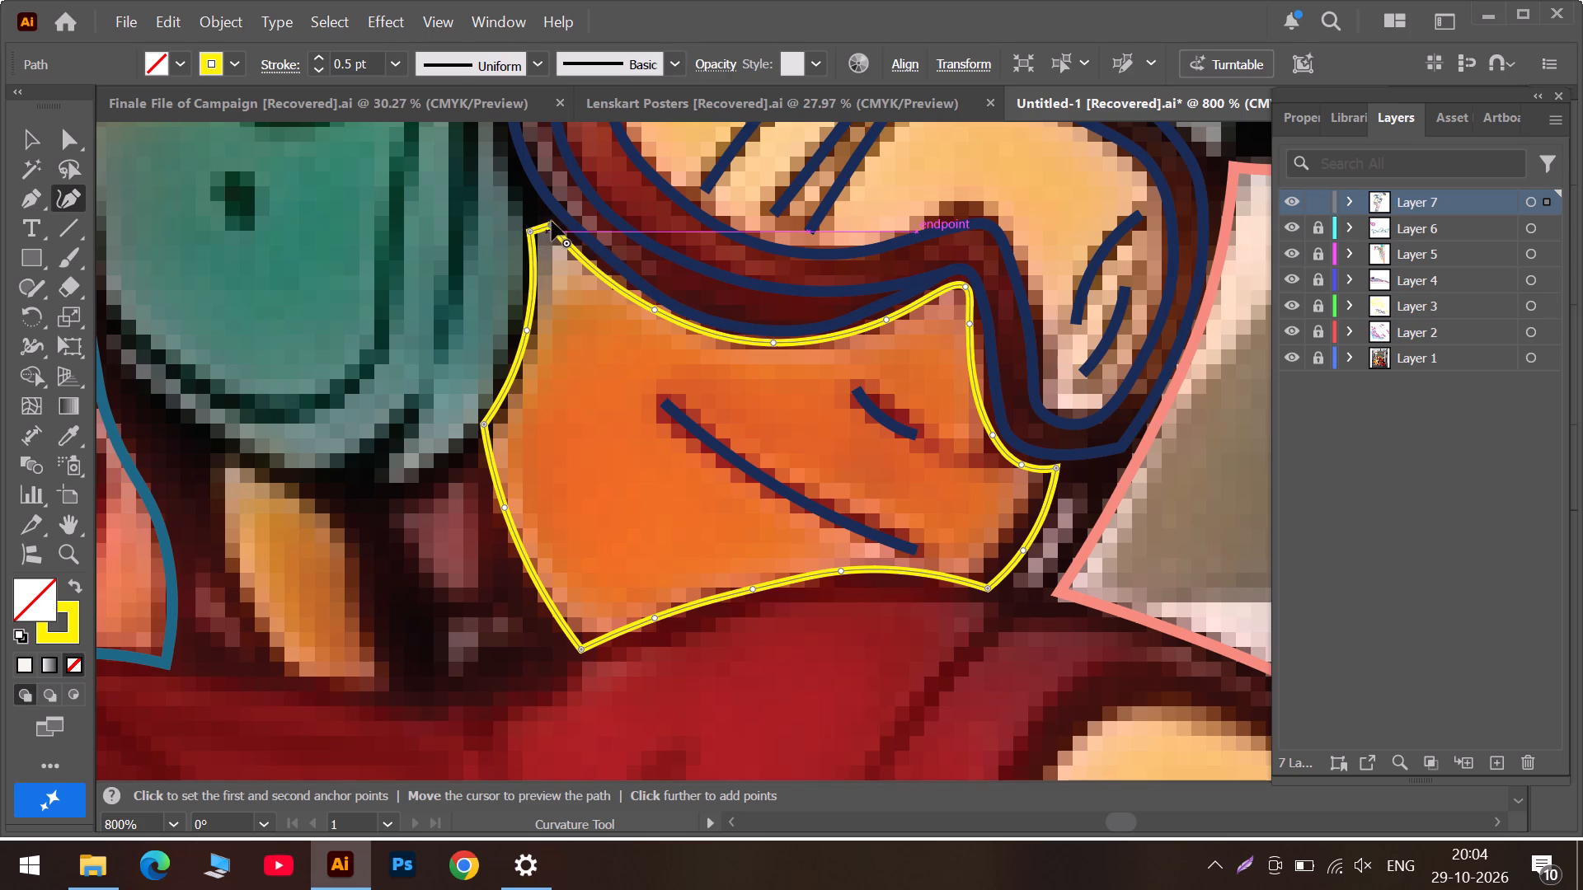
{"action": "left_click", "coordinate": [552, 221]}
{"action": "left_click_drag", "start_coordinate": [552, 225], "coordinate": [557, 213]}
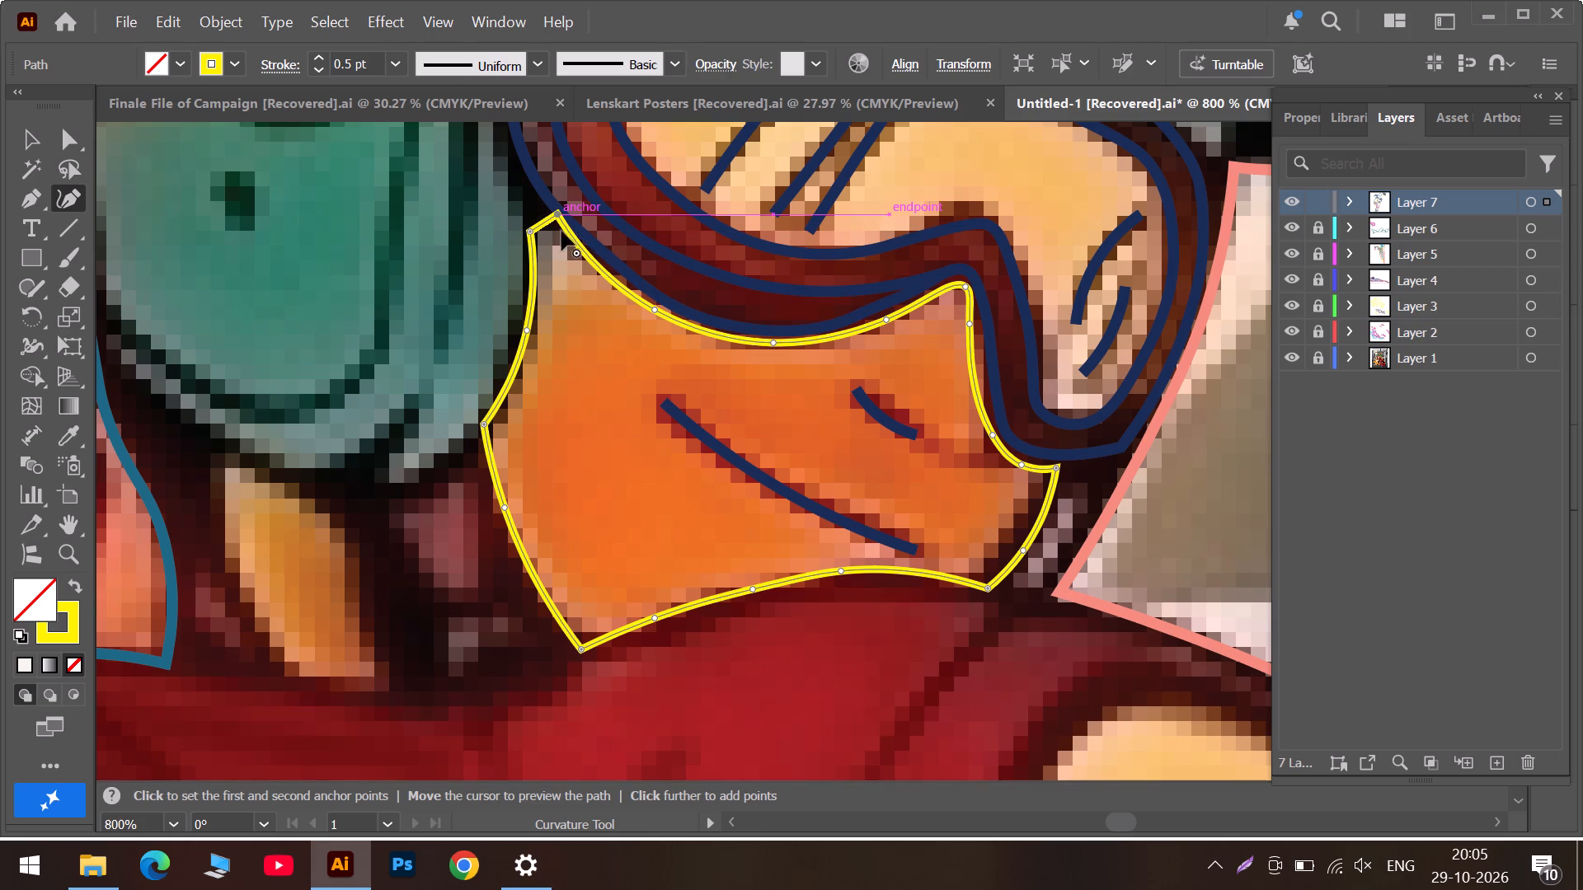
{"action": "left_click_drag", "start_coordinate": [655, 309], "coordinate": [656, 293]}
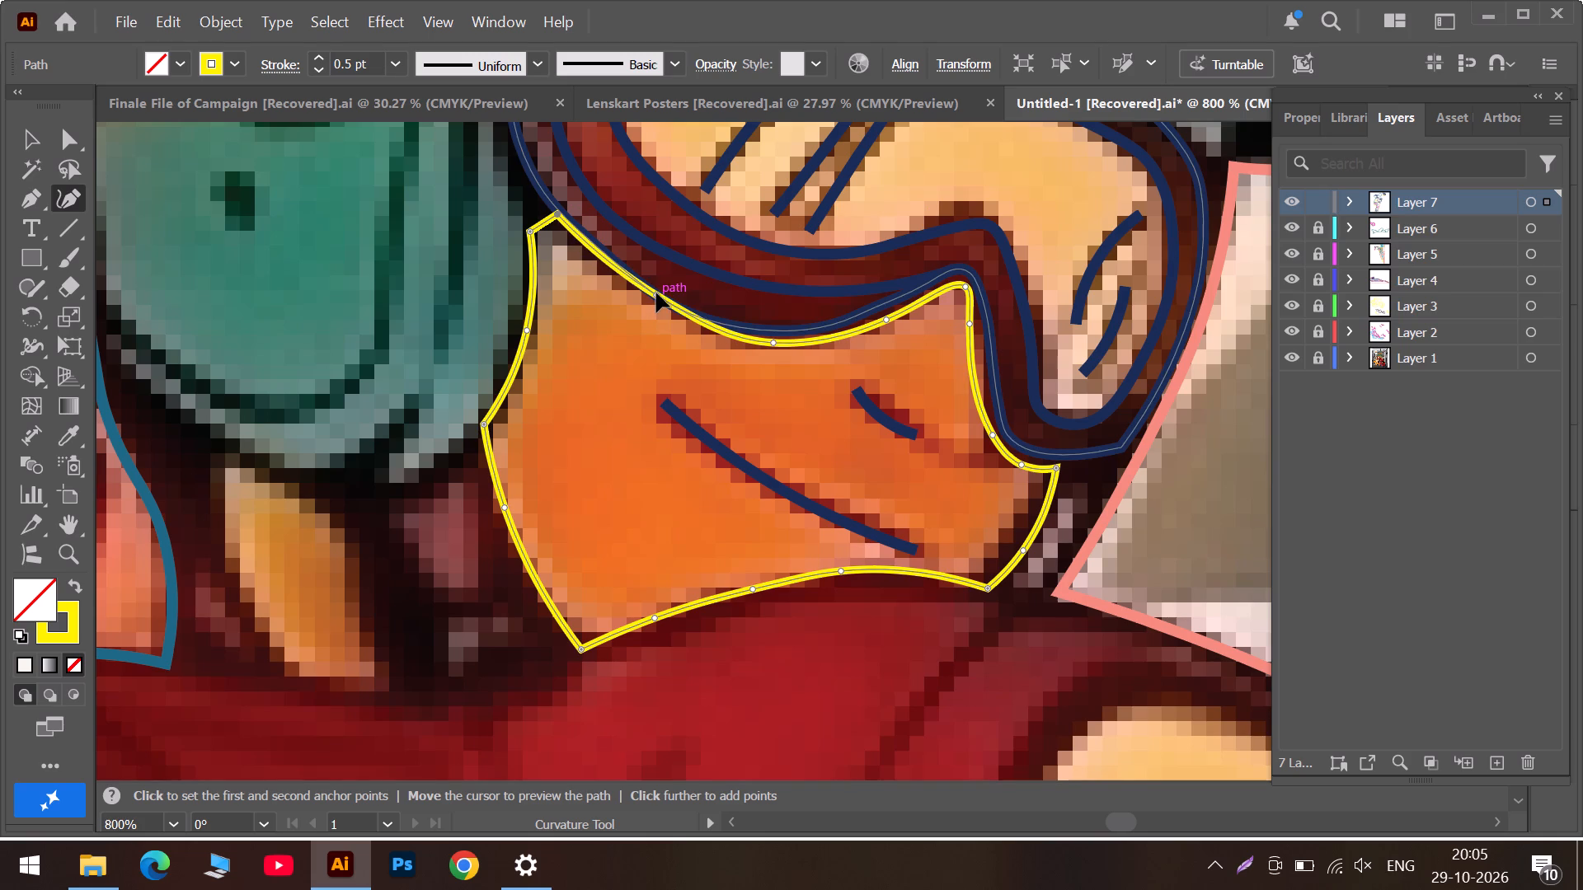
{"action": "left_click_drag", "start_coordinate": [656, 293], "coordinate": [654, 292]}
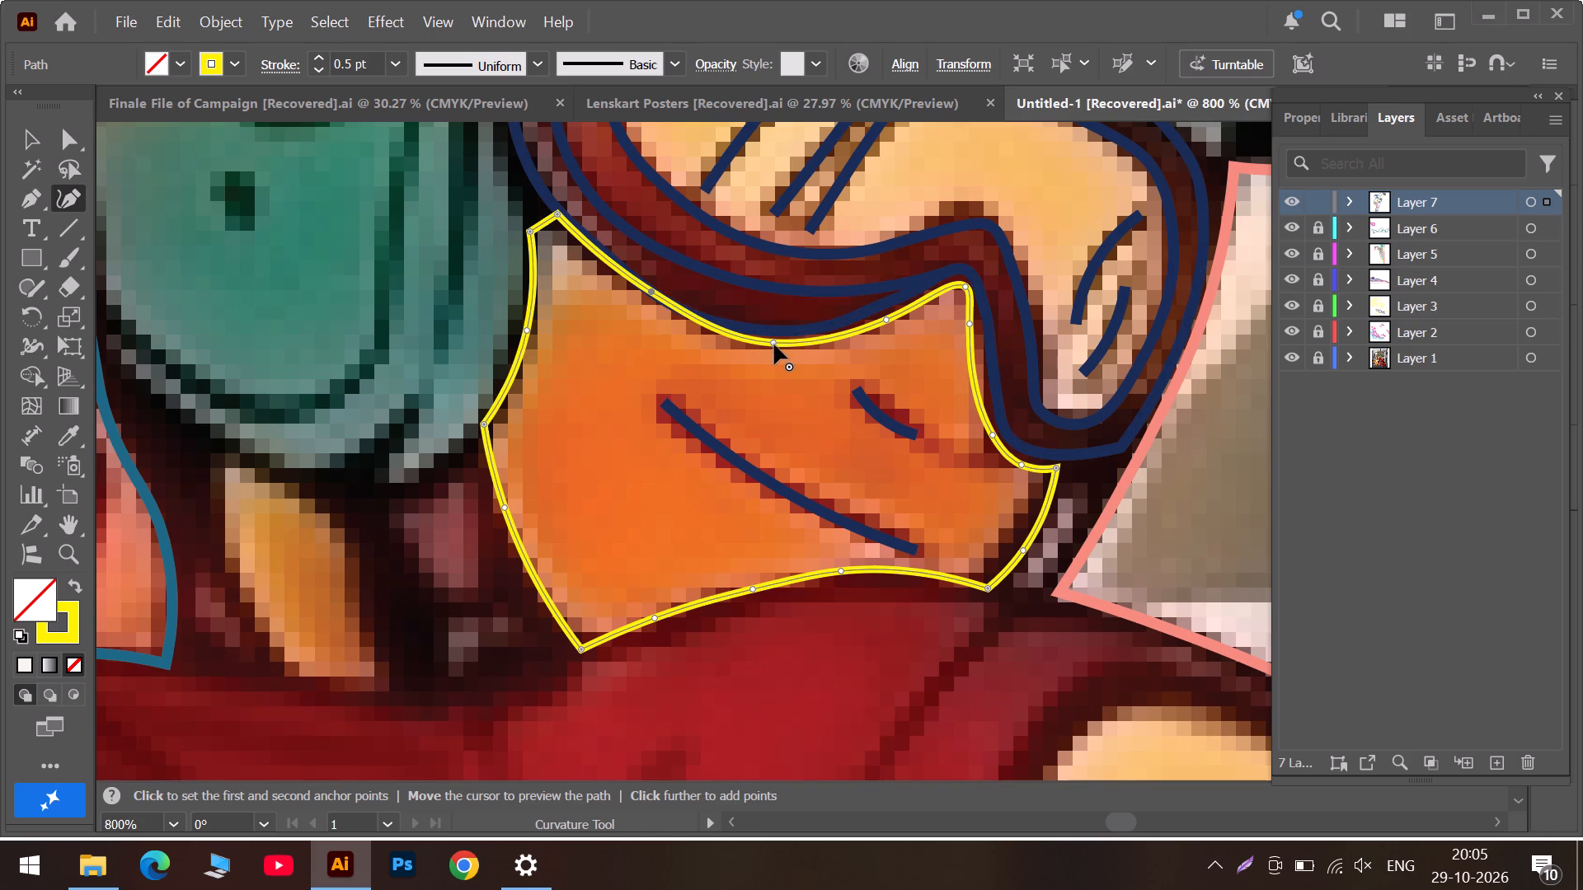
{"action": "left_click_drag", "start_coordinate": [772, 342], "coordinate": [780, 333]}
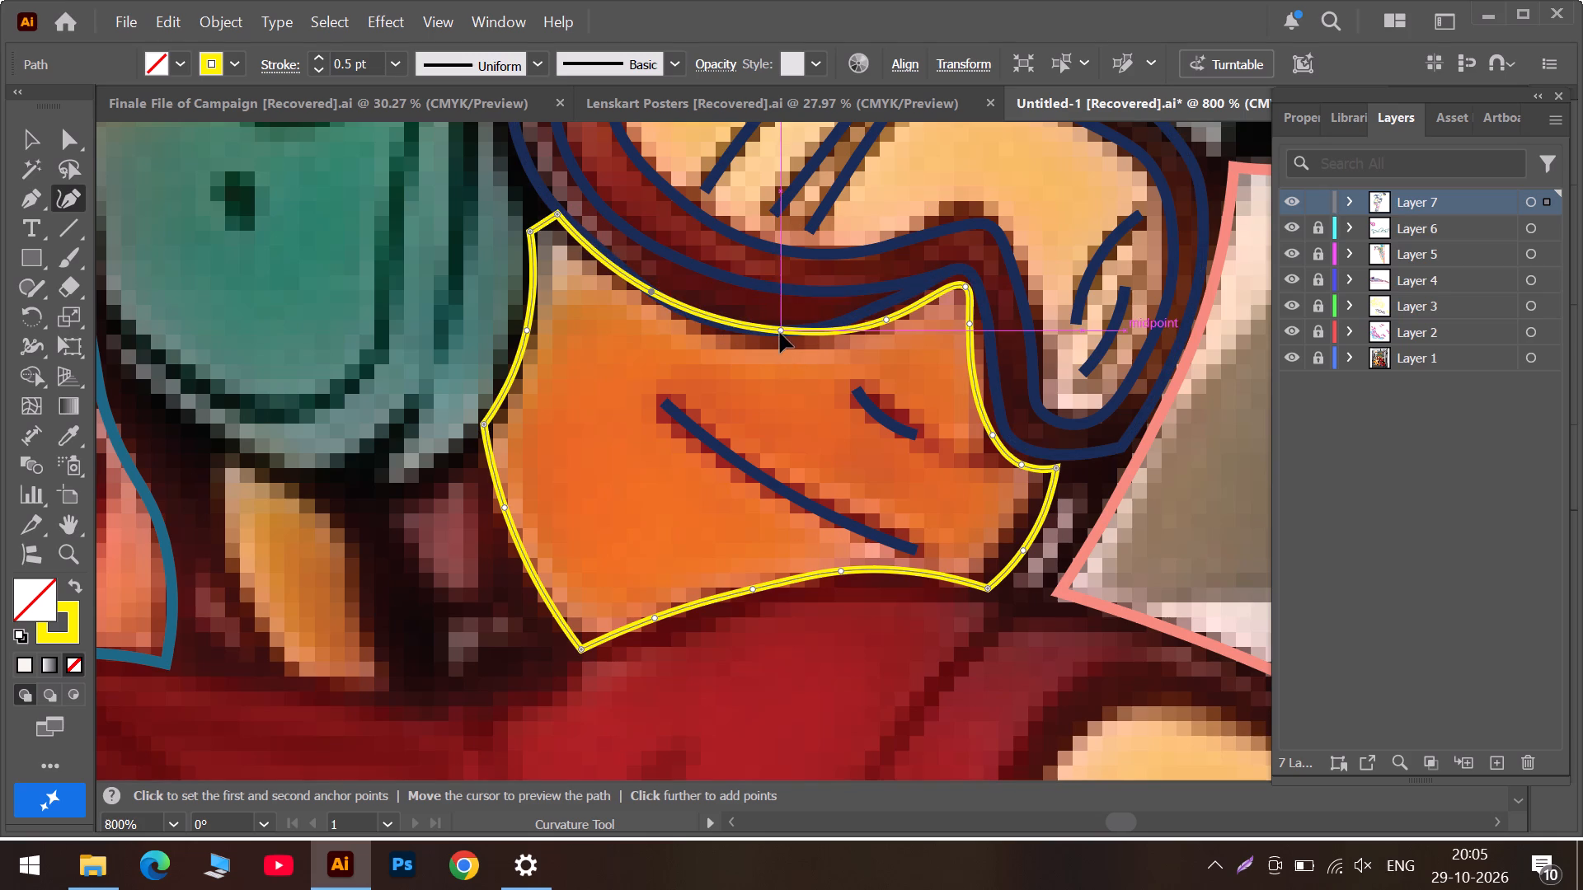
{"action": "left_click_drag", "start_coordinate": [780, 333], "coordinate": [734, 326]}
Add two anchors on the back half of the face's upper edge and adjust them to follow the goggles' navy line.
{"action": "scroll", "coordinate": [885, 335], "scroll_direction": "up", "scroll_amount": 2, "text": "alt"}
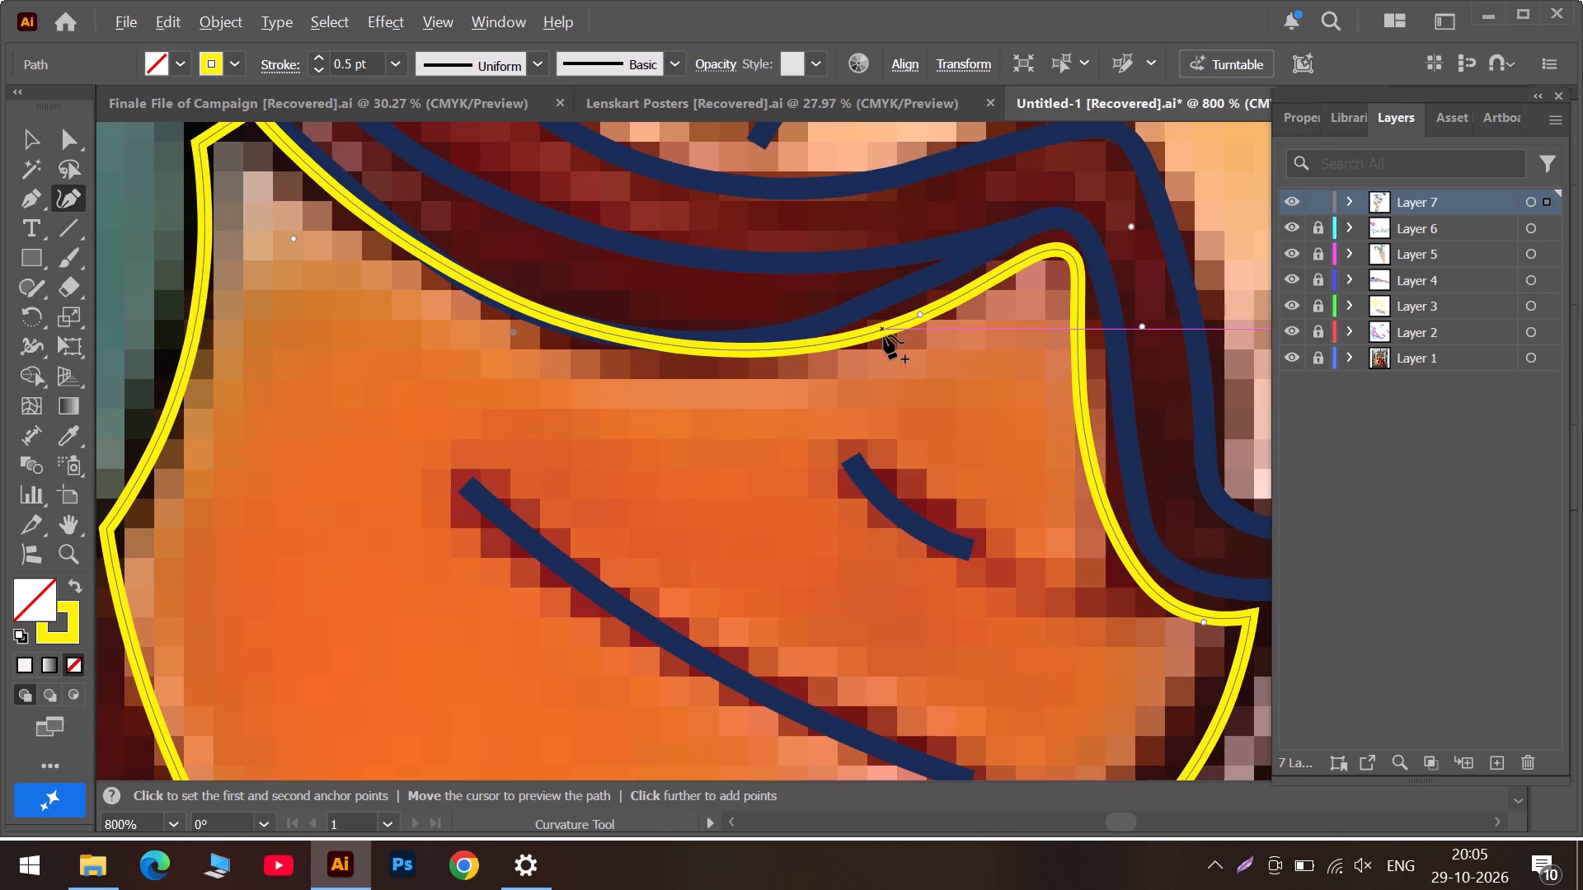
{"action": "scroll", "coordinate": [313, 162], "scroll_direction": "up", "scroll_amount": 3}
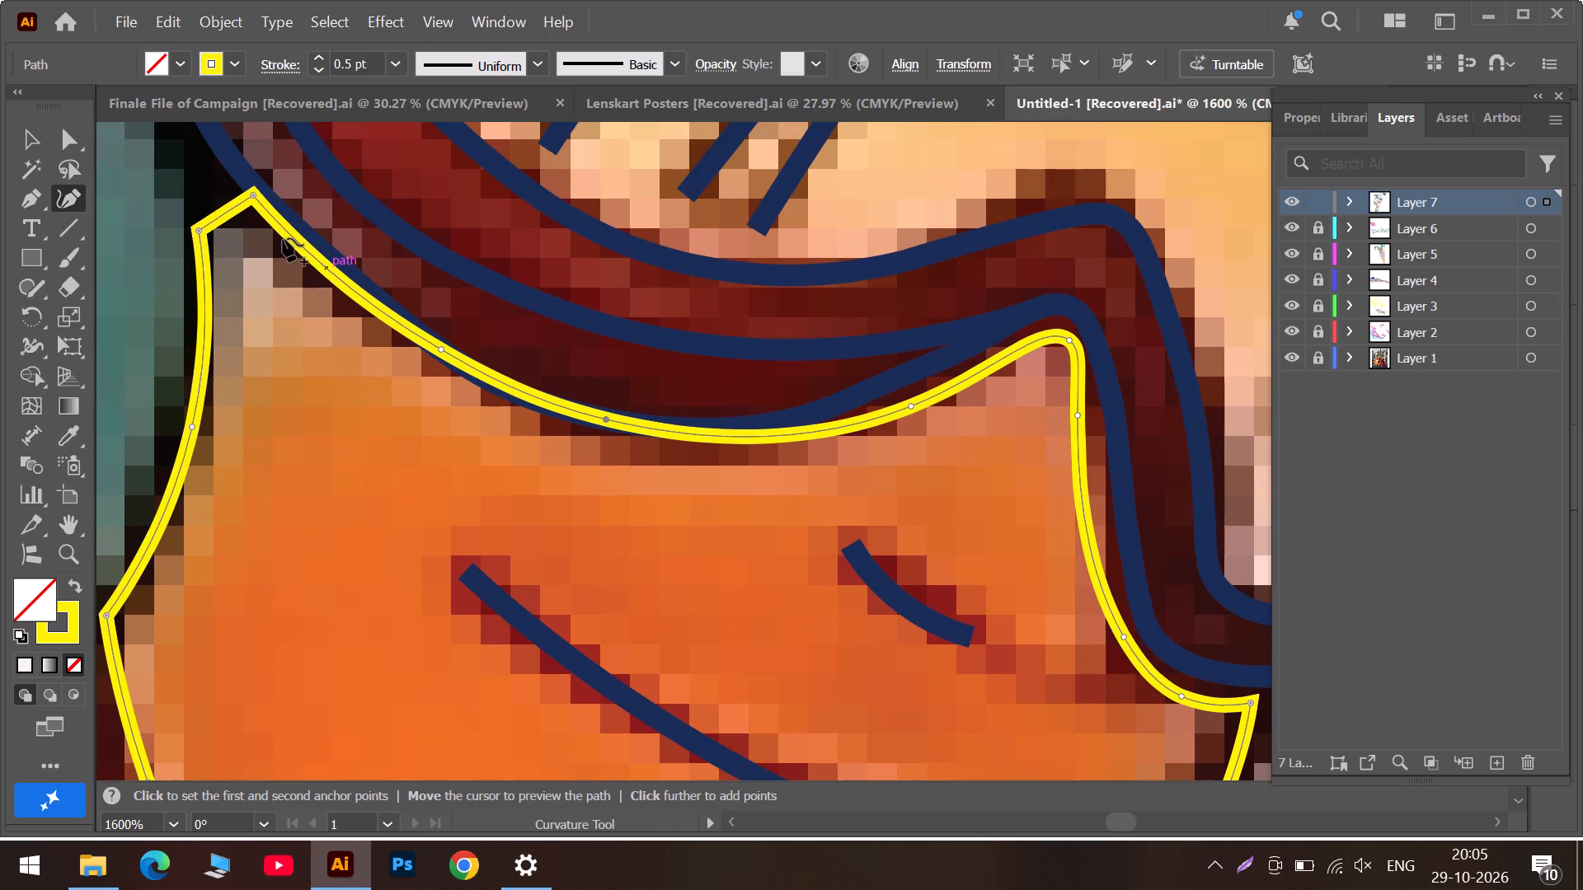
{"action": "left_click", "coordinate": [255, 194]}
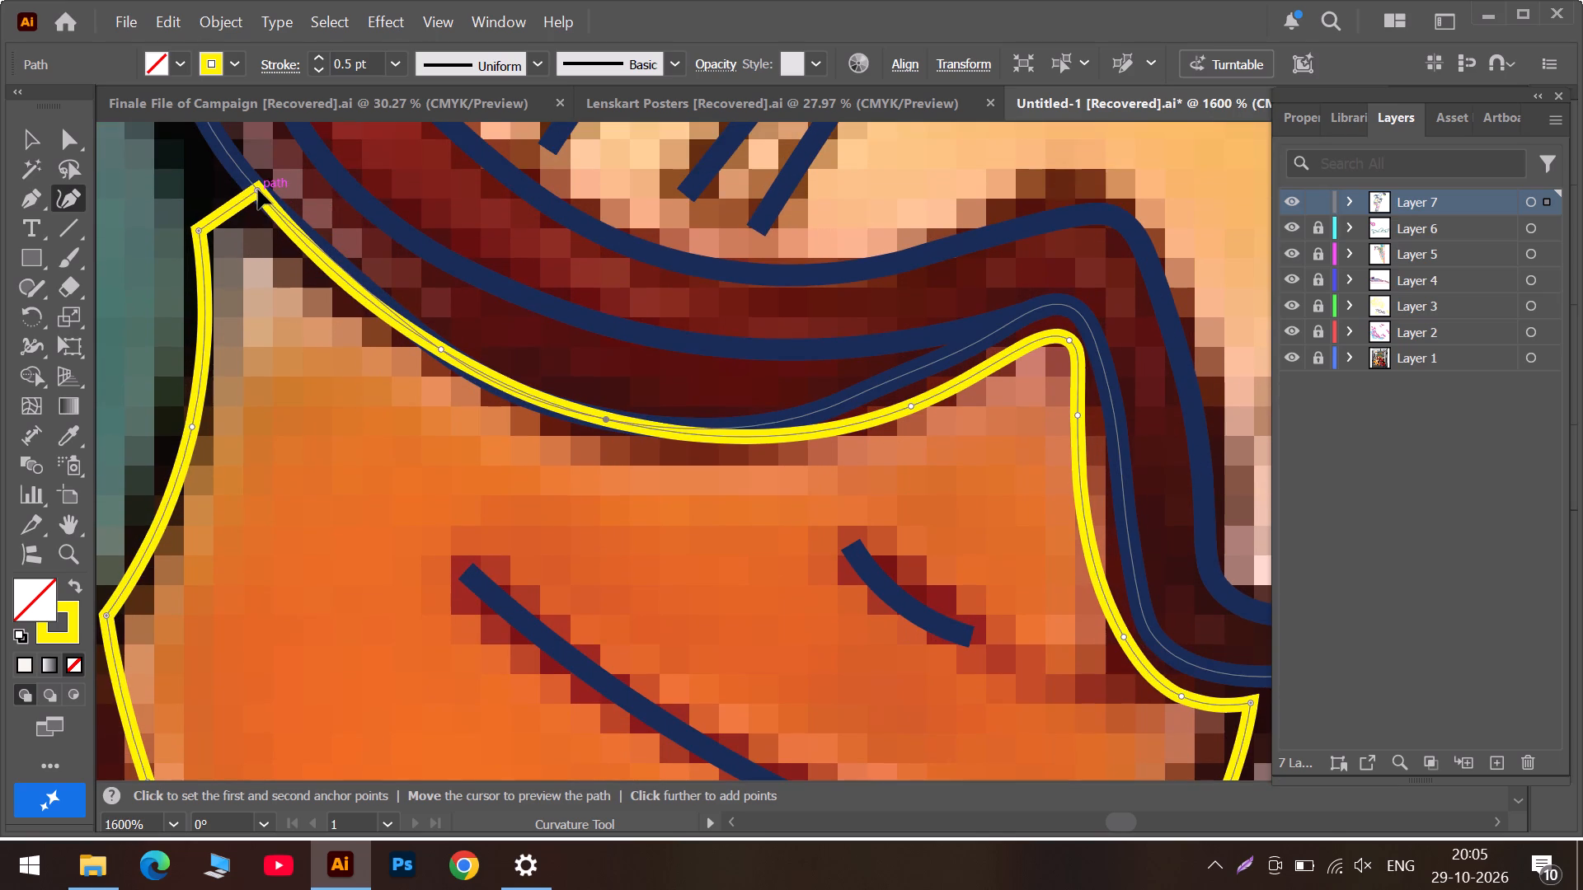
{"action": "left_click", "coordinate": [338, 274]}
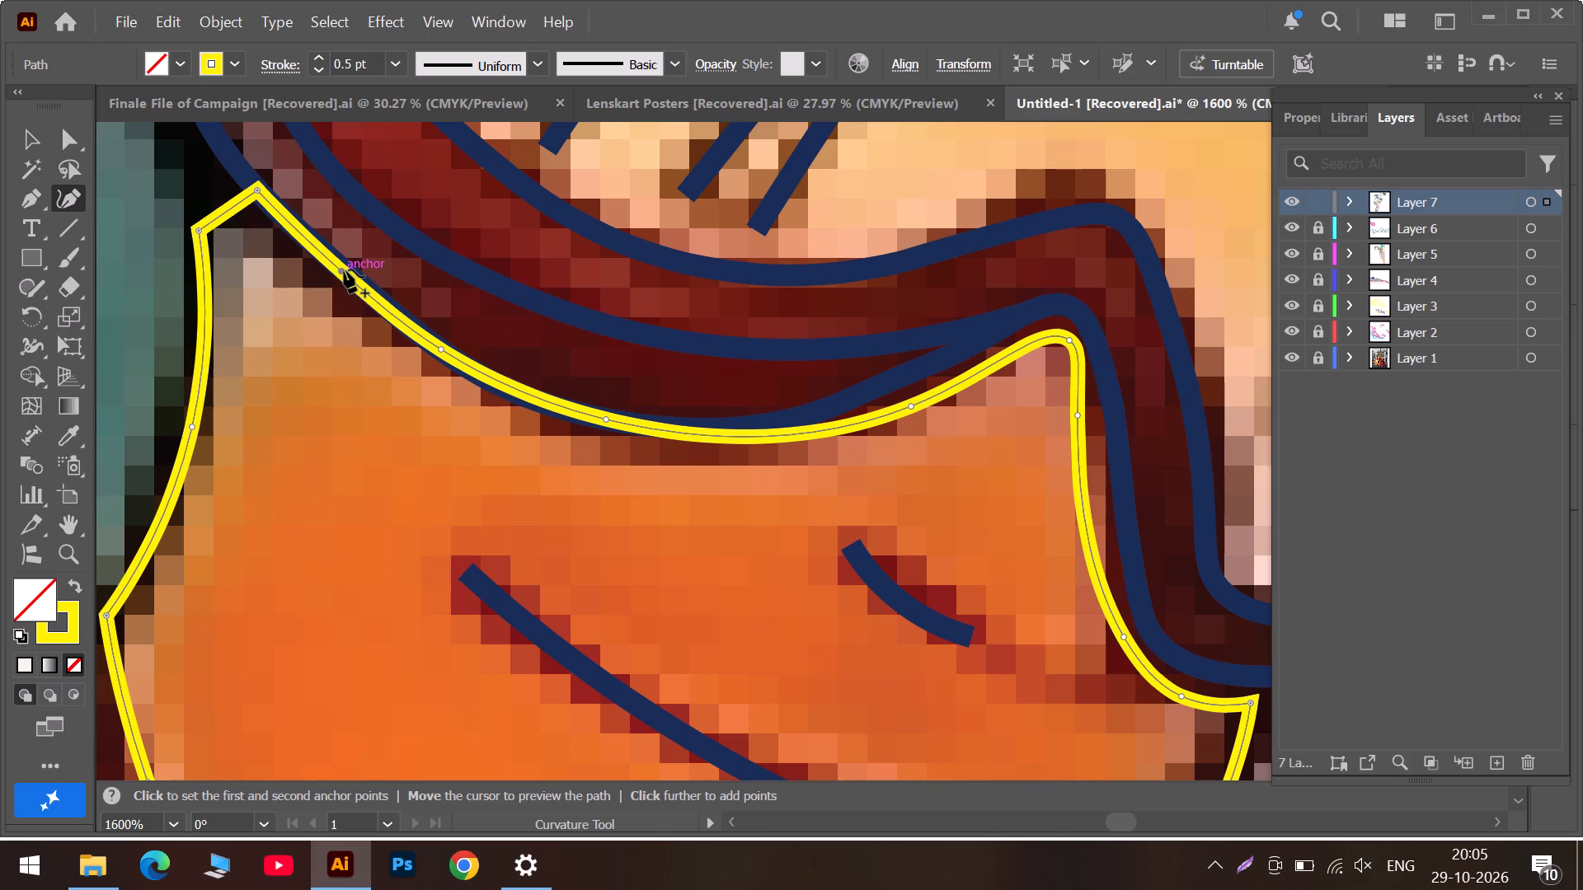
{"action": "left_click", "coordinate": [528, 392]}
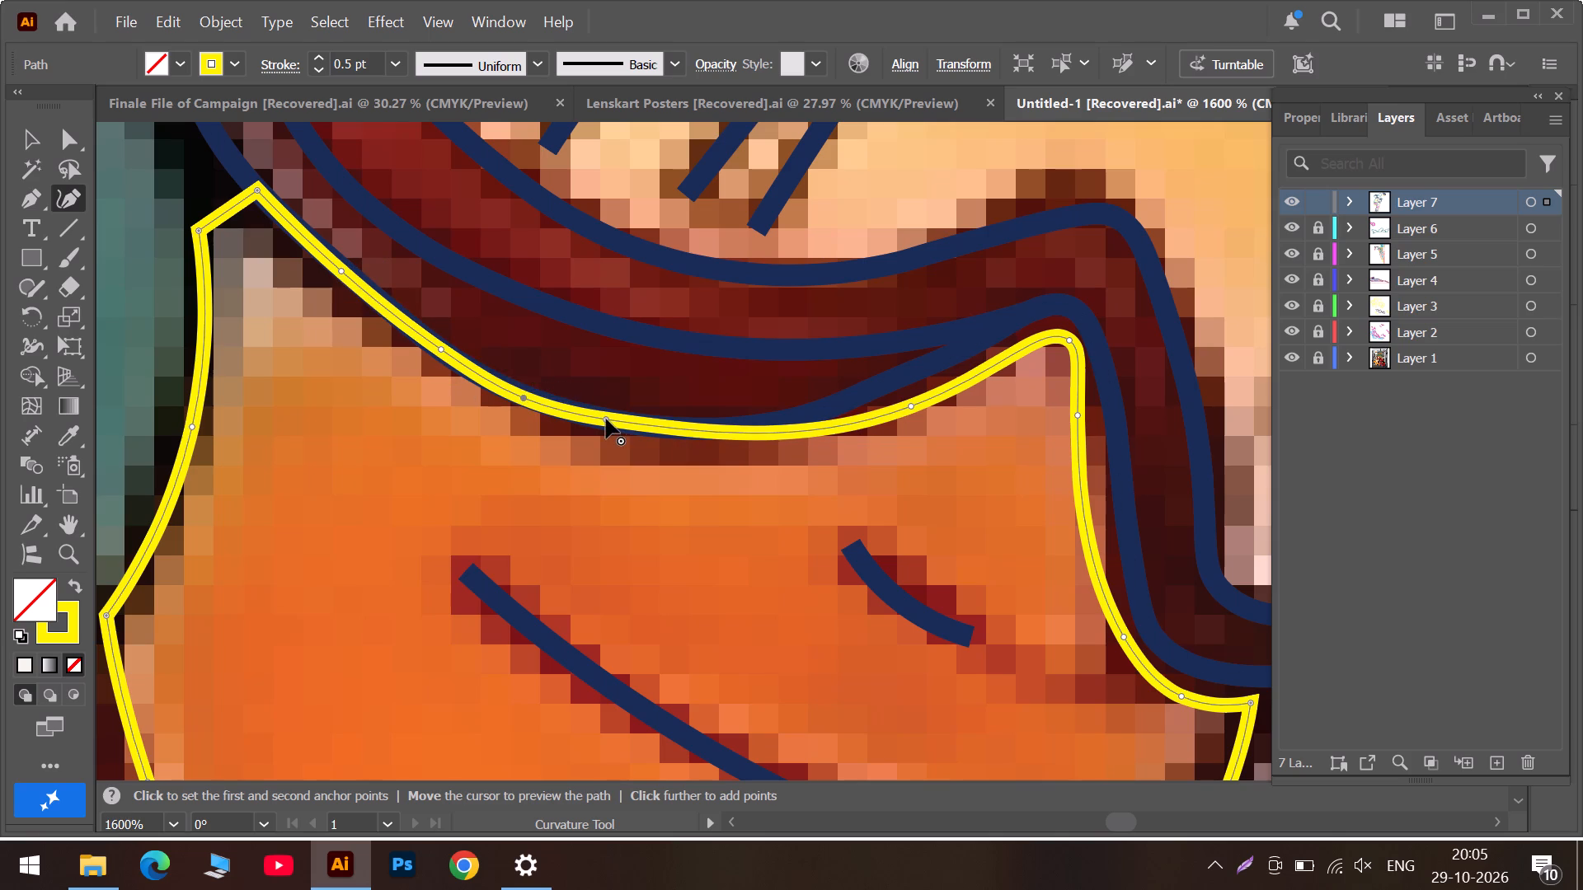
{"action": "left_click_drag", "start_coordinate": [606, 419], "coordinate": [617, 423]}
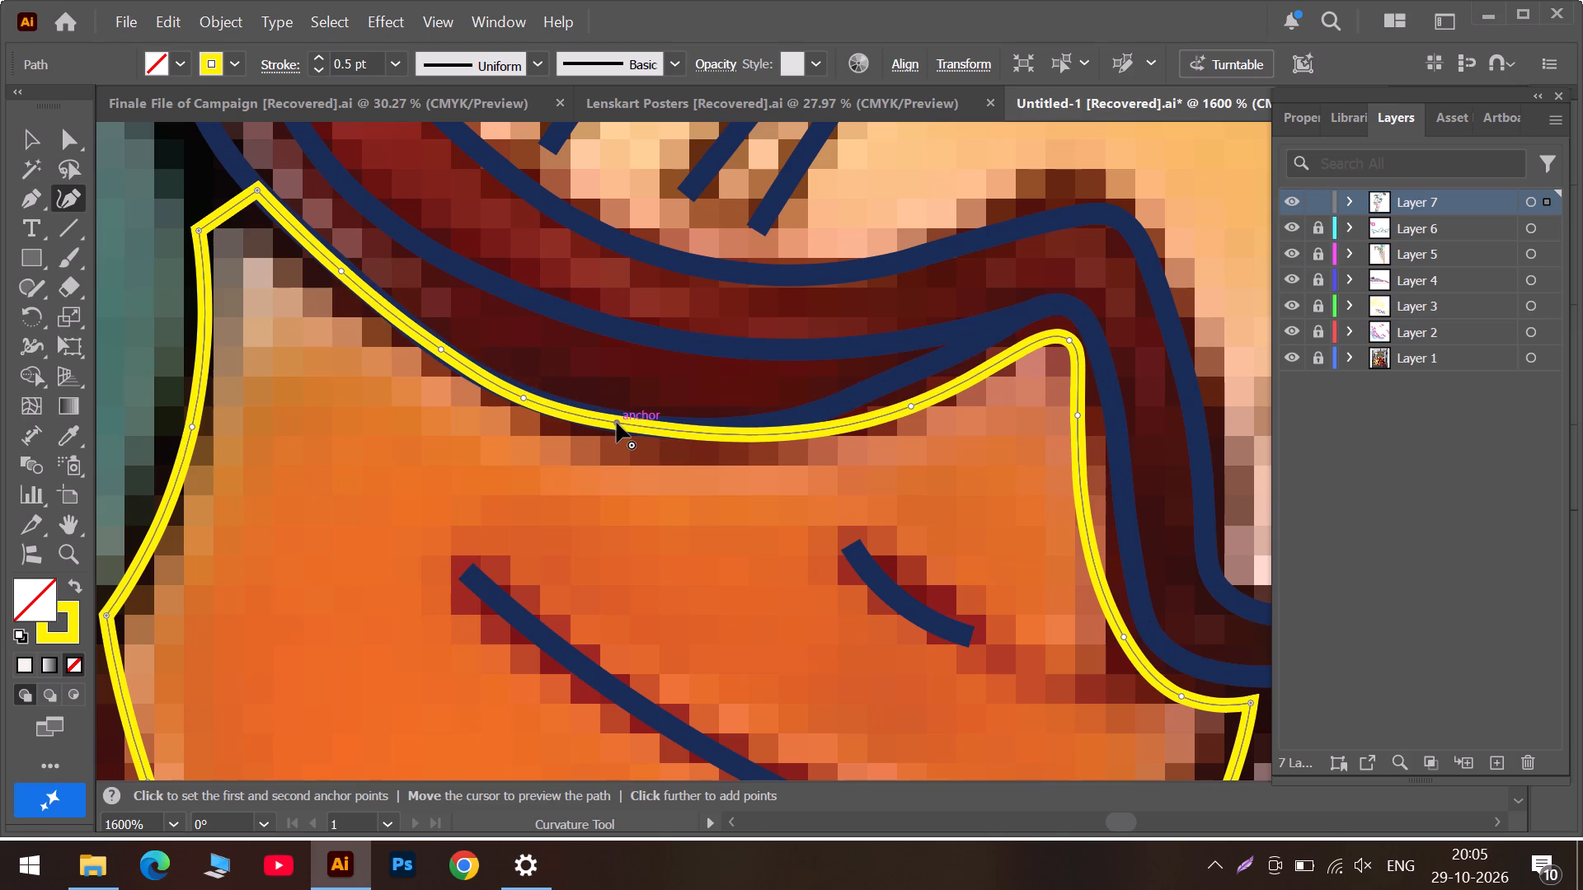
{"action": "left_click", "coordinate": [340, 268]}
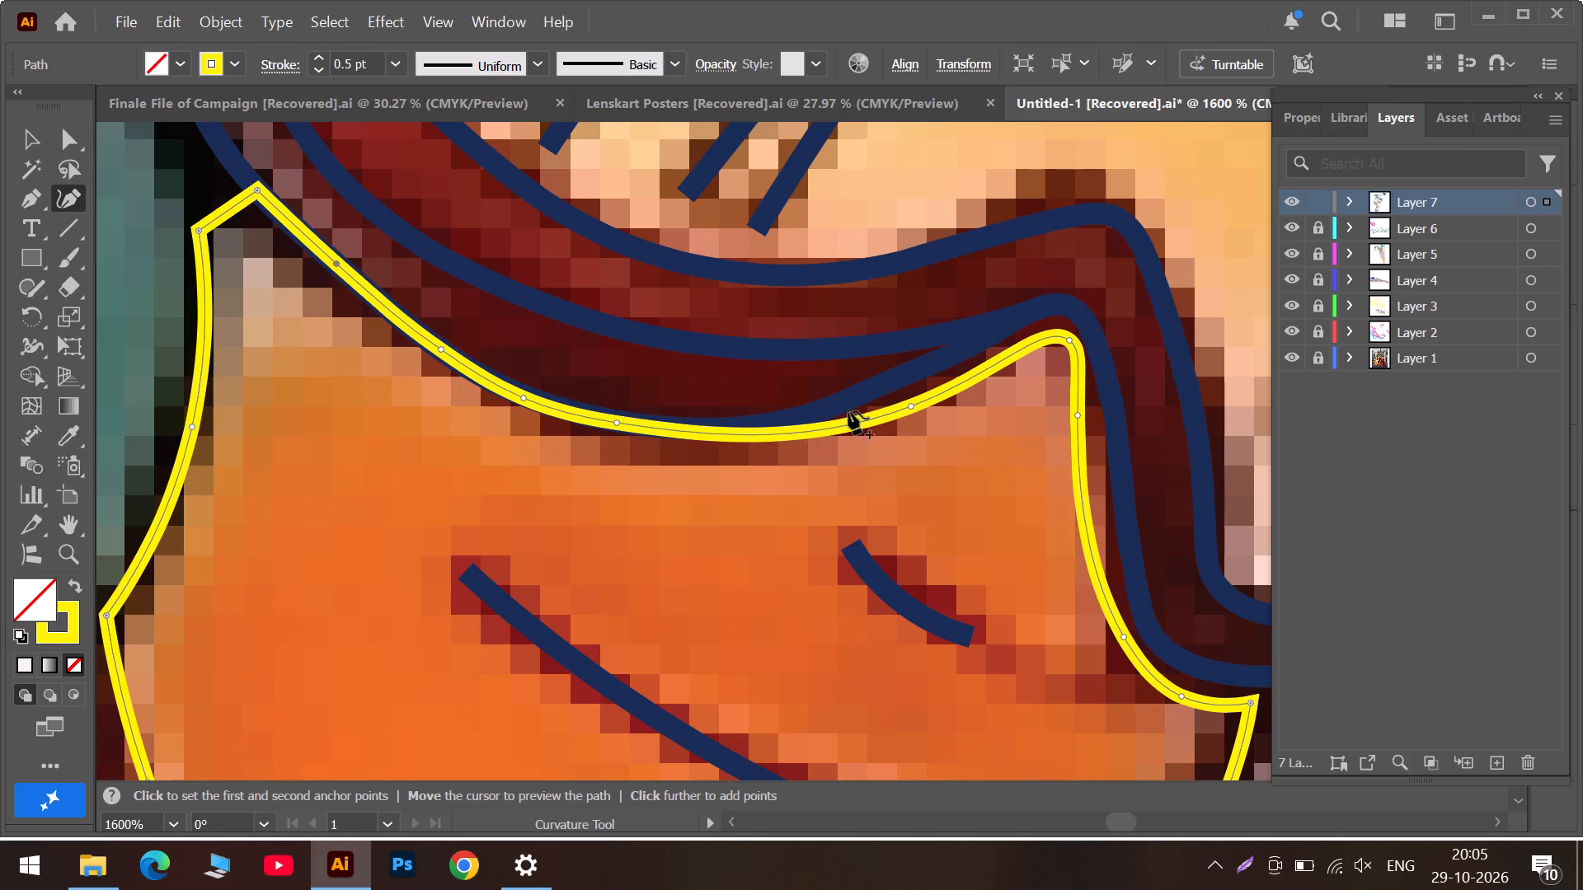
Refit the upper edge from its lowest dip to the nose peak onto the navy line, adding an anchor just before the peak.
{"action": "left_click_drag", "start_coordinate": [908, 404], "coordinate": [880, 391]}
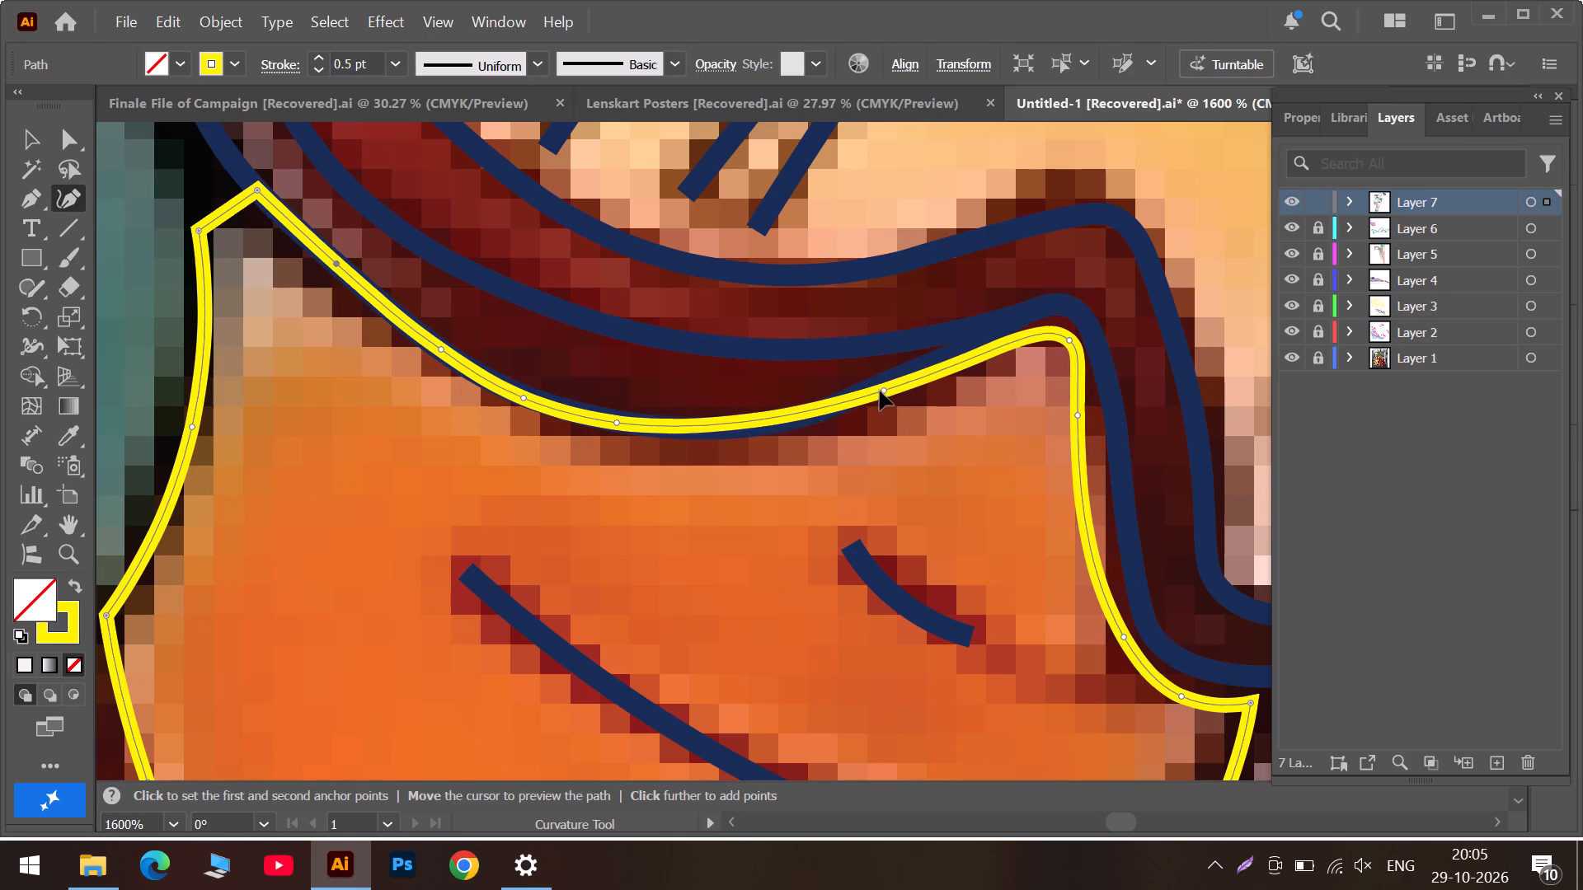
{"action": "left_click_drag", "start_coordinate": [880, 391], "coordinate": [743, 429]}
{"action": "left_click_drag", "start_coordinate": [1069, 339], "coordinate": [1065, 314]}
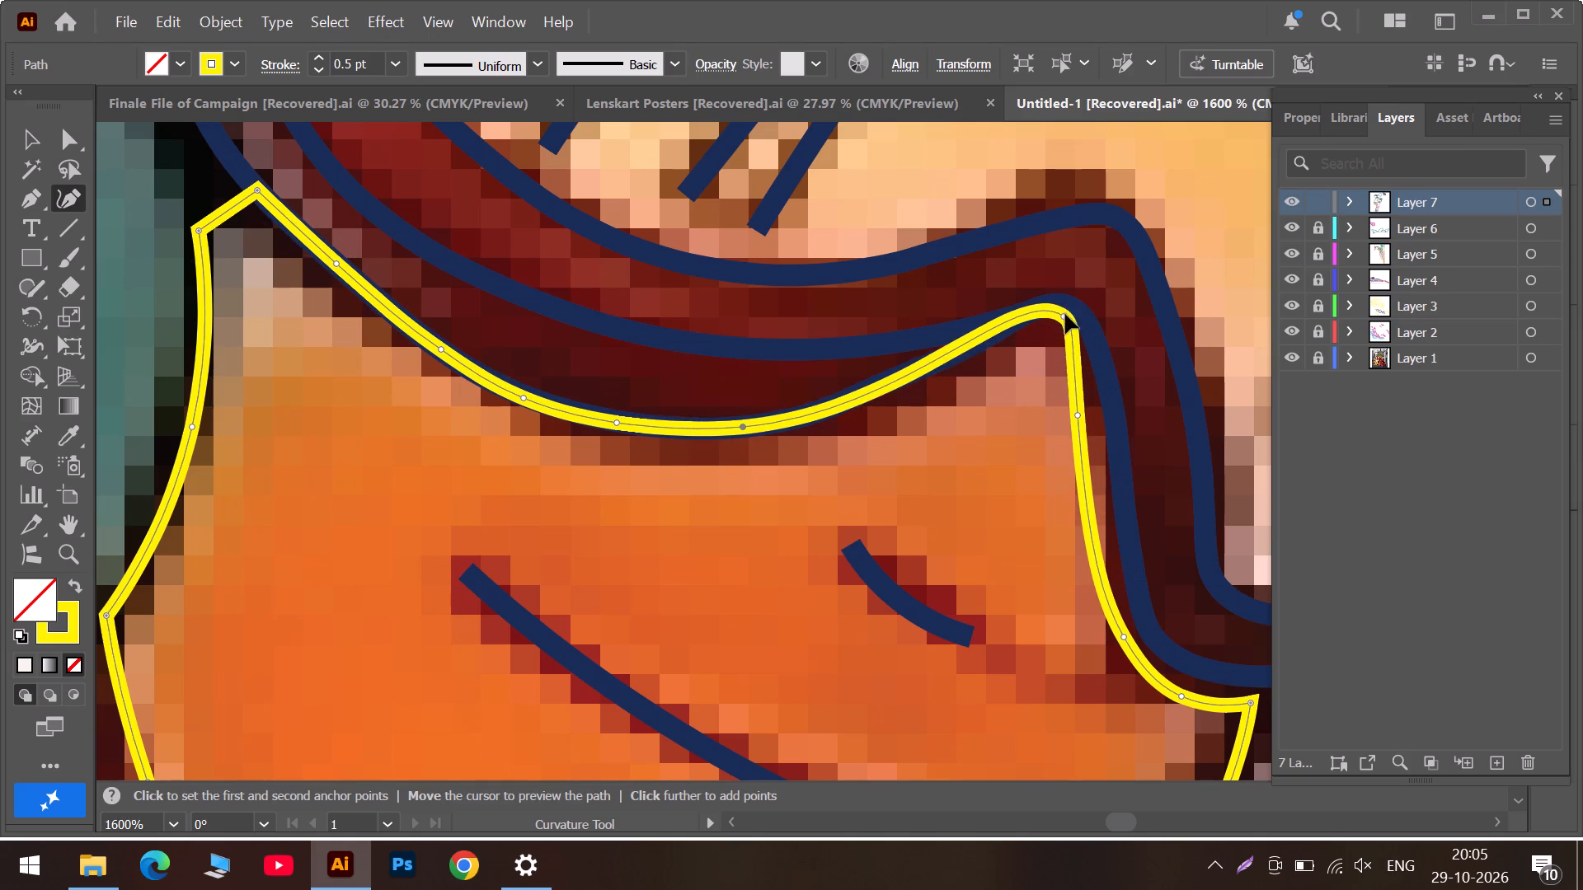
{"action": "left_click_drag", "start_coordinate": [1065, 314], "coordinate": [1073, 311]}
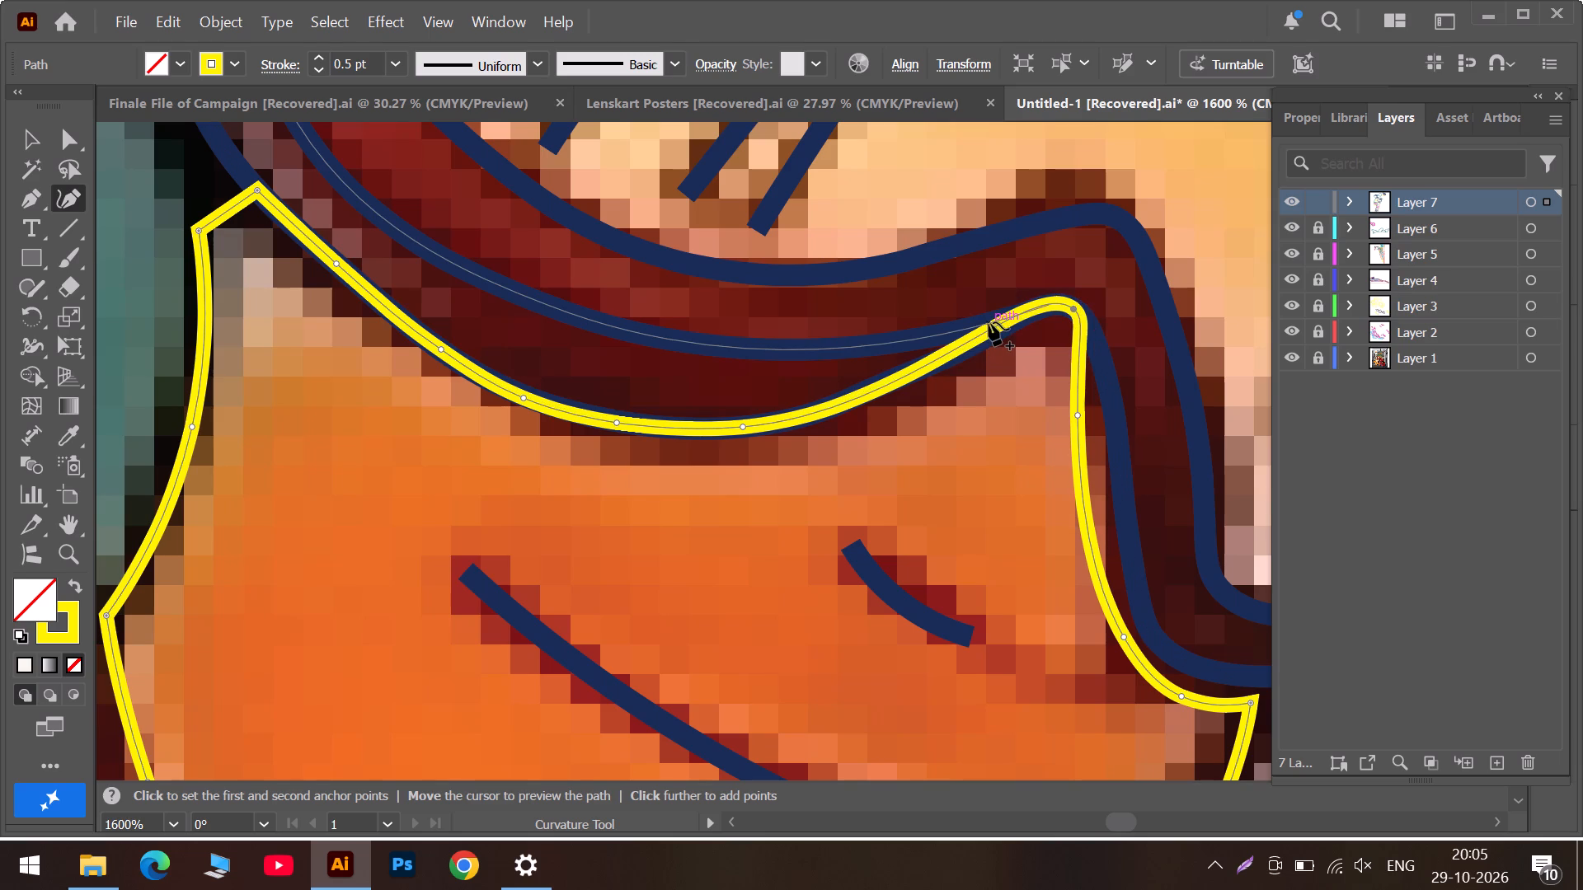
{"action": "left_click", "coordinate": [988, 330]}
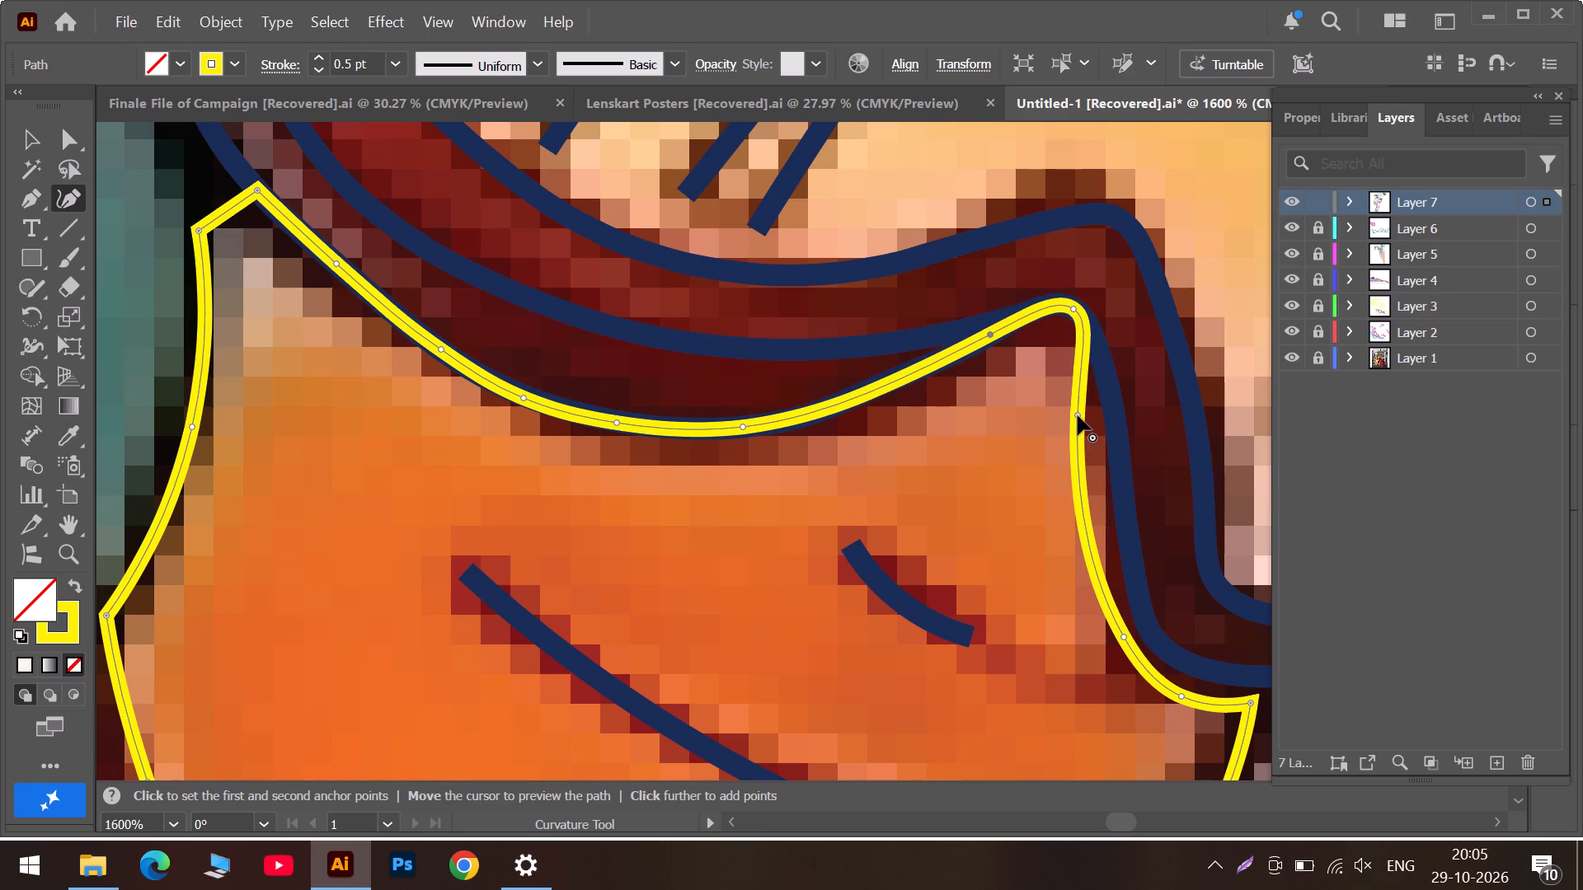
Move the anchors below the nose peak so the outline's descending edge follows the goggles' navy line.
{"action": "left_click_drag", "start_coordinate": [1078, 415], "coordinate": [1107, 409]}
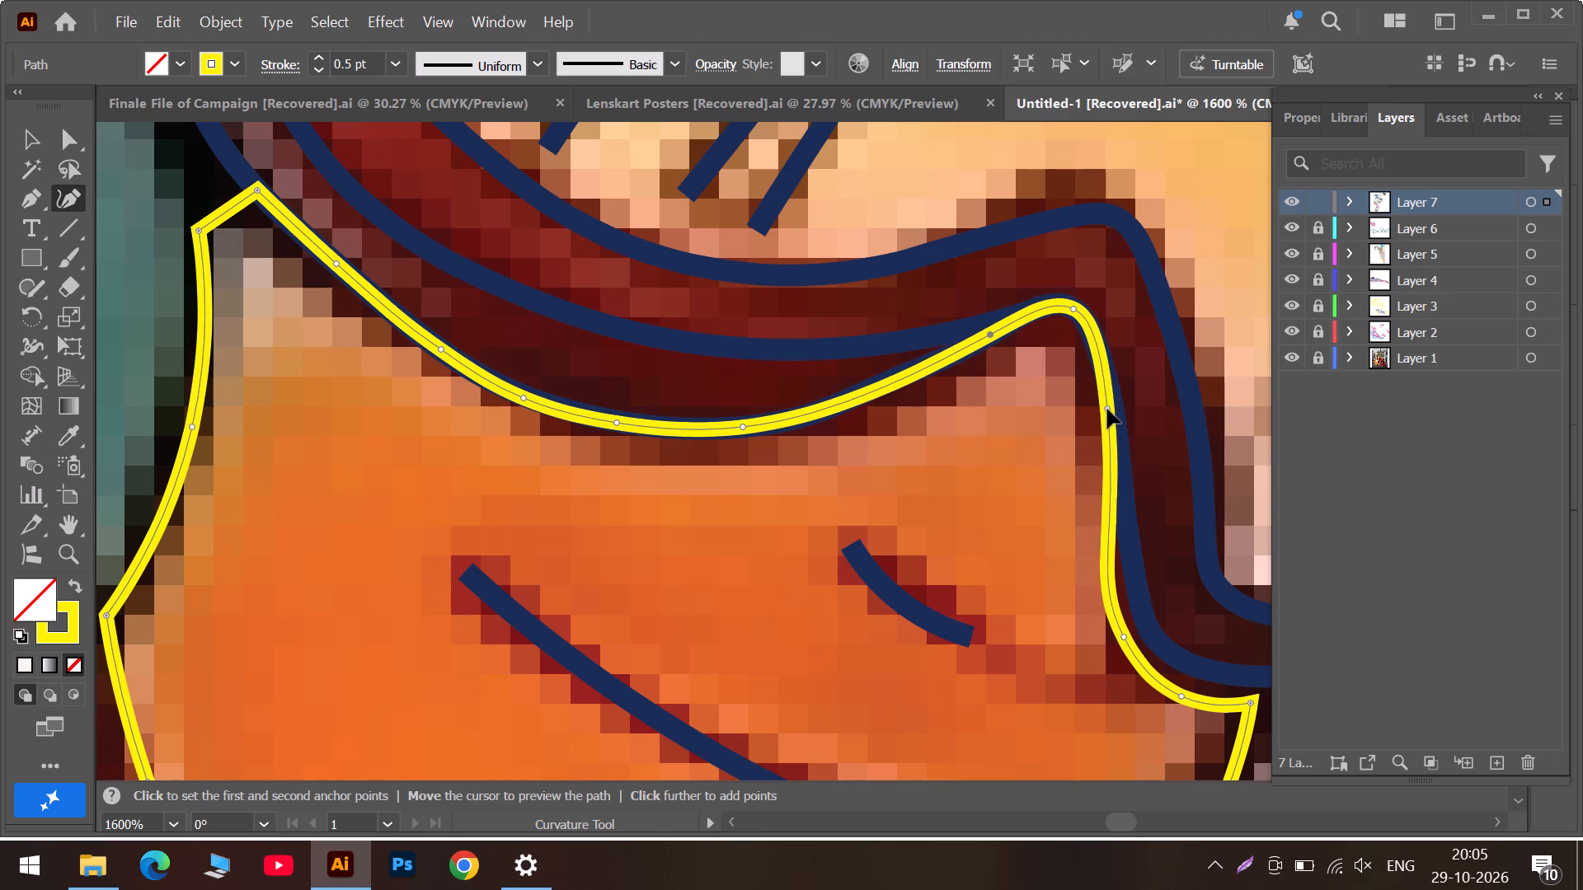
{"action": "left_click_drag", "start_coordinate": [1107, 409], "coordinate": [1110, 410]}
{"action": "scroll", "coordinate": [1123, 542], "scroll_direction": "down", "scroll_amount": 4}
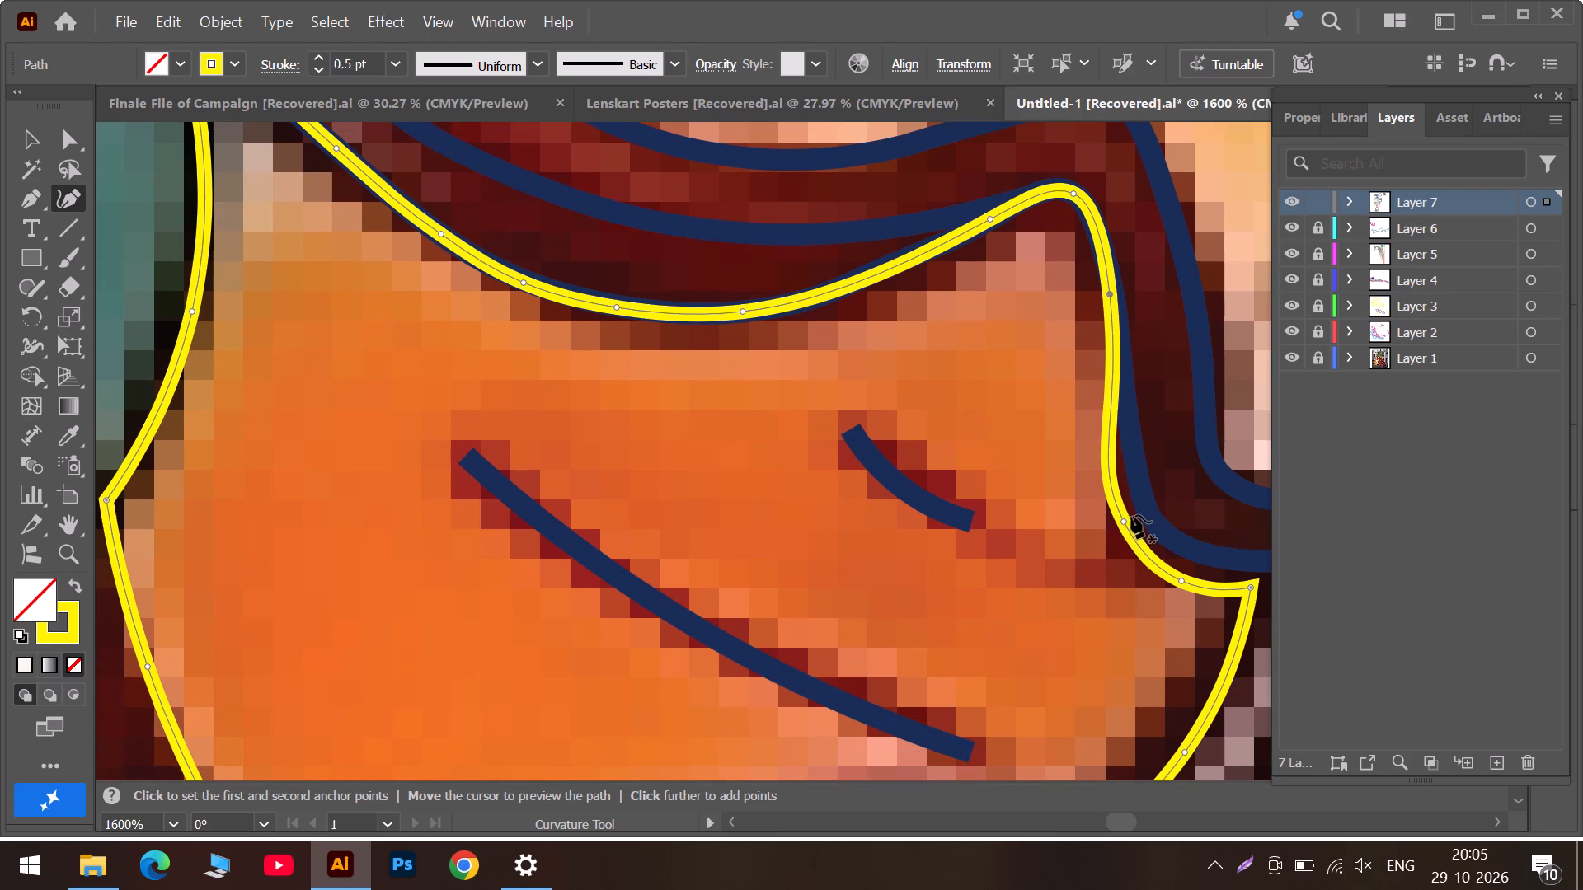
{"action": "left_click_drag", "start_coordinate": [1123, 522], "coordinate": [1143, 496]}
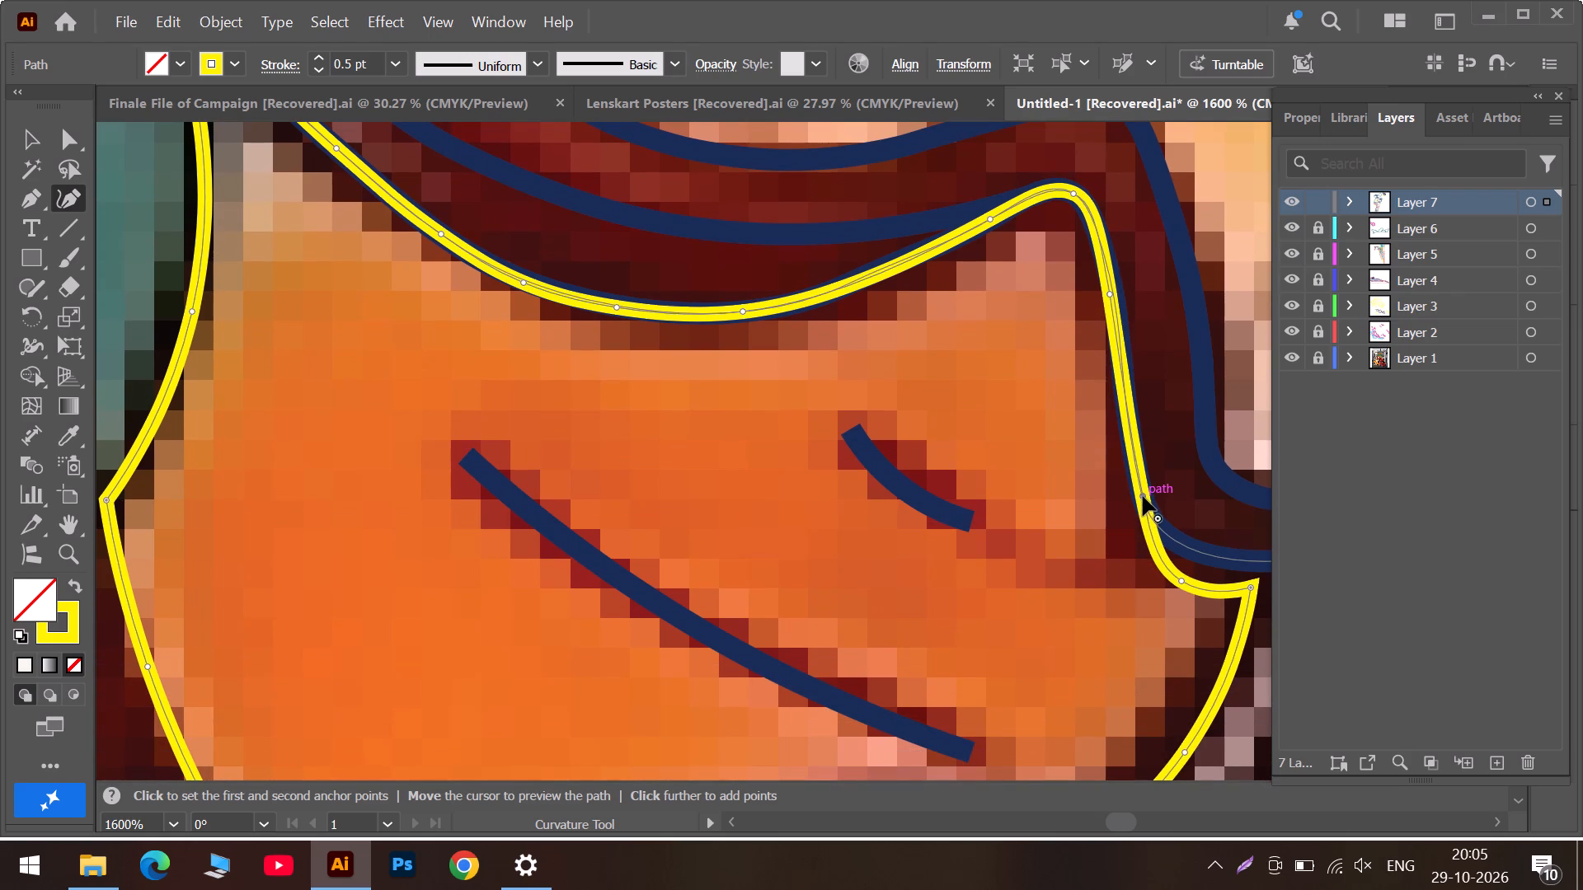
{"action": "left_click_drag", "start_coordinate": [1111, 294], "coordinate": [1115, 305]}
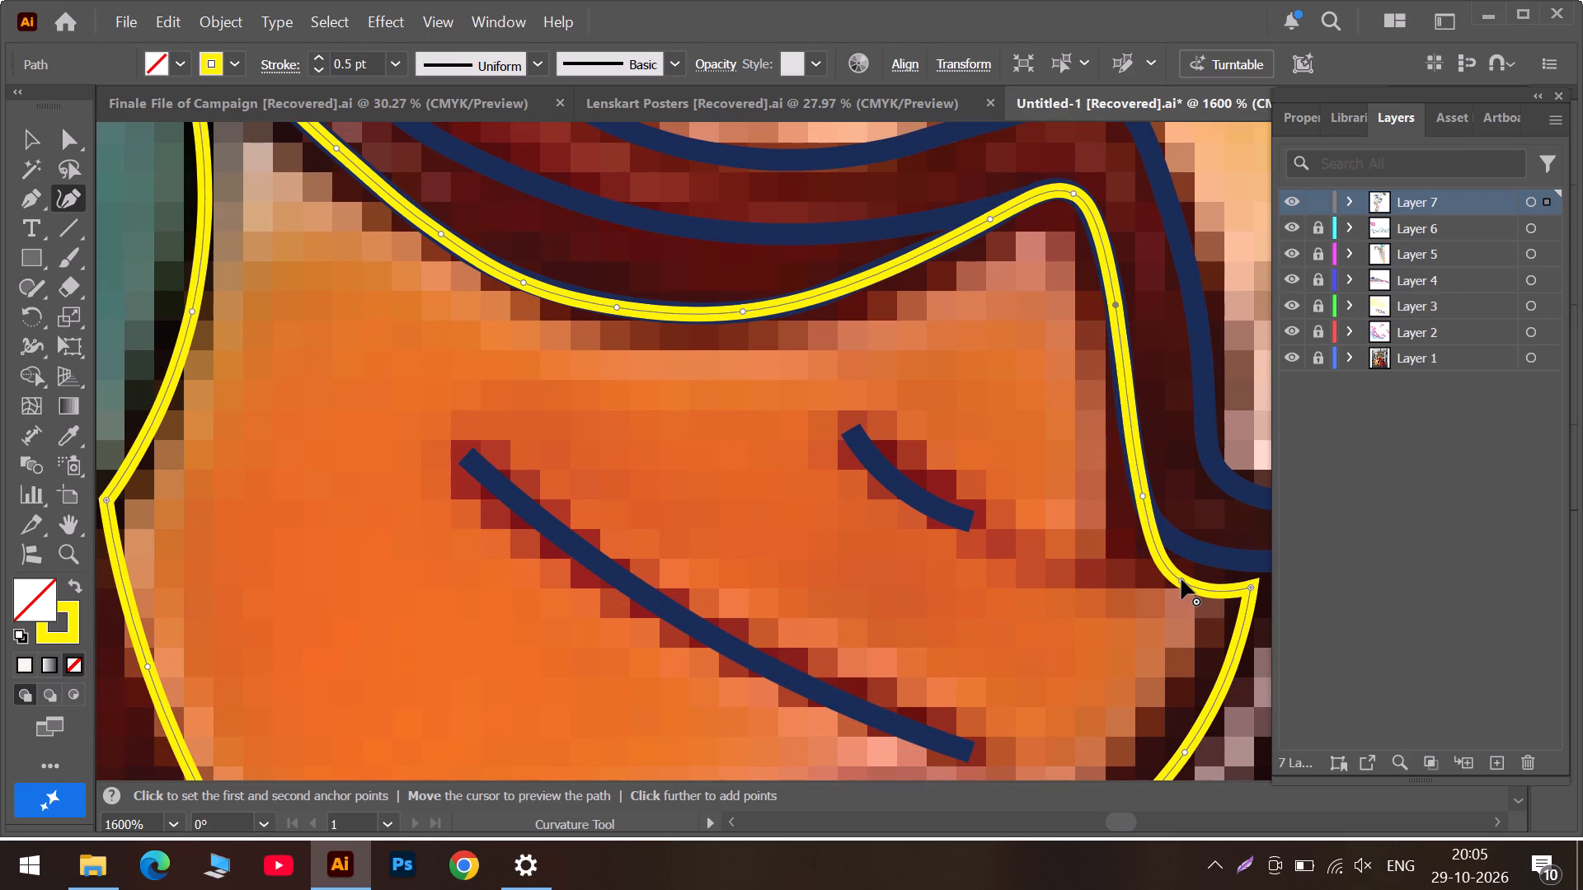
{"action": "left_click_drag", "start_coordinate": [1181, 579], "coordinate": [1166, 535]}
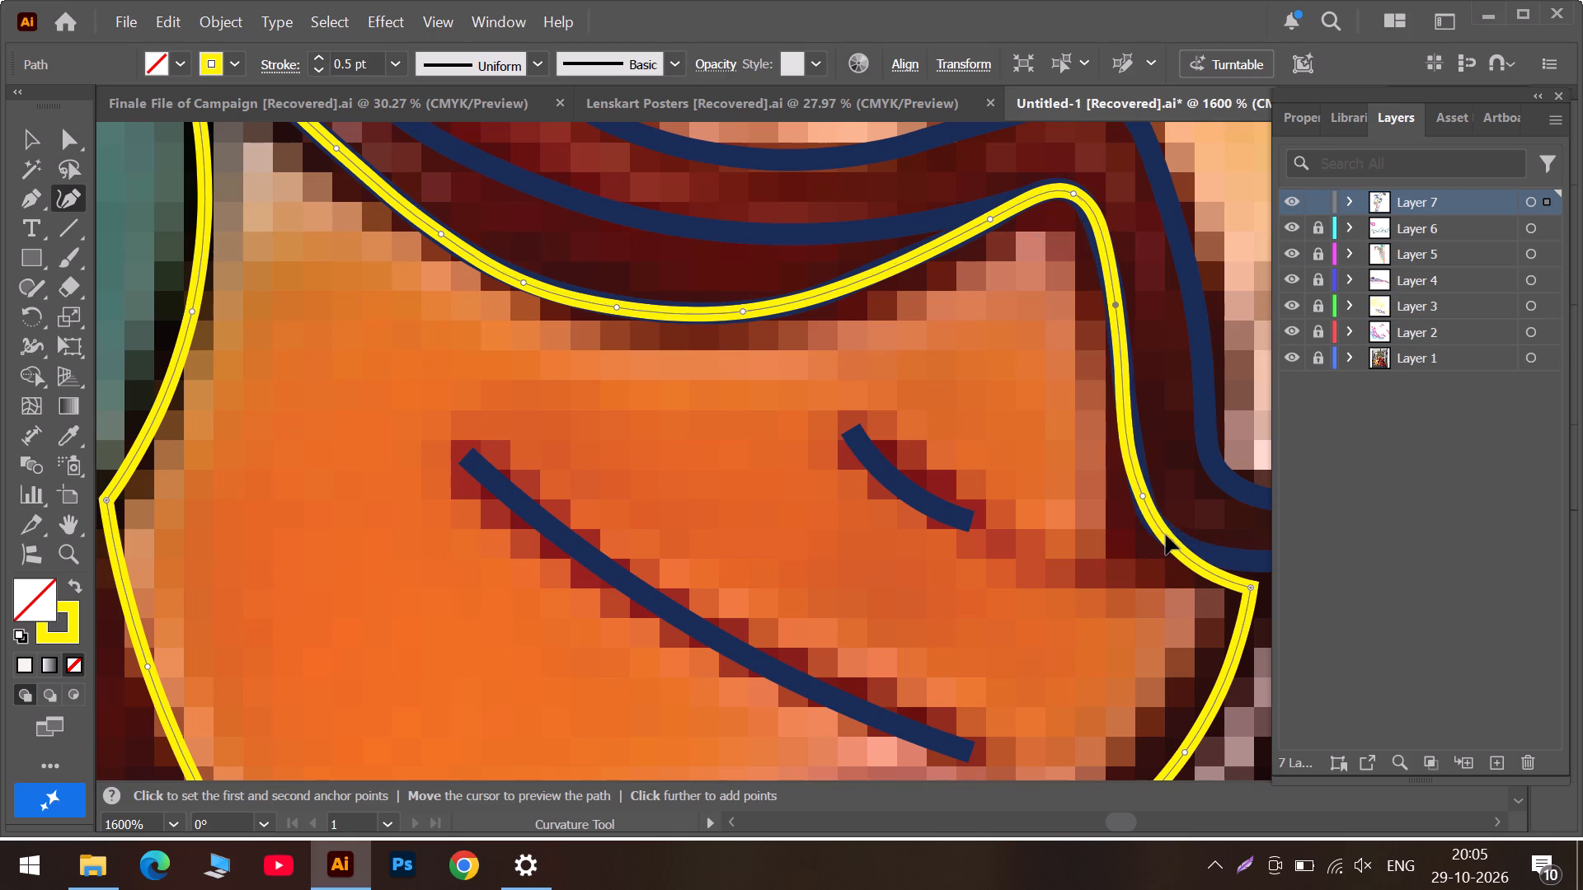
{"action": "left_click_drag", "start_coordinate": [1166, 535], "coordinate": [1154, 528]}
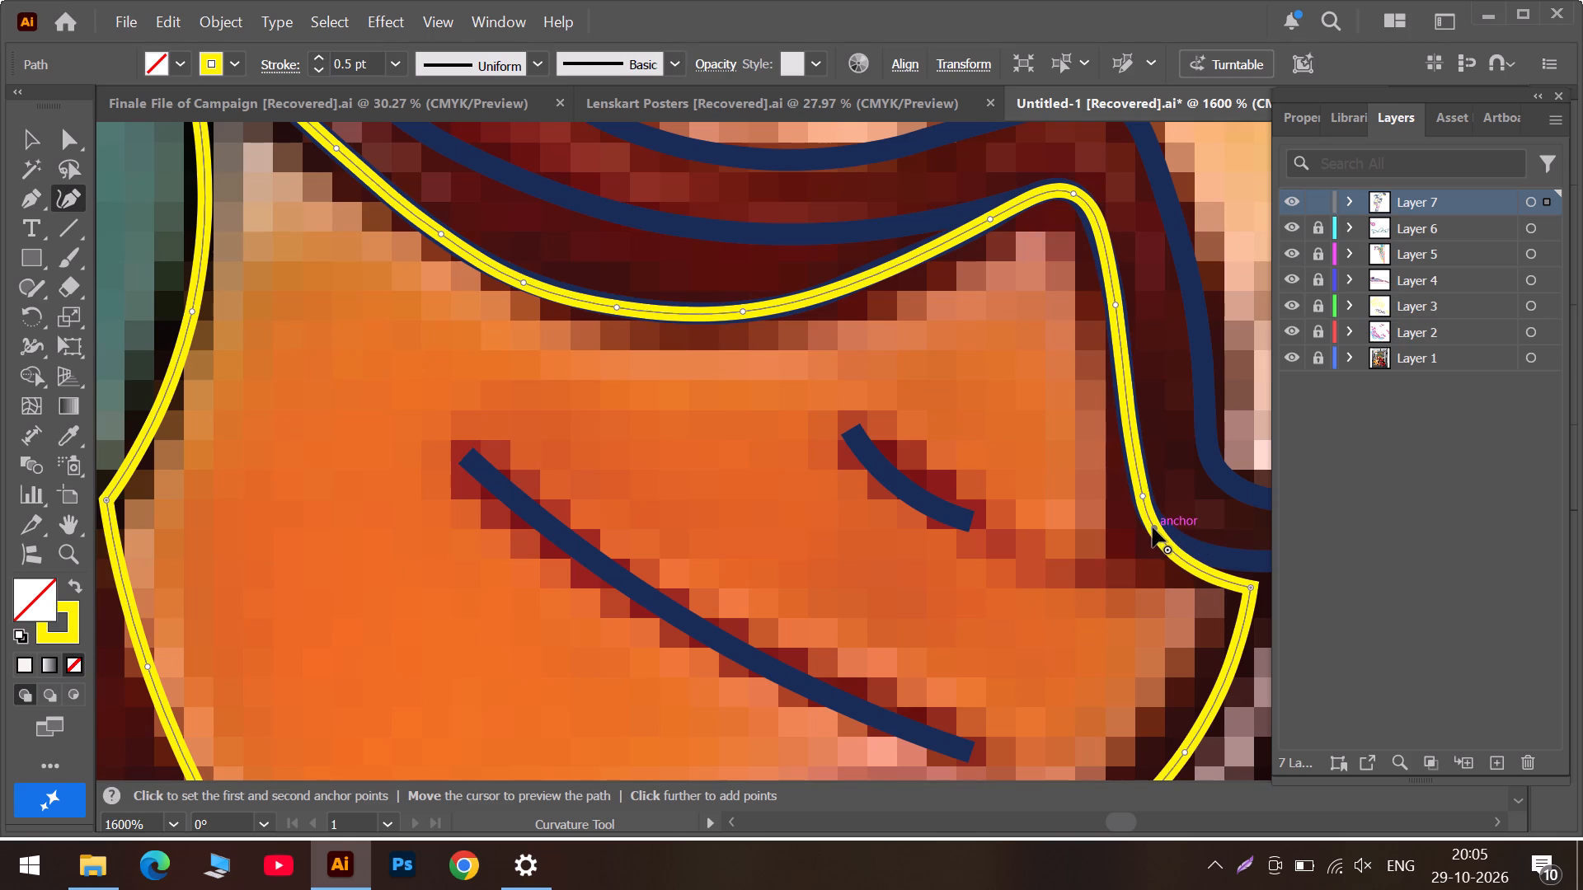
Move the outline's front corner onto the goggles' navy line and refit the neighbouring anchor to the bend.
{"action": "left_click", "coordinate": [1156, 826]}
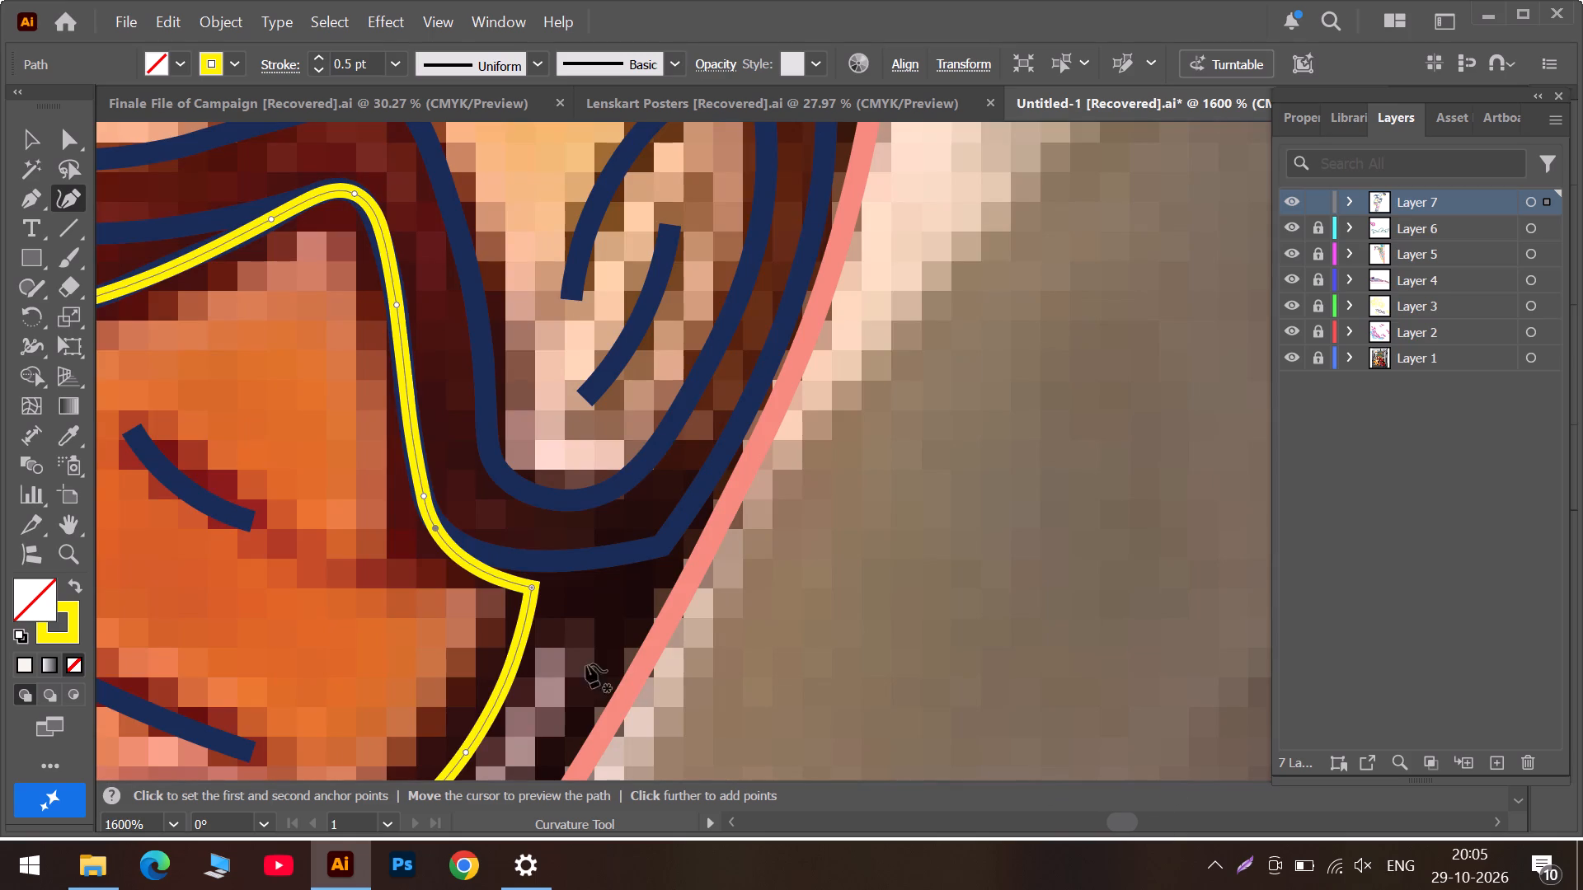
{"action": "left_click_drag", "start_coordinate": [532, 585], "coordinate": [552, 560]}
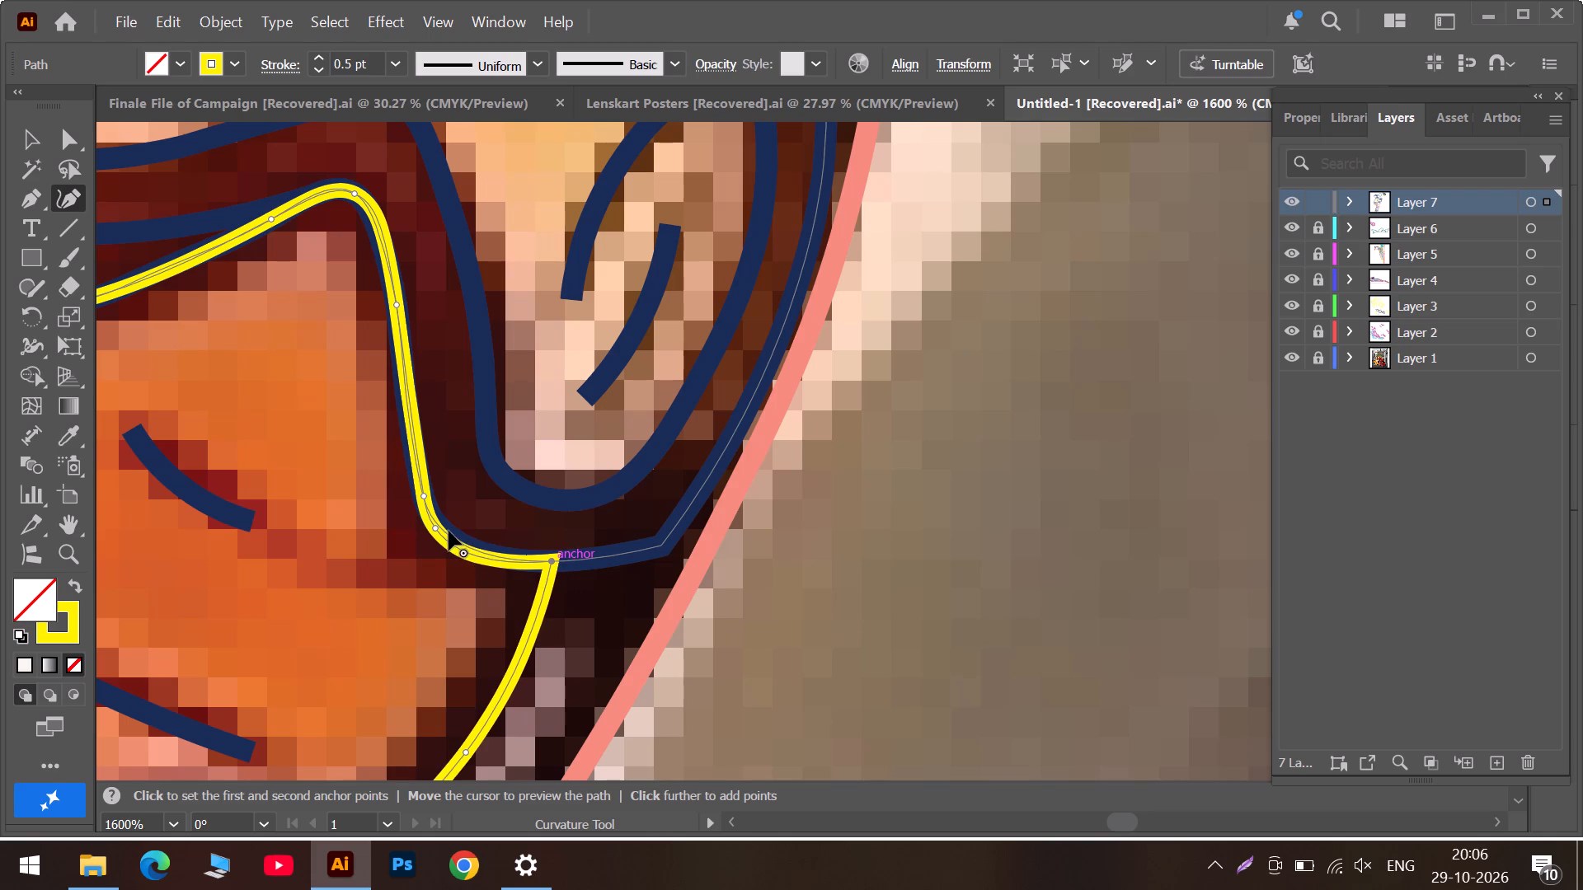
{"action": "left_click_drag", "start_coordinate": [435, 530], "coordinate": [459, 542]}
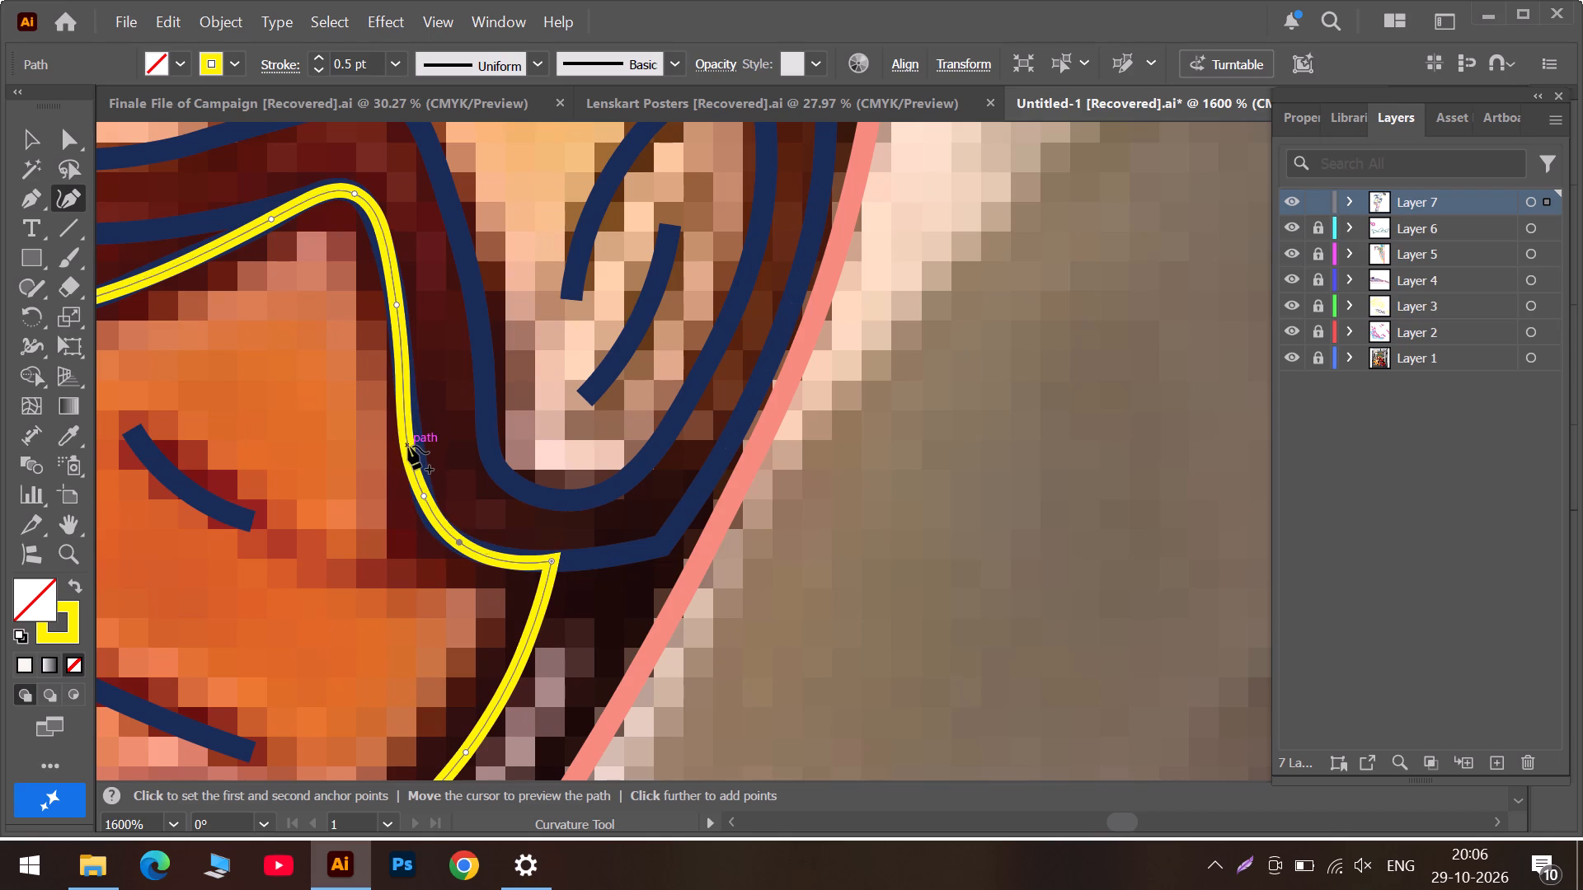
Add two anchors on the descending edge beside the goggles' nose bend and fine-tune the surrounding anchors to match the navy line.
{"action": "left_click_drag", "start_coordinate": [408, 446], "coordinate": [410, 438]}
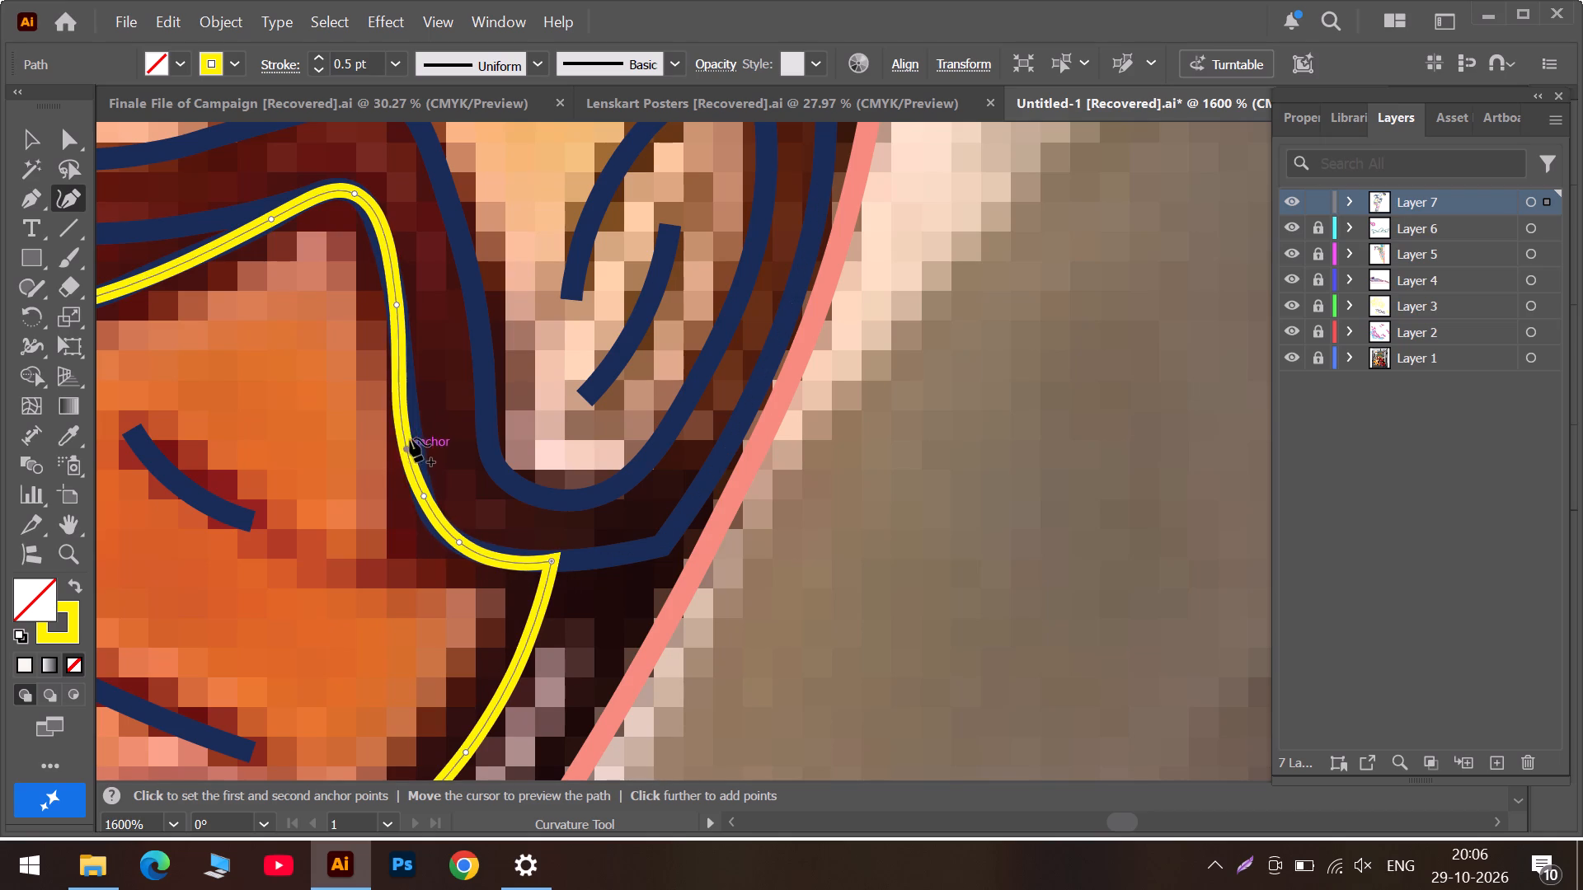
{"action": "left_click_drag", "start_coordinate": [410, 438], "coordinate": [405, 396]}
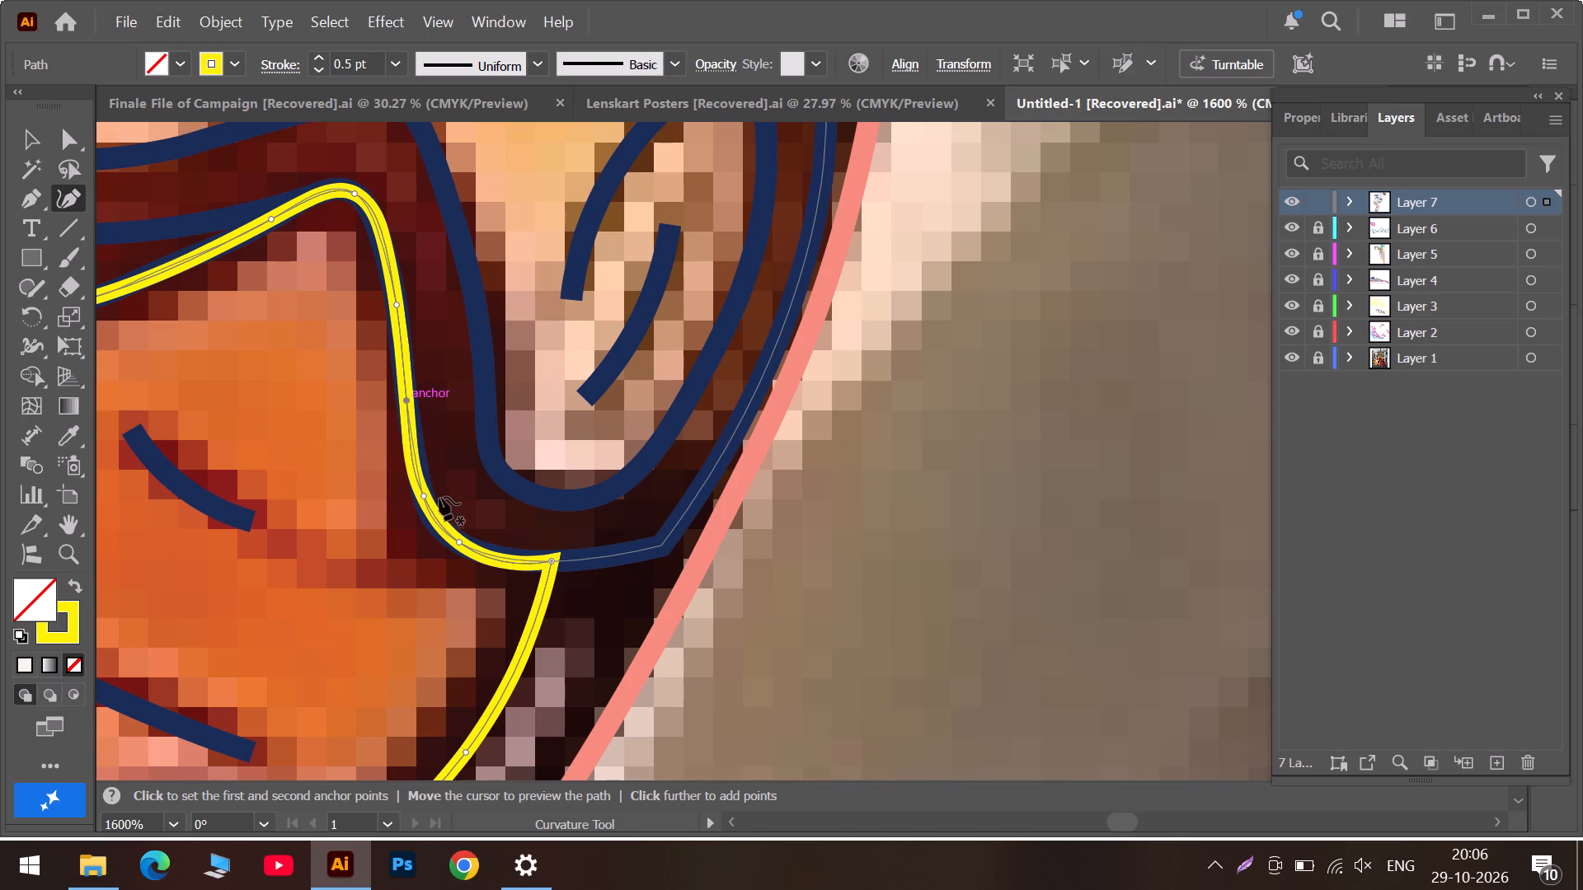
{"action": "left_click_drag", "start_coordinate": [423, 494], "coordinate": [429, 518]}
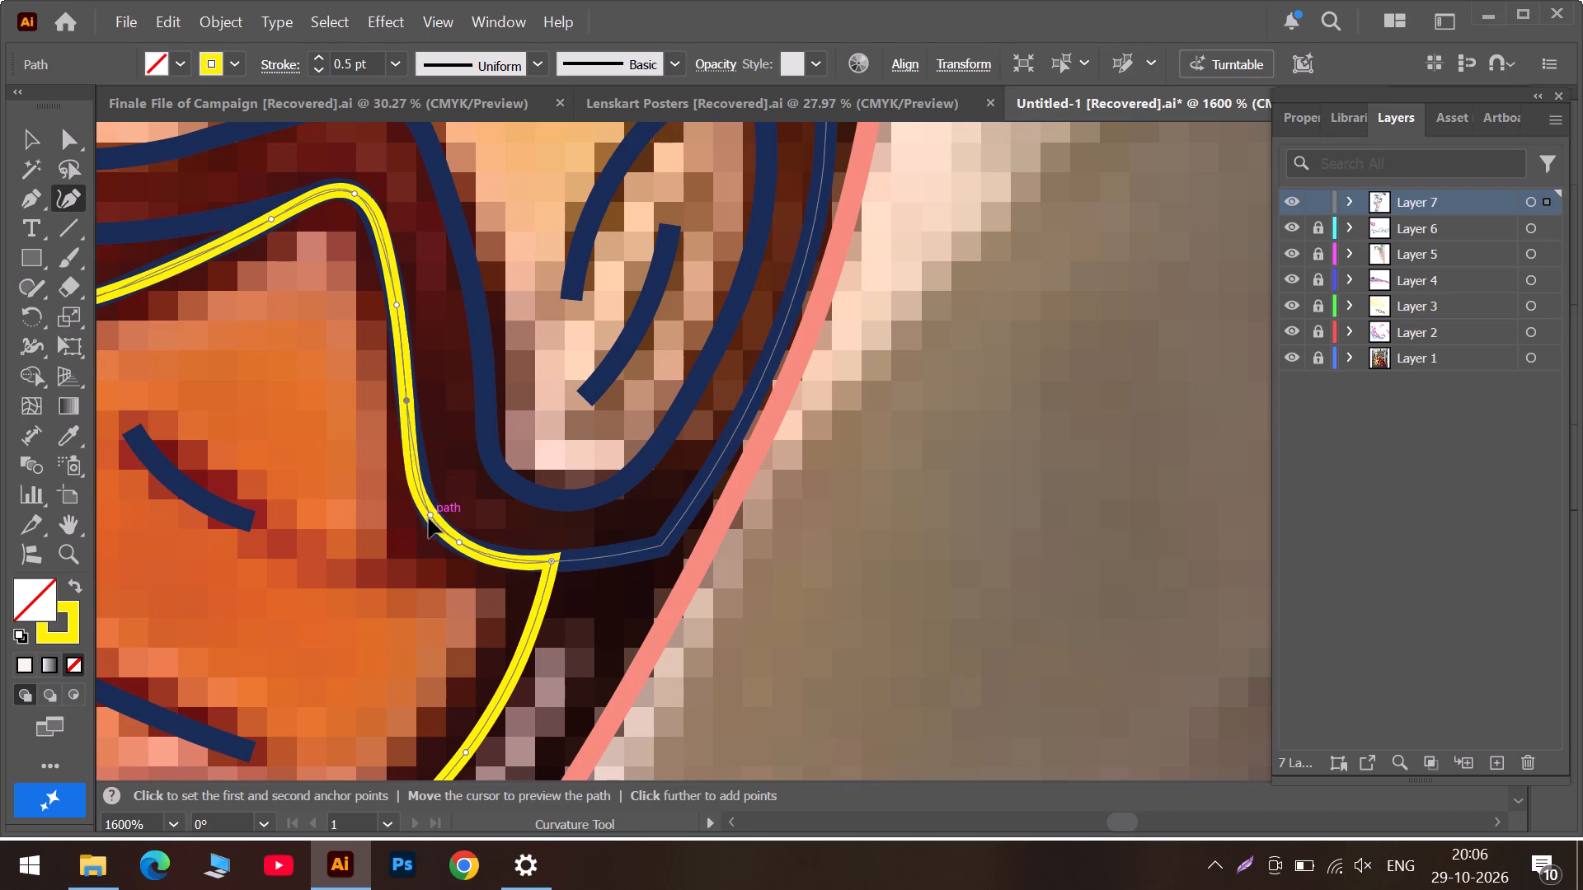
{"action": "left_click_drag", "start_coordinate": [429, 518], "coordinate": [430, 519]}
{"action": "left_click_drag", "start_coordinate": [411, 492], "coordinate": [419, 486]}
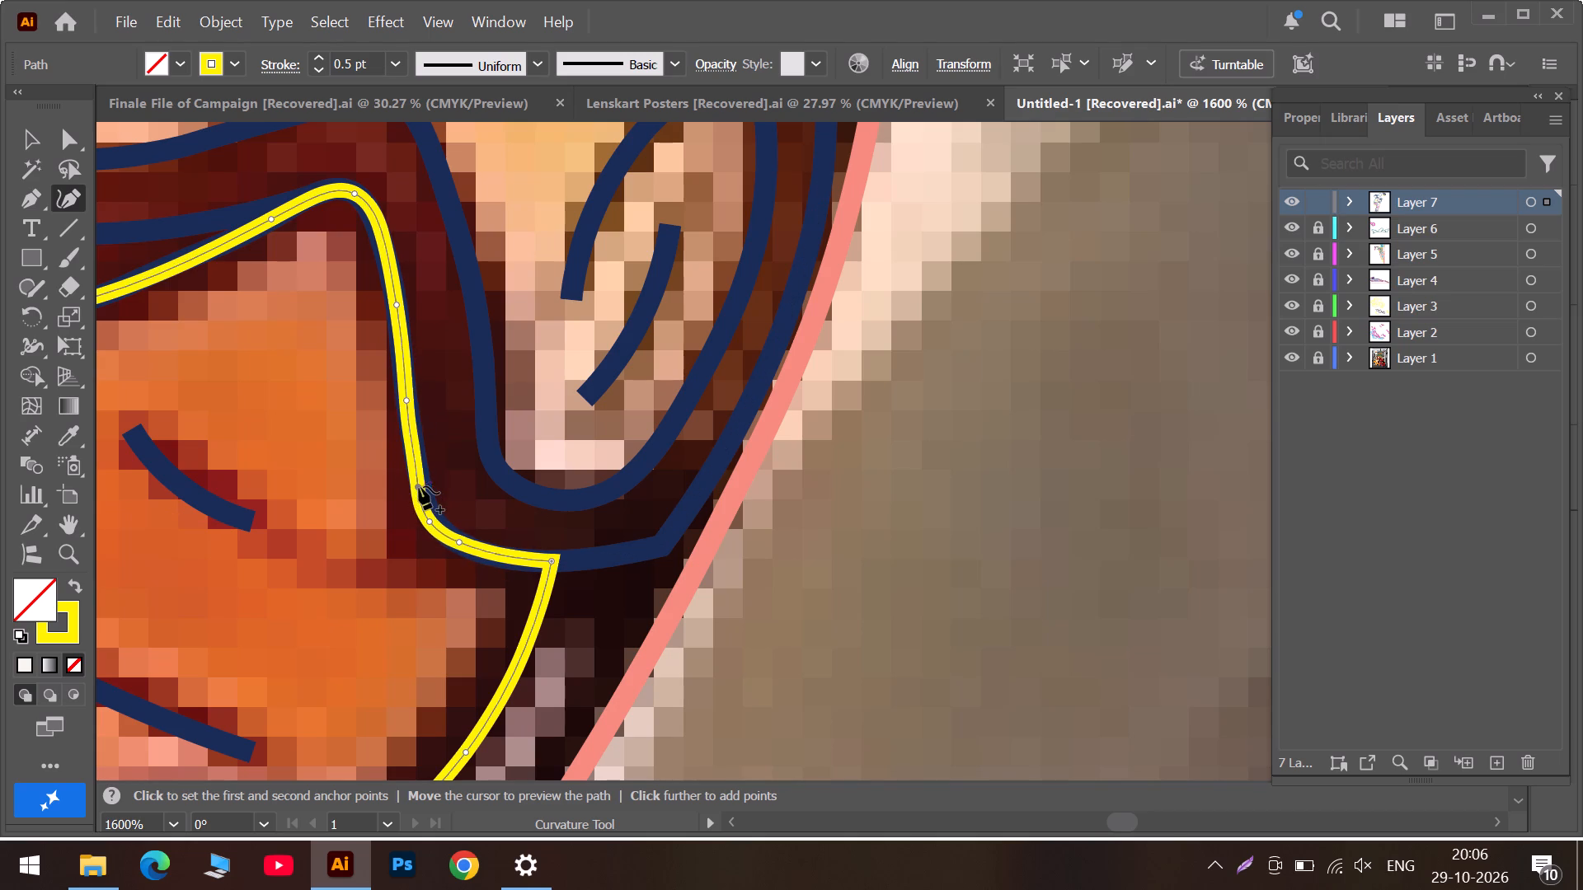
{"action": "left_click_drag", "start_coordinate": [419, 486], "coordinate": [420, 485]}
{"action": "left_click_drag", "start_coordinate": [428, 519], "coordinate": [436, 520]}
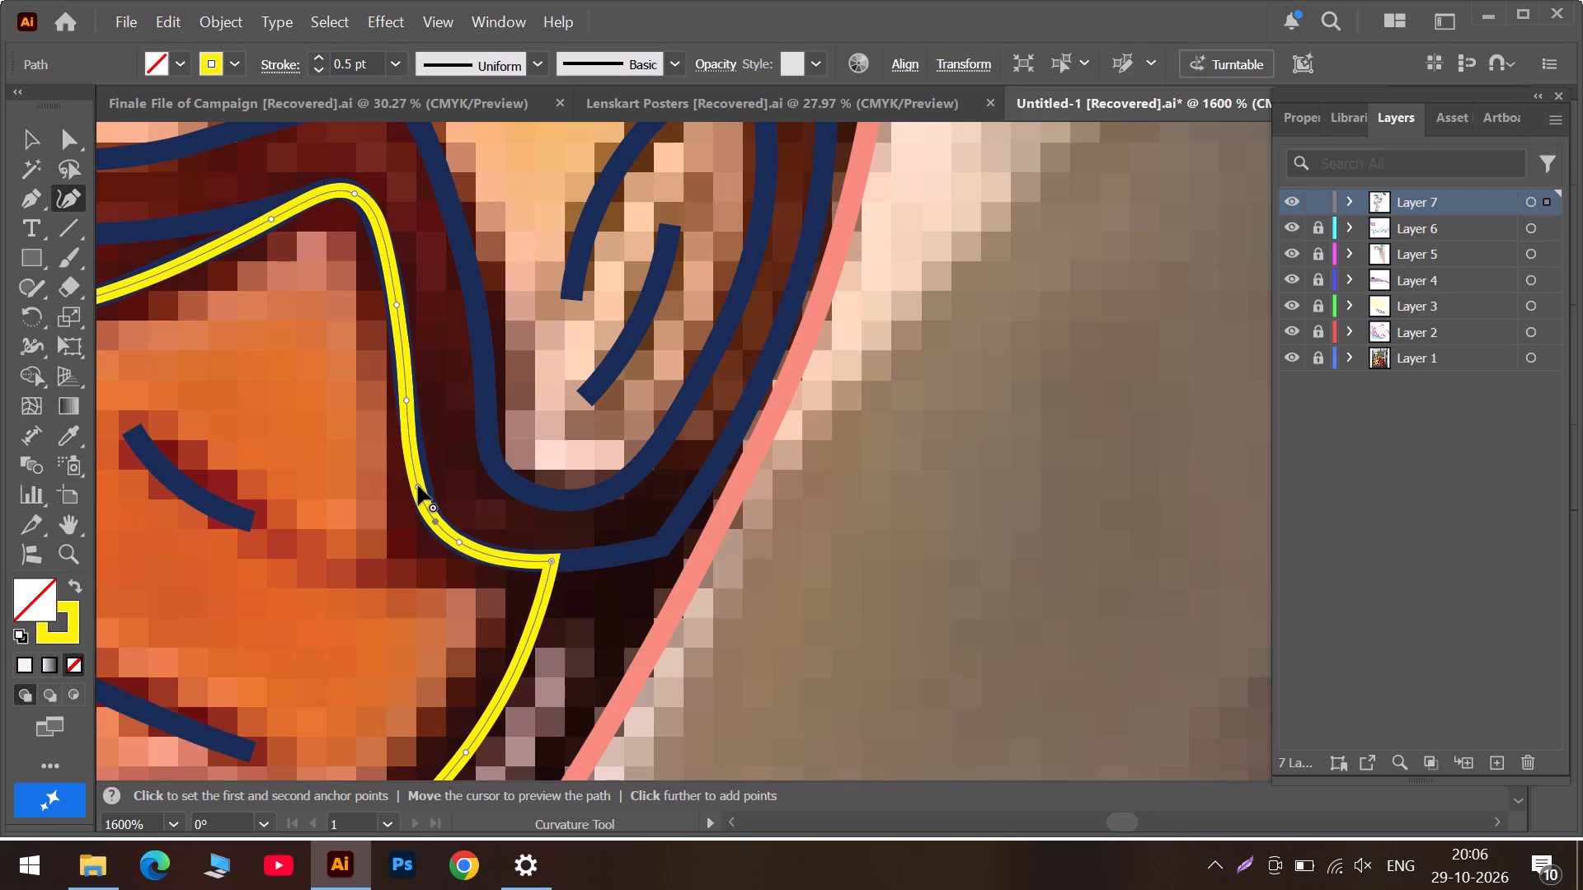
{"action": "left_click_drag", "start_coordinate": [418, 485], "coordinate": [418, 481]}
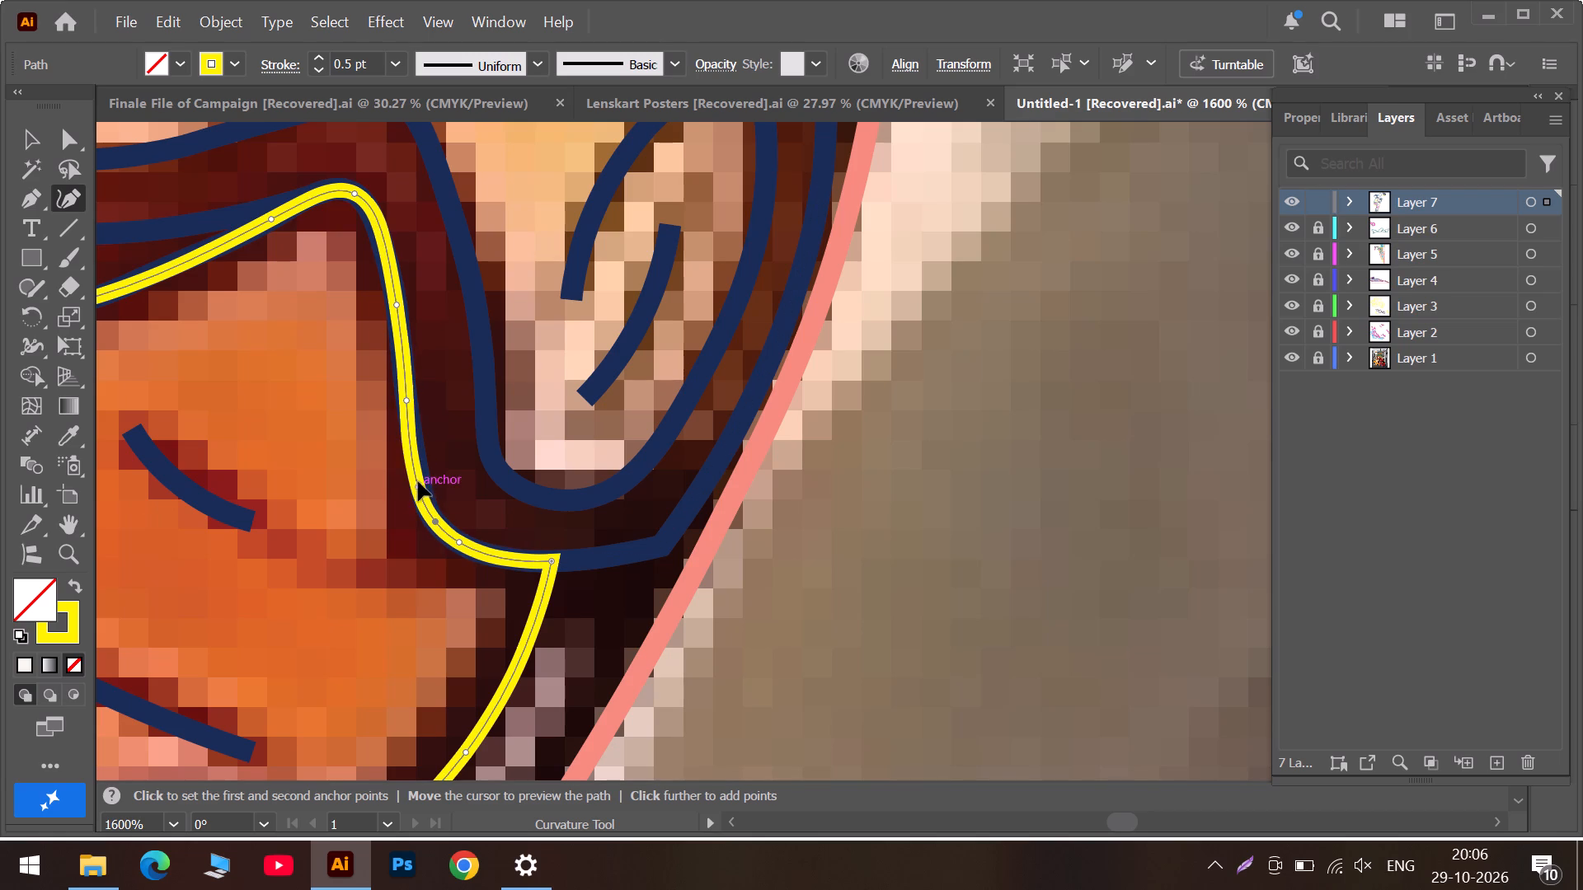
{"action": "left_click_drag", "start_coordinate": [418, 481], "coordinate": [420, 473]}
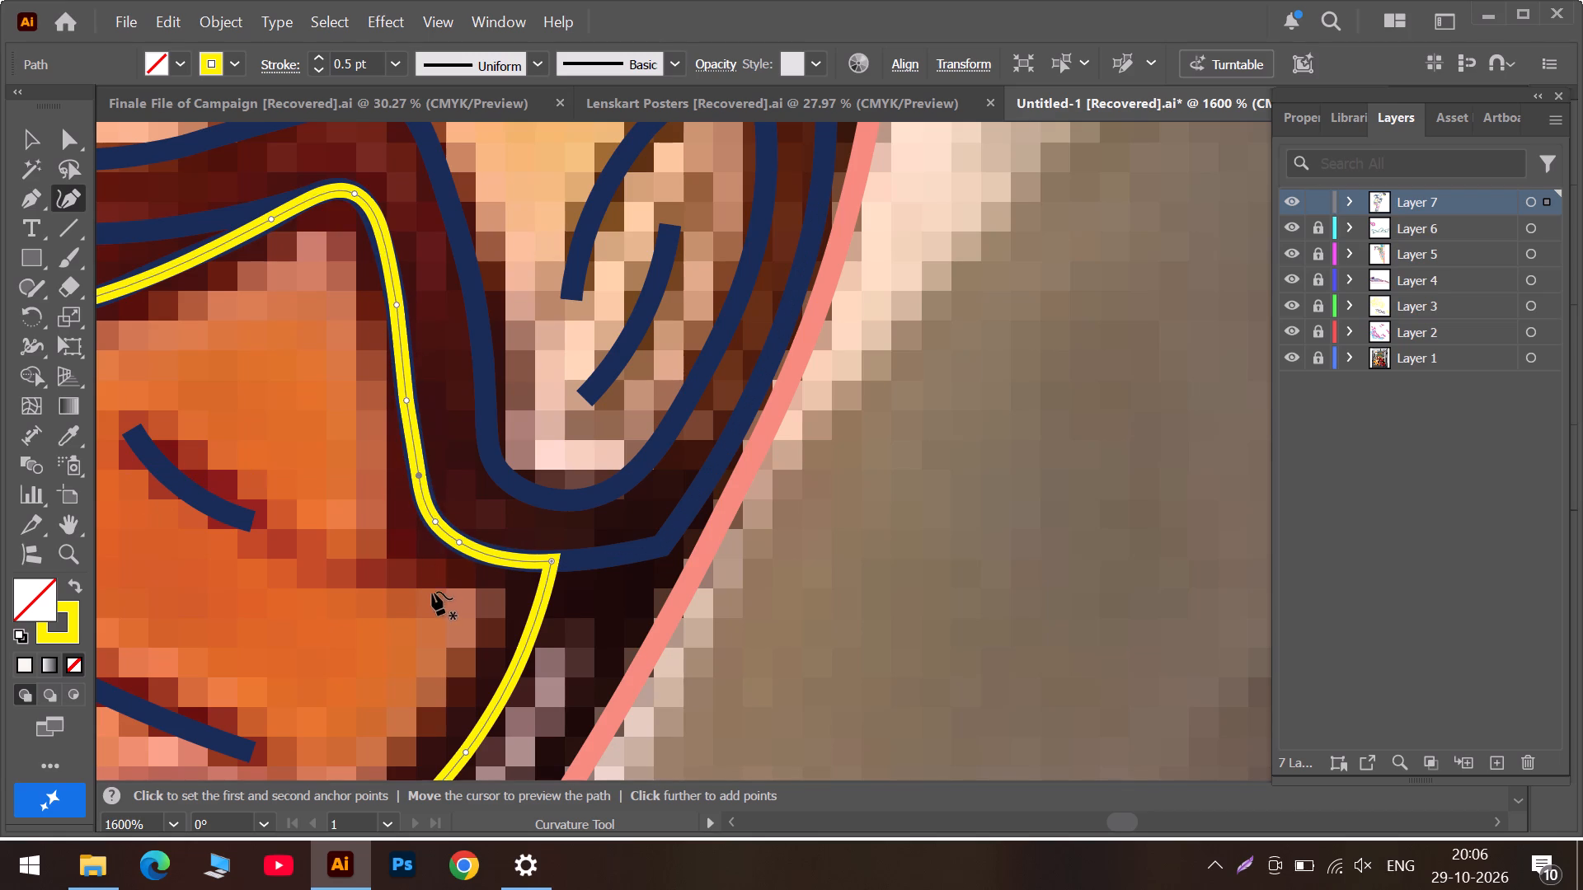
{"action": "scroll", "coordinate": [444, 598], "scroll_direction": "down", "scroll_amount": 2}
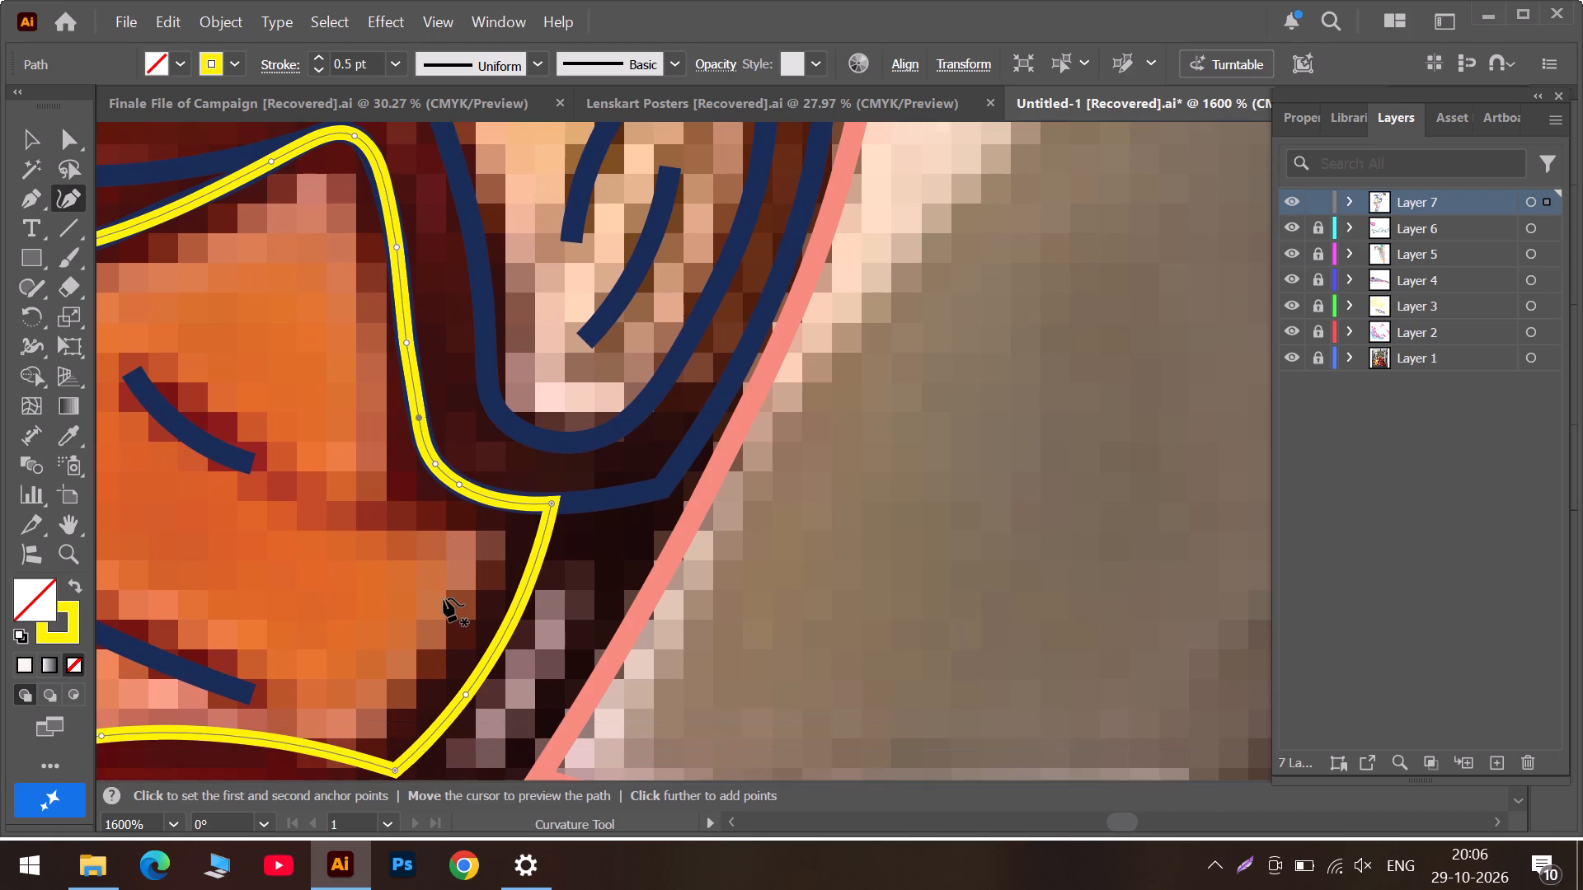
{"action": "scroll", "coordinate": [444, 598], "scroll_direction": "down", "scroll_amount": 2, "text": "alt"}
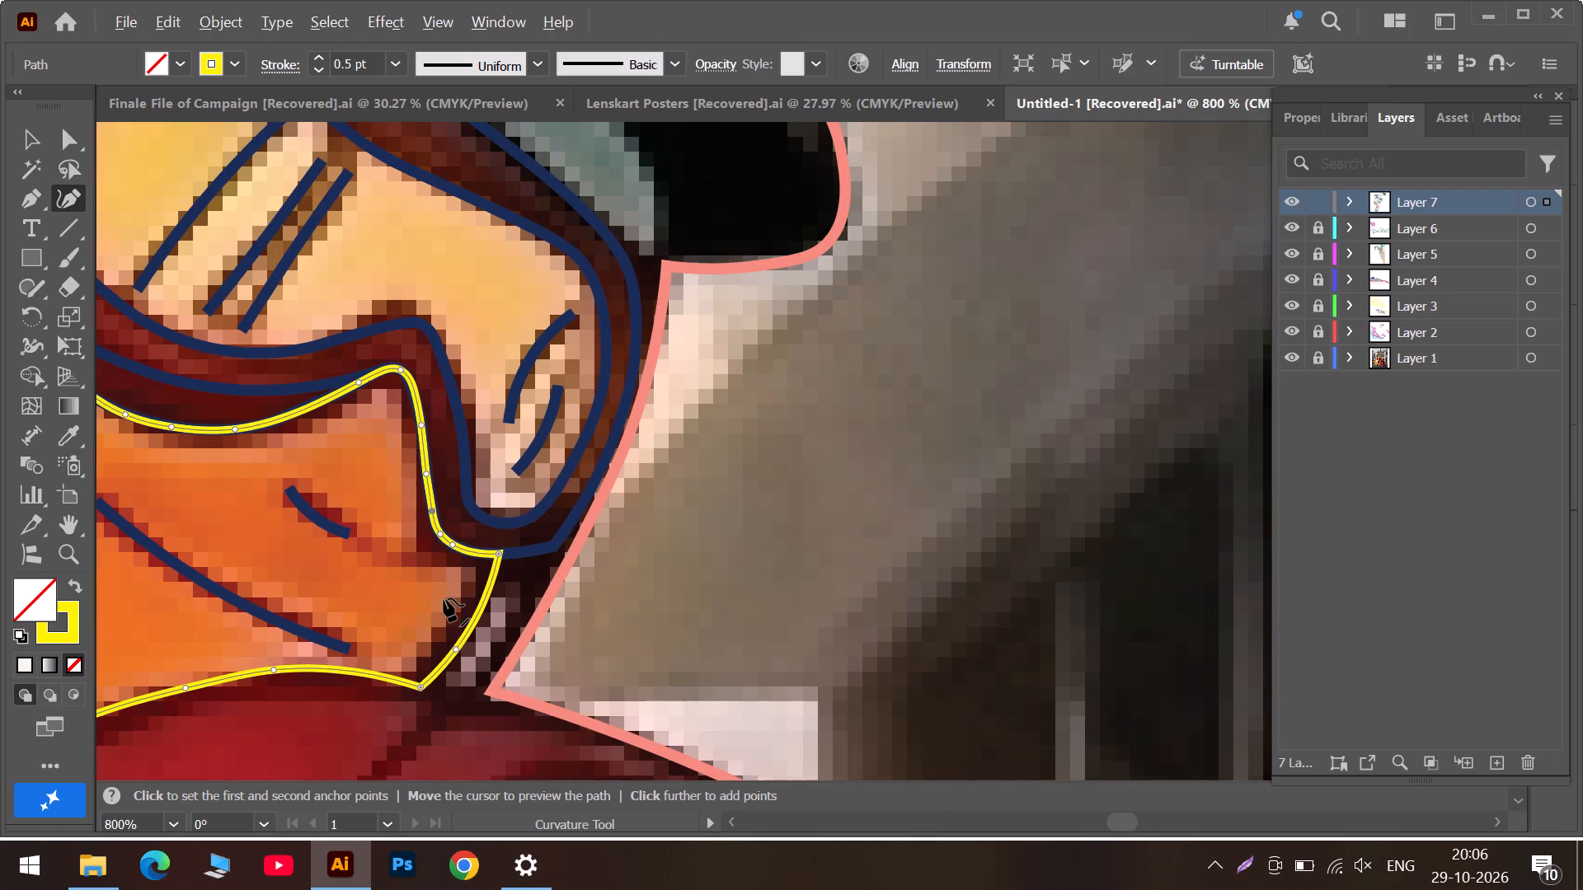
Extend the short navy cheek crease forward to a corner by the face outline, continuing it up to just below the nose peak.
{"action": "scroll", "coordinate": [444, 598], "scroll_direction": "down", "scroll_amount": 1, "text": "alt"}
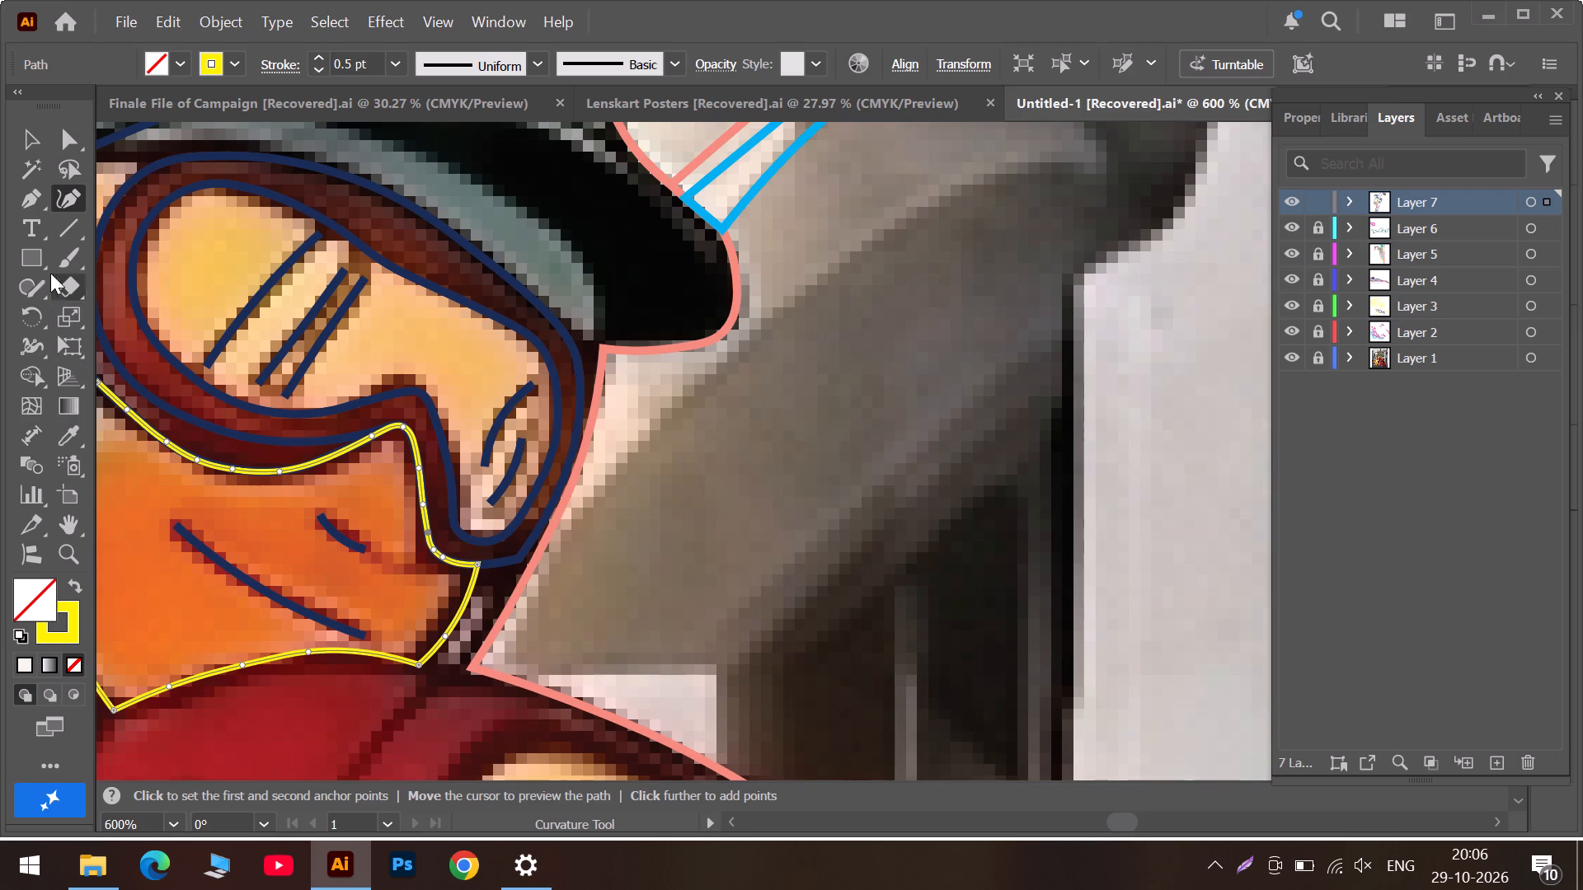
{"action": "left_click", "coordinate": [40, 147]}
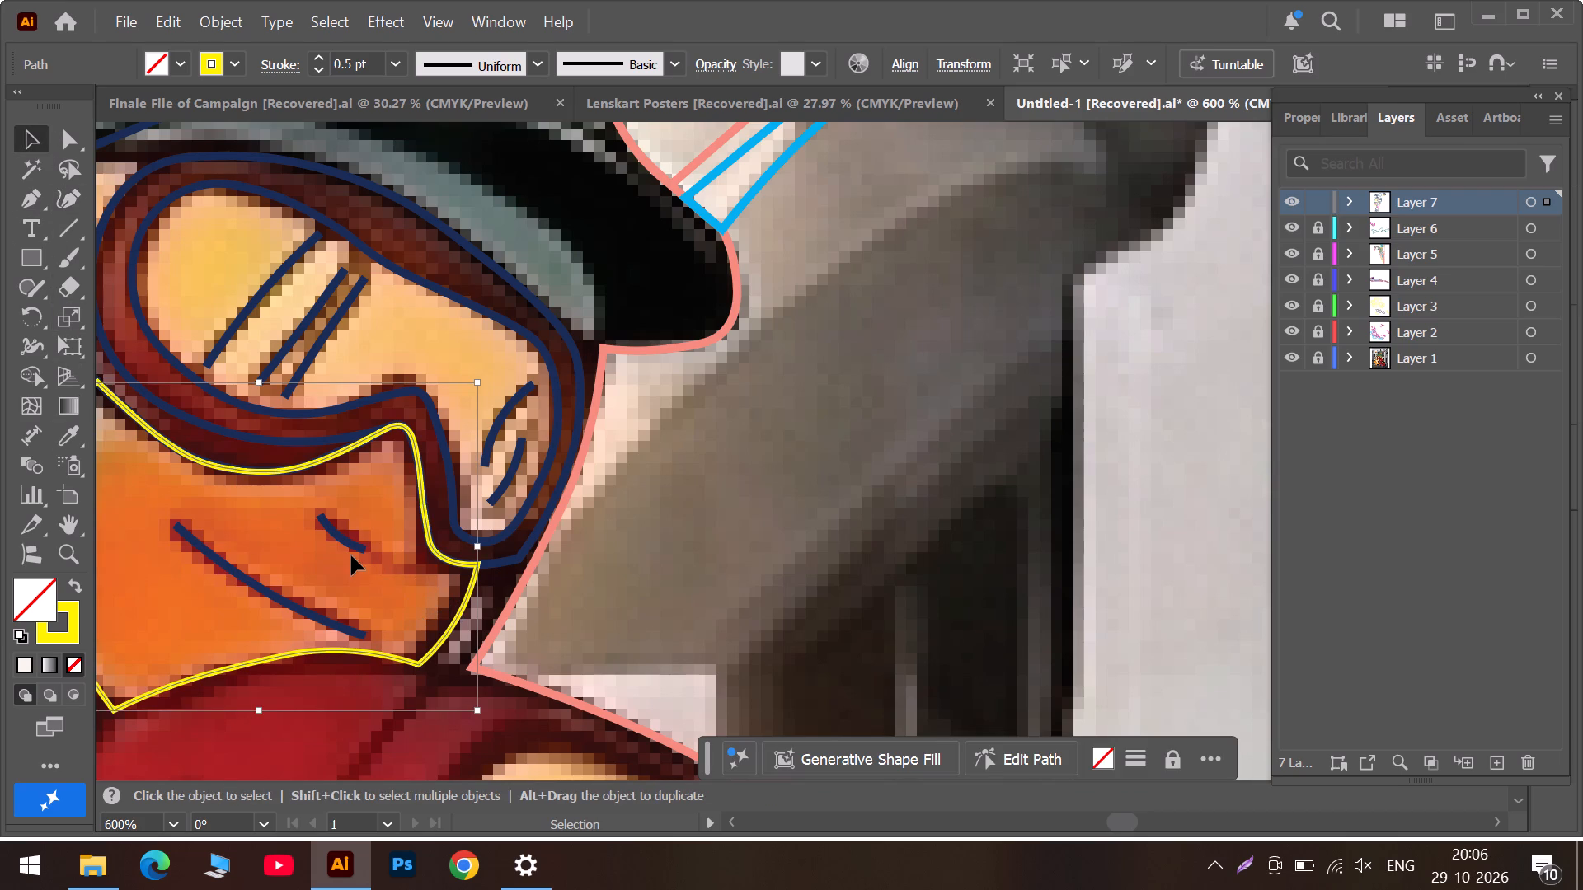
{"action": "left_click", "coordinate": [362, 550]}
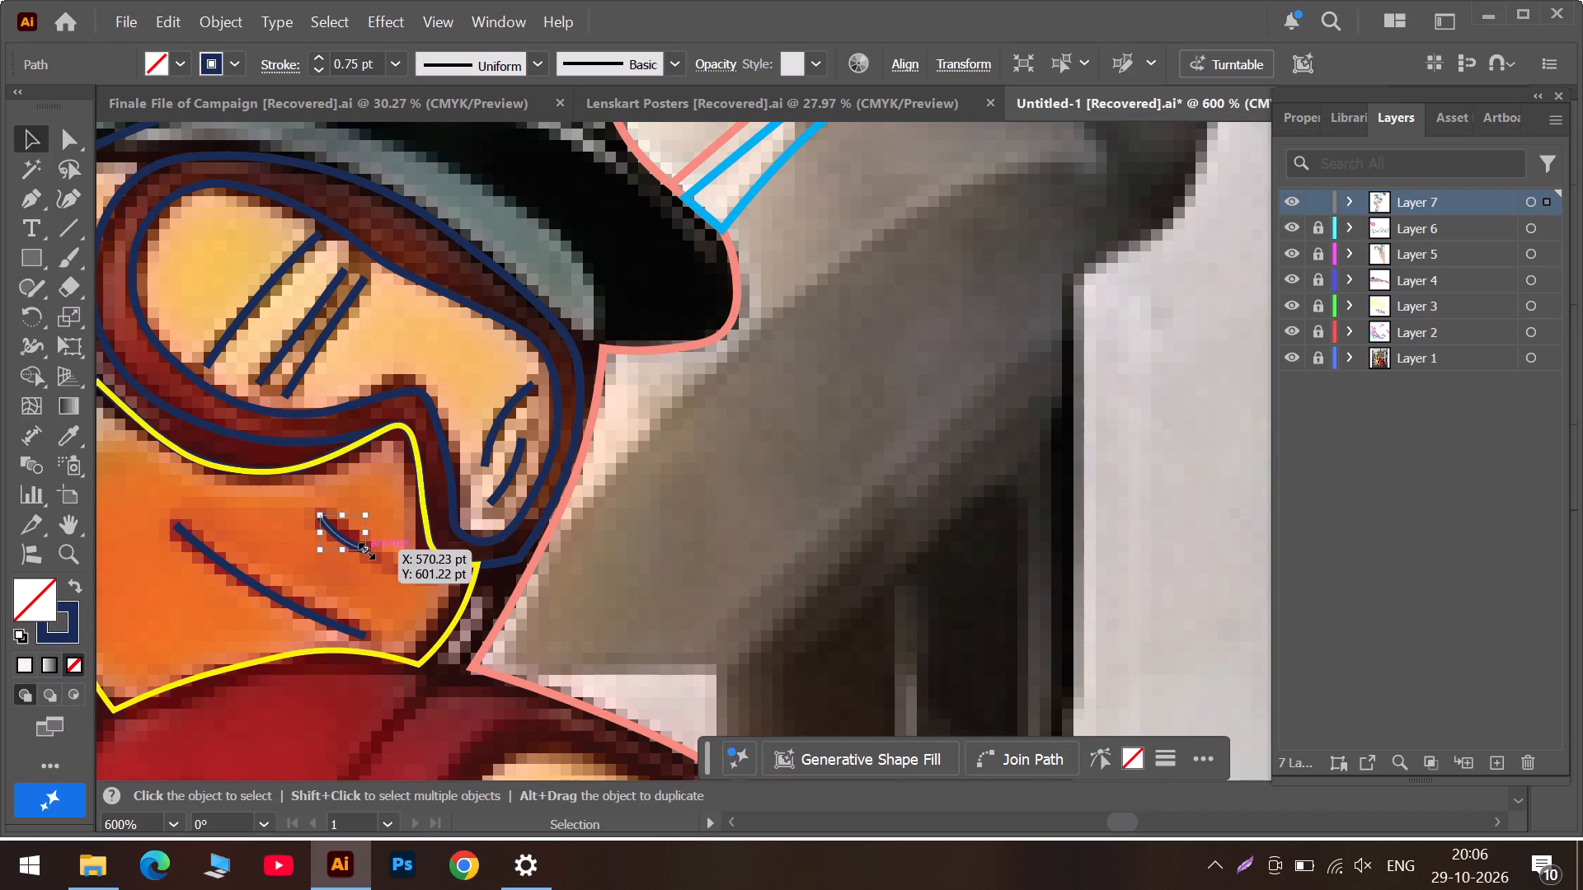
{"action": "left_click", "coordinate": [73, 202]}
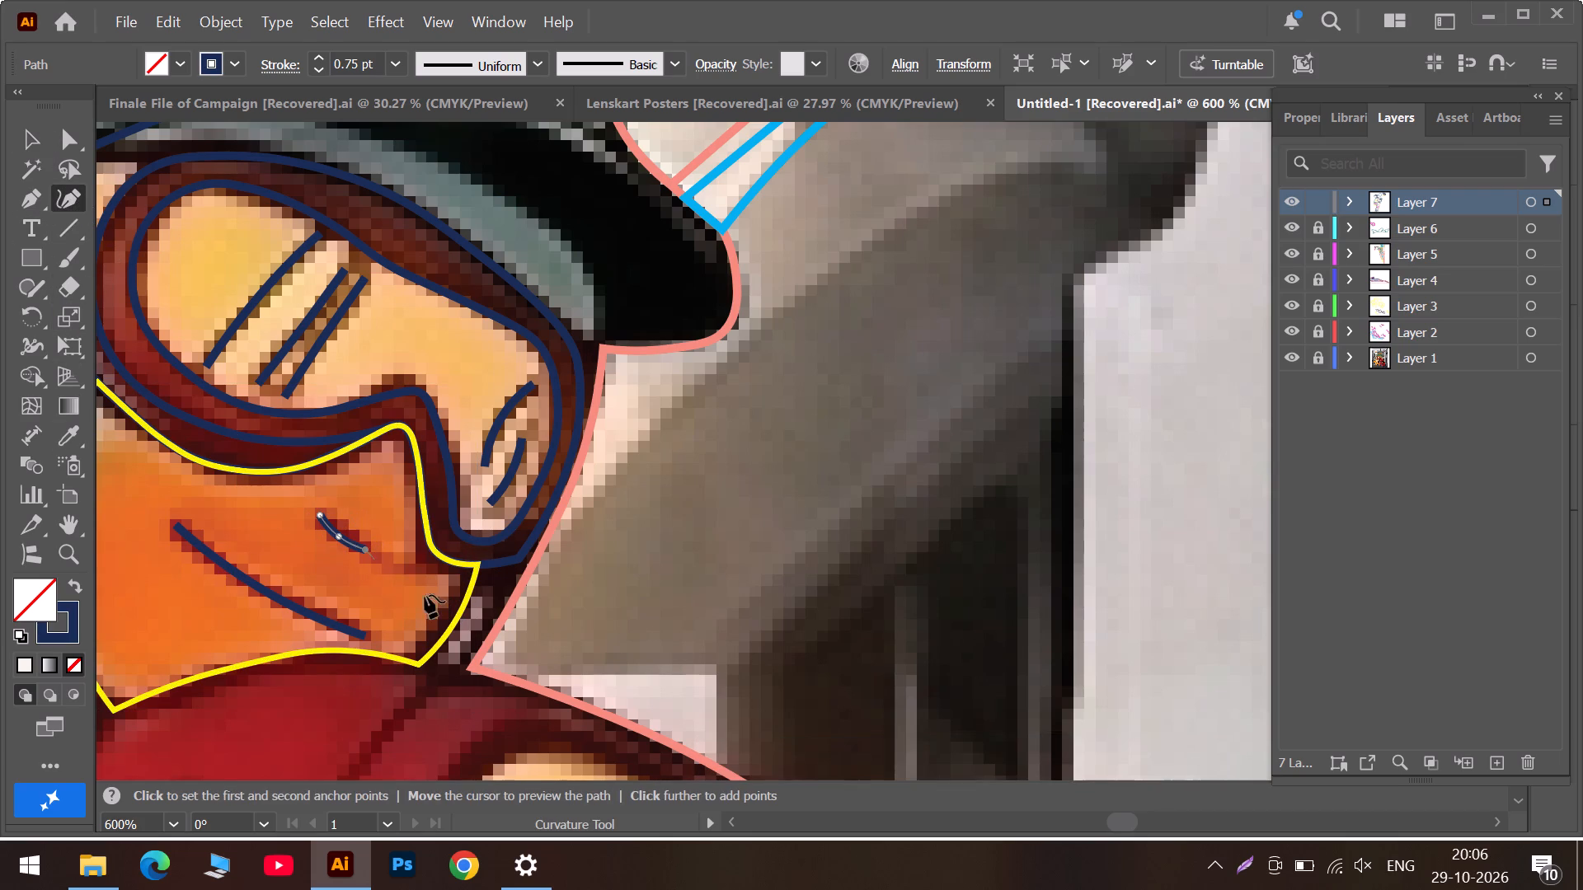
{"action": "left_click", "coordinate": [383, 558]}
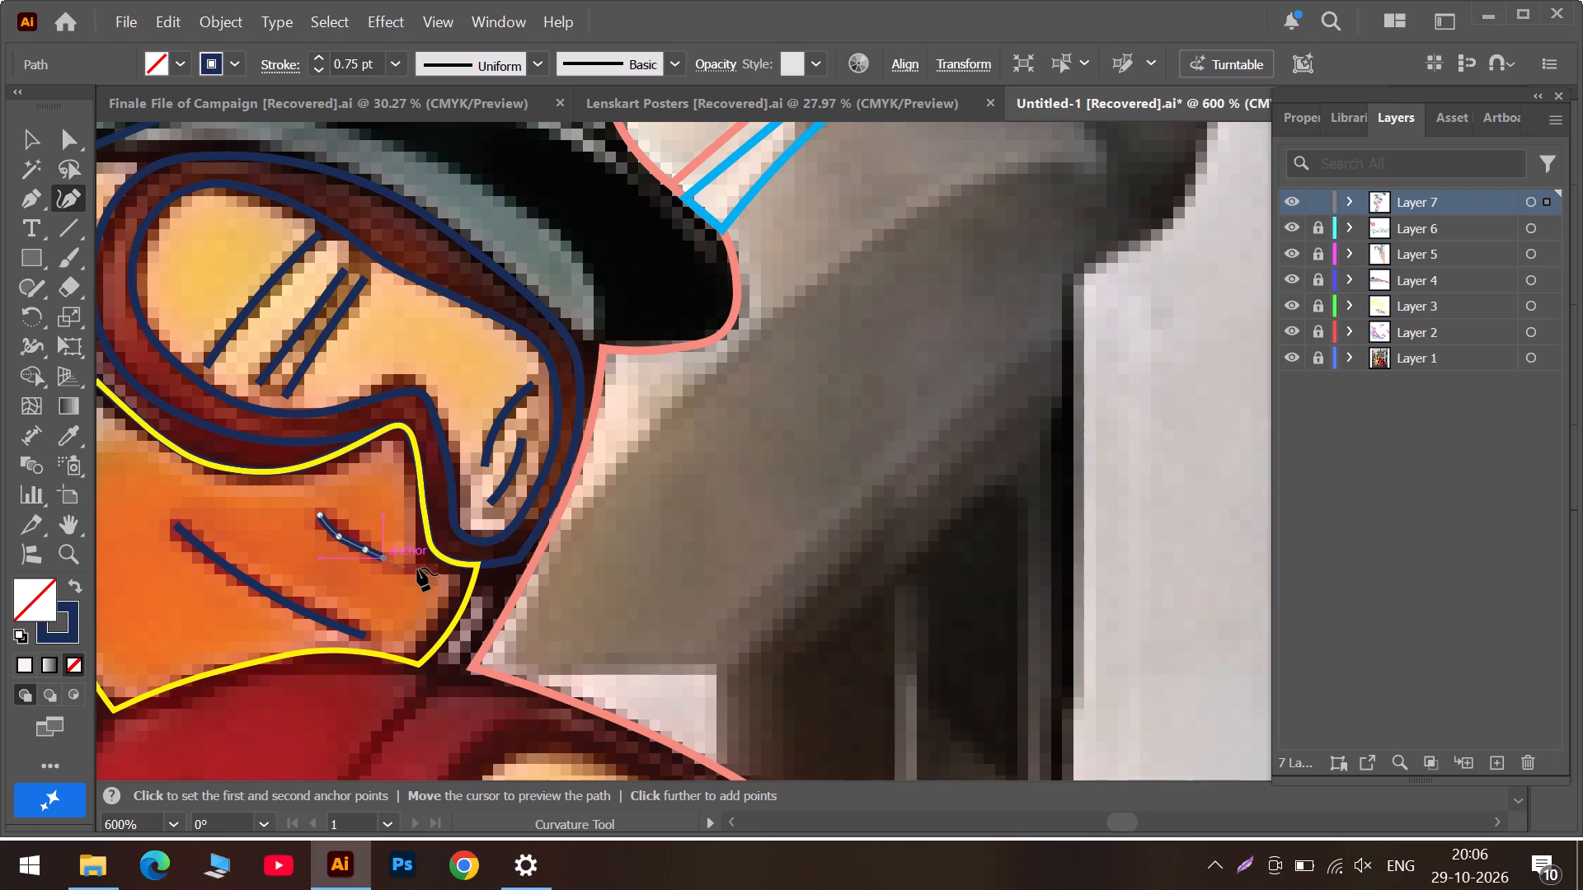
{"action": "left_click", "coordinate": [420, 558]}
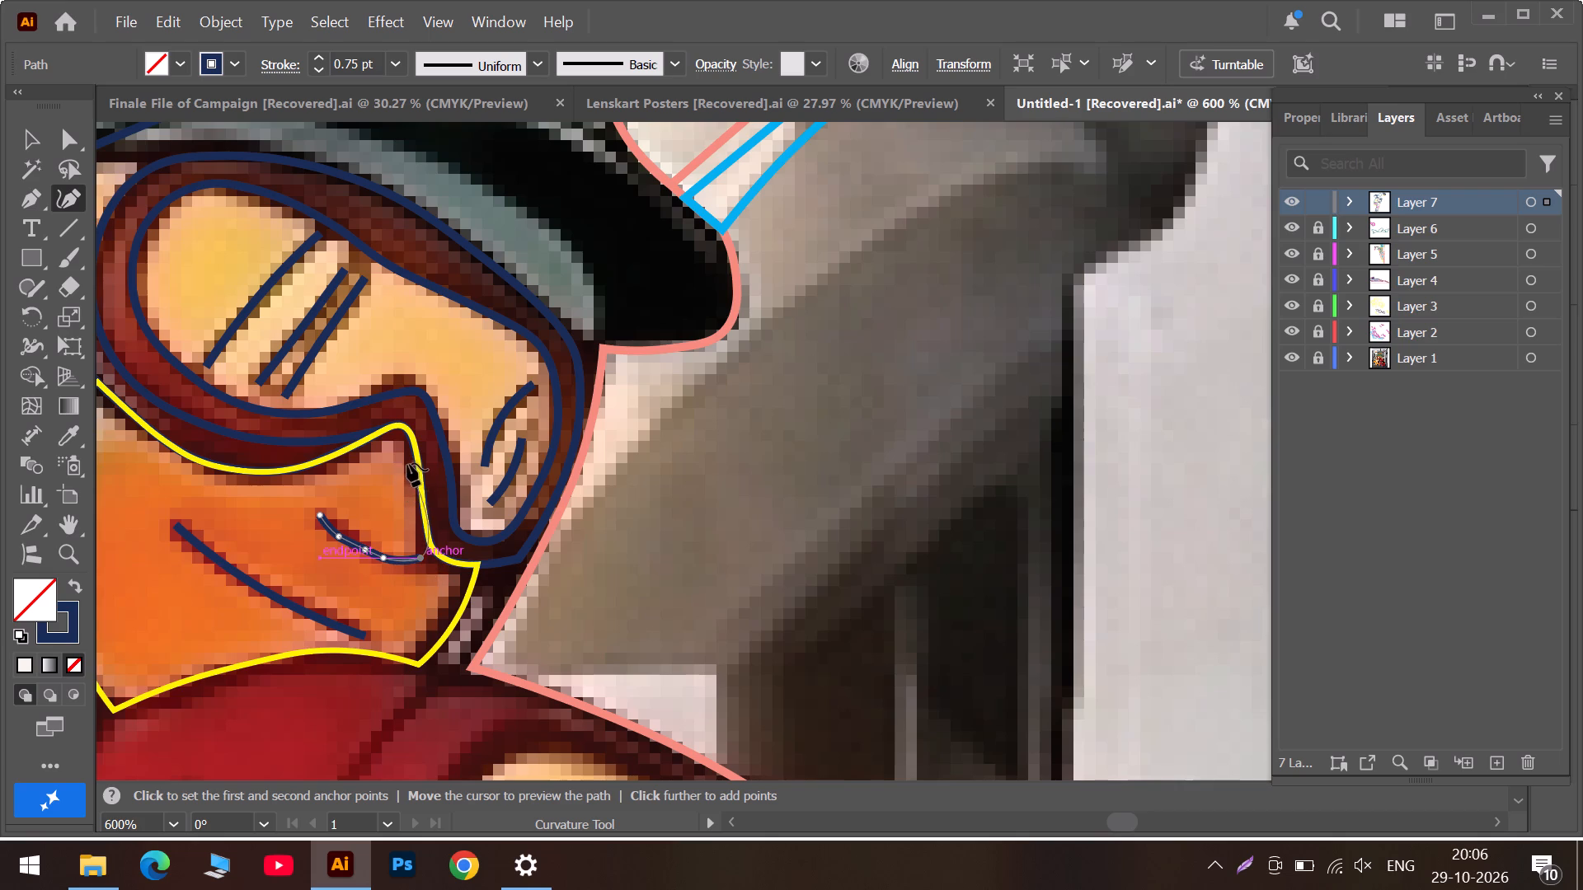
{"action": "double_click", "coordinate": [420, 555]}
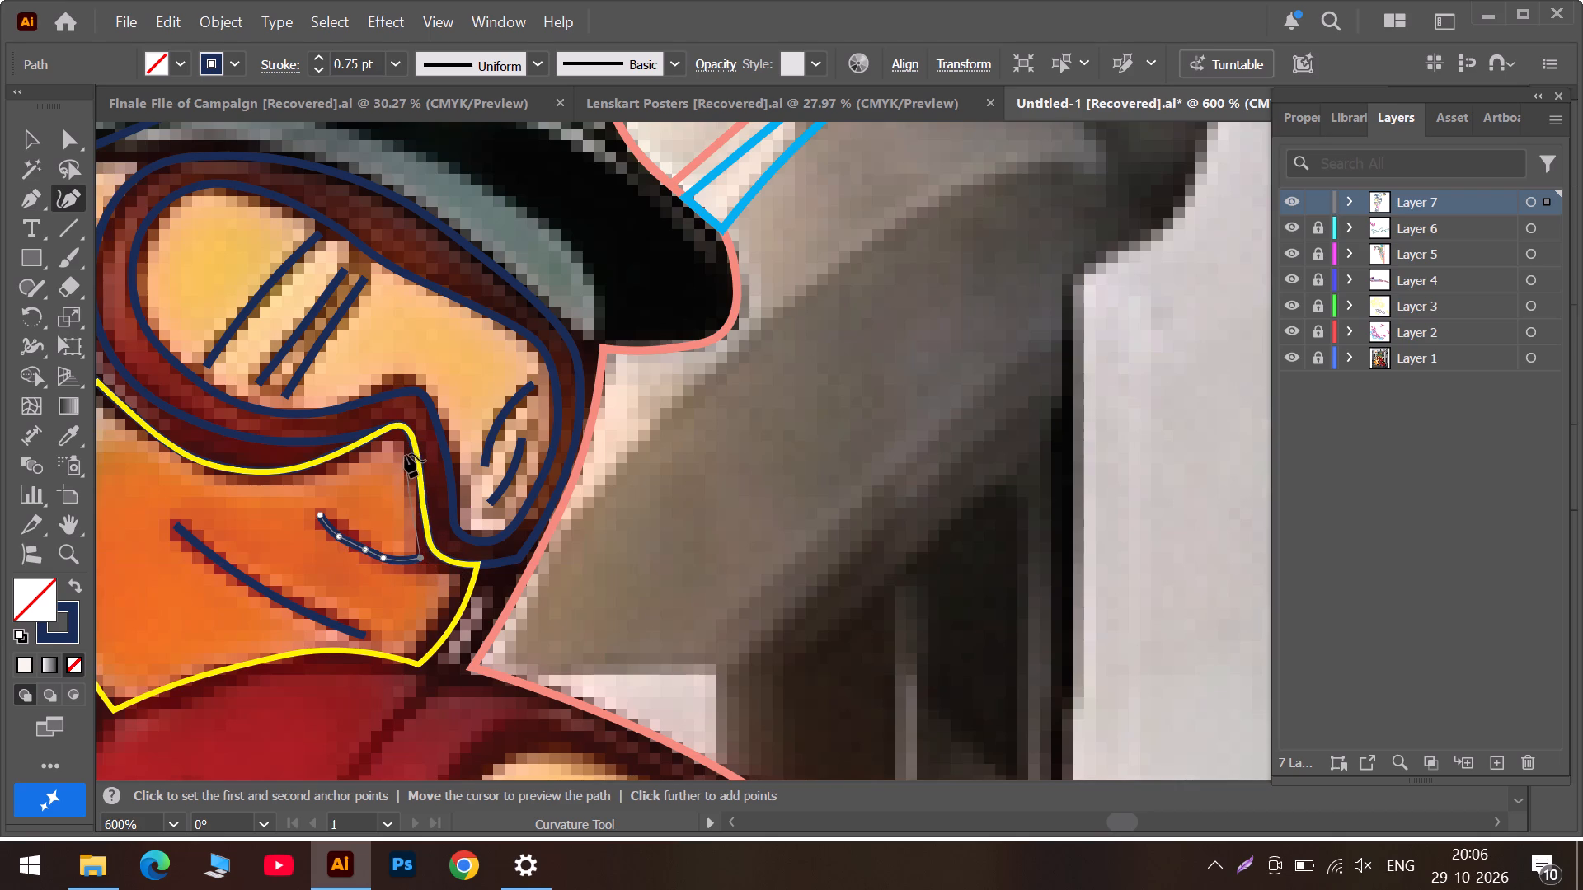
{"action": "left_click", "coordinate": [407, 447]}
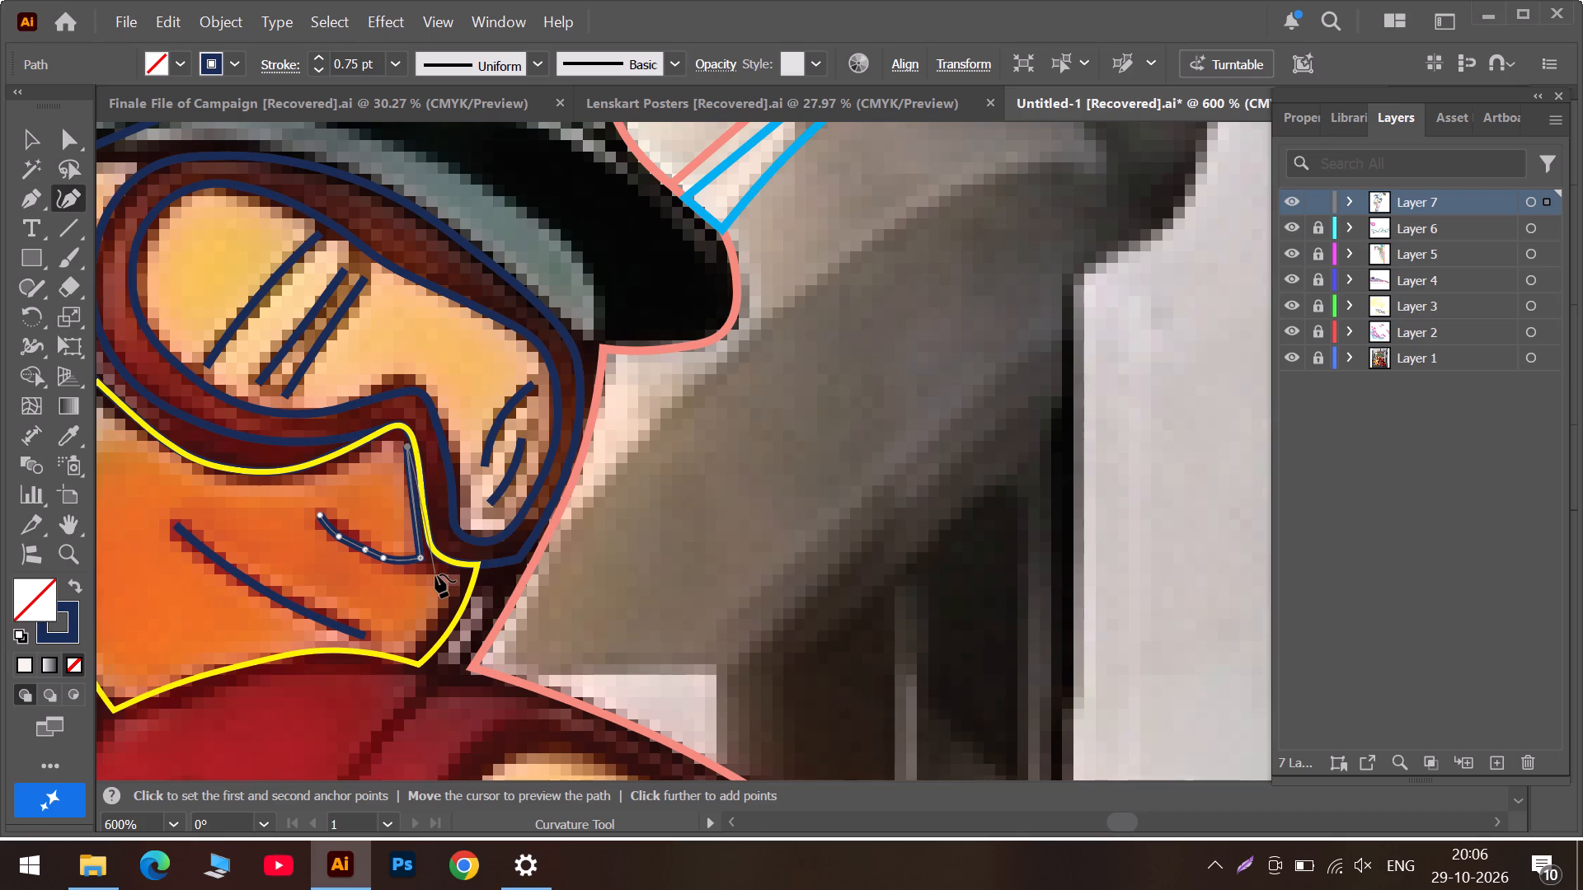
Fit the crease's corner and rising segment onto the yellow face outline, adding two anchors along the segment.
{"action": "scroll", "coordinate": [435, 574], "scroll_direction": "up", "scroll_amount": 3, "text": "alt"}
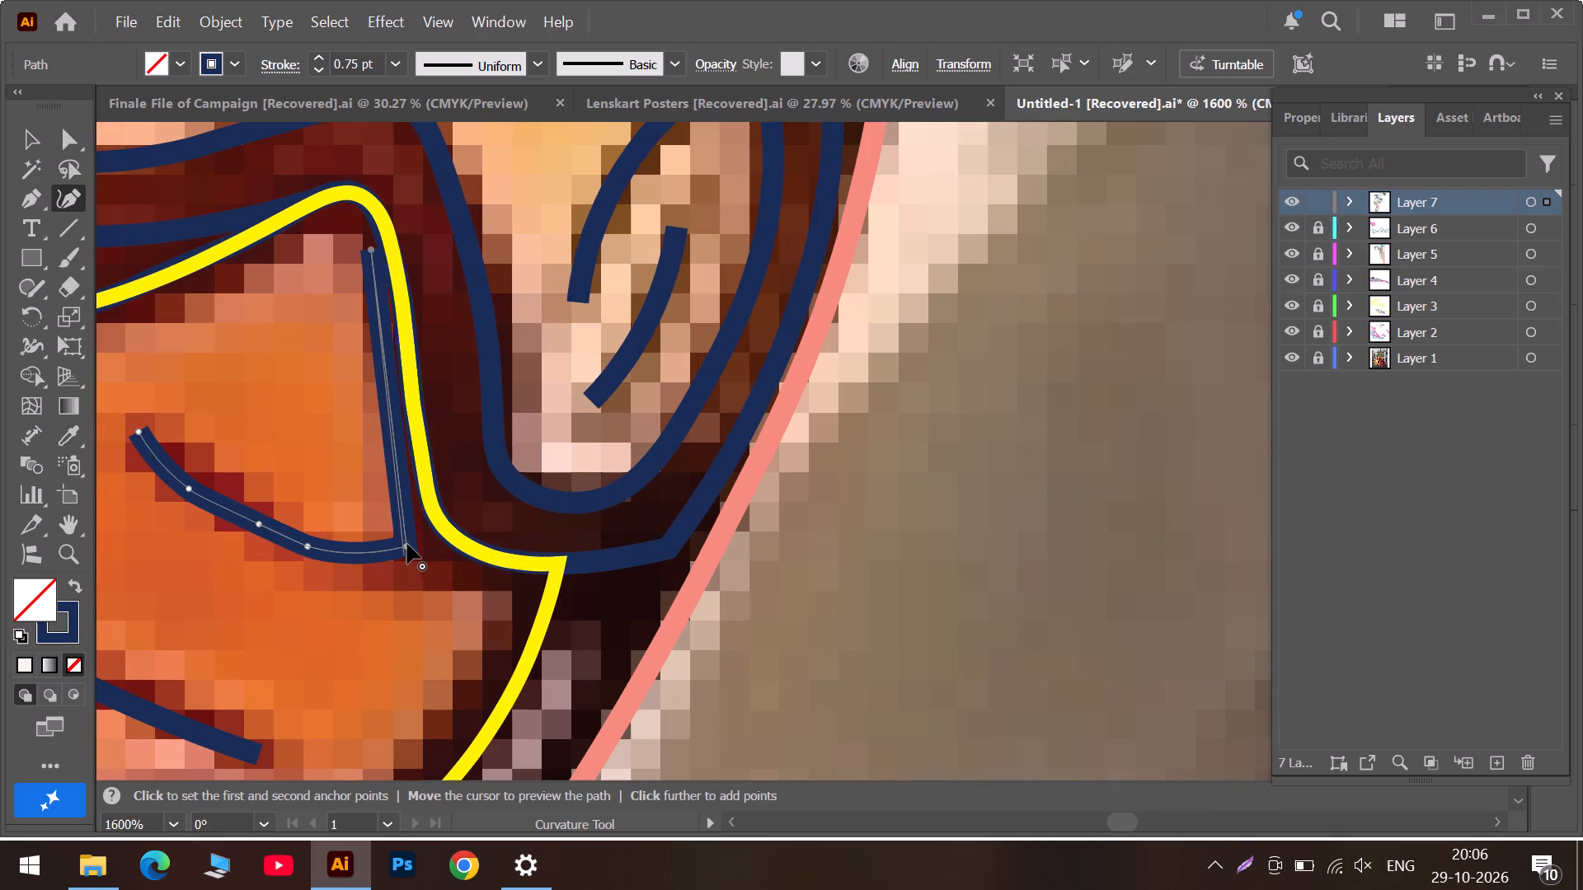
{"action": "left_click_drag", "start_coordinate": [407, 544], "coordinate": [436, 522]}
{"action": "left_click", "coordinate": [421, 458]}
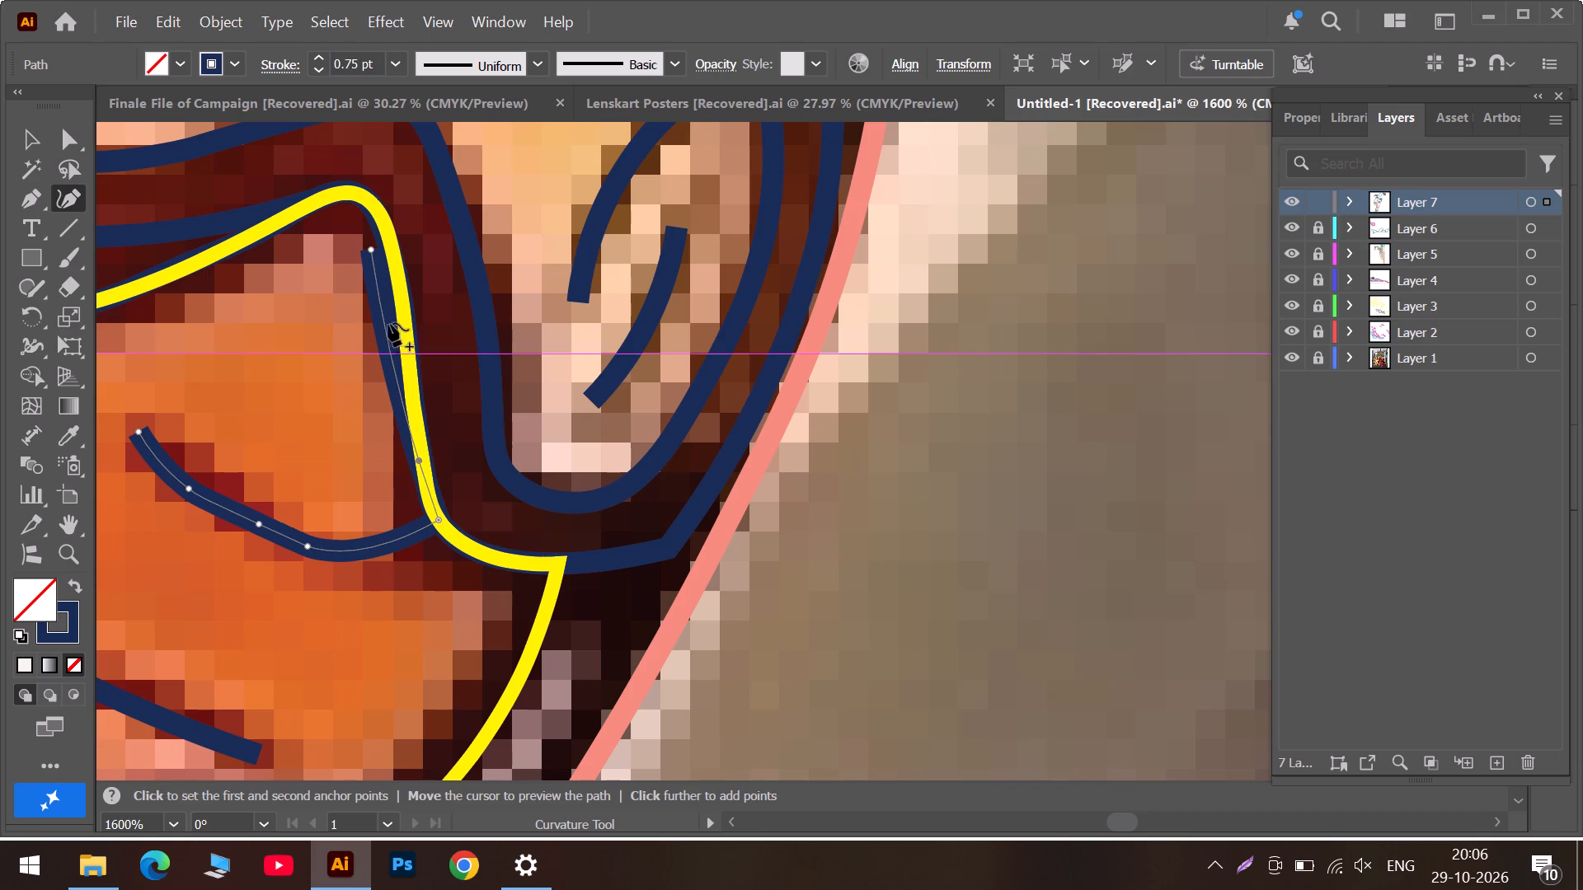
{"action": "left_click_drag", "start_coordinate": [371, 251], "coordinate": [378, 255]}
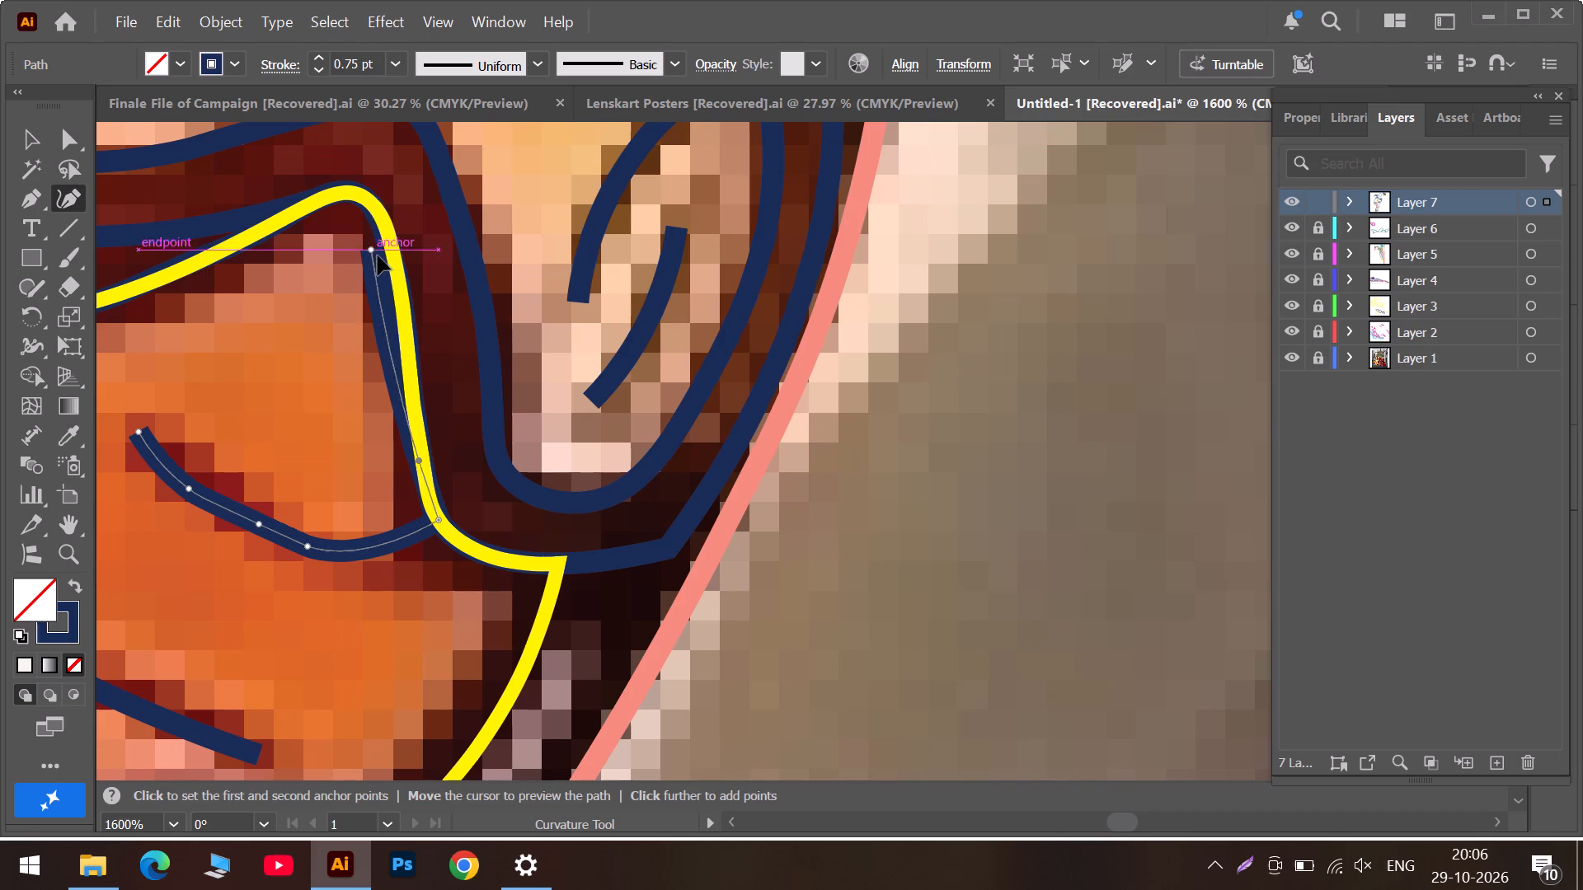
{"action": "left_click_drag", "start_coordinate": [378, 255], "coordinate": [395, 263]}
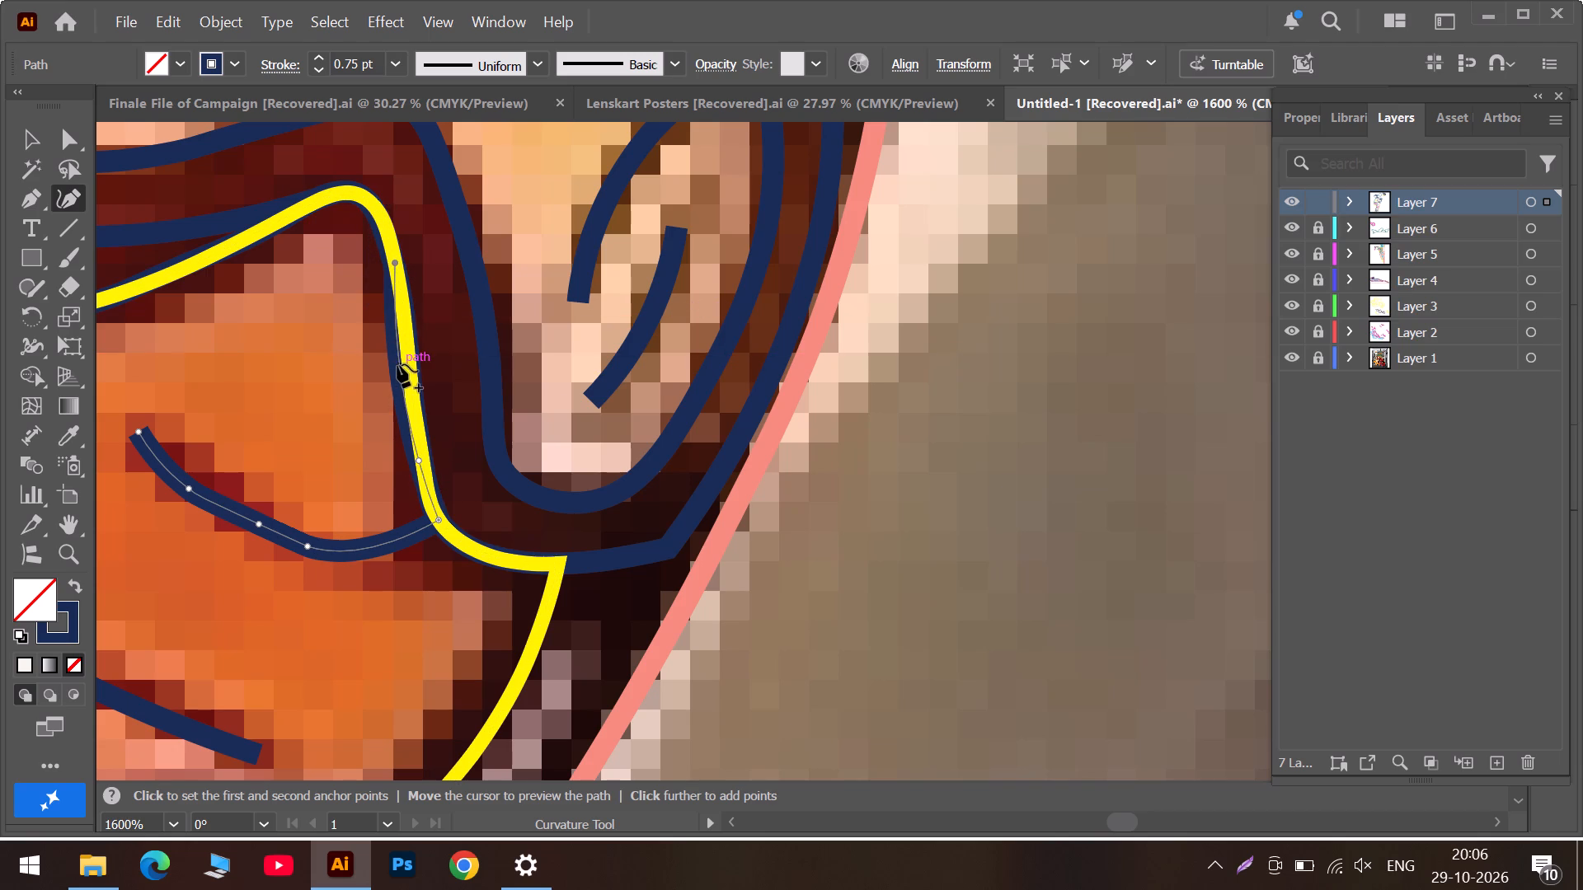
{"action": "left_click_drag", "start_coordinate": [401, 365], "coordinate": [411, 385]}
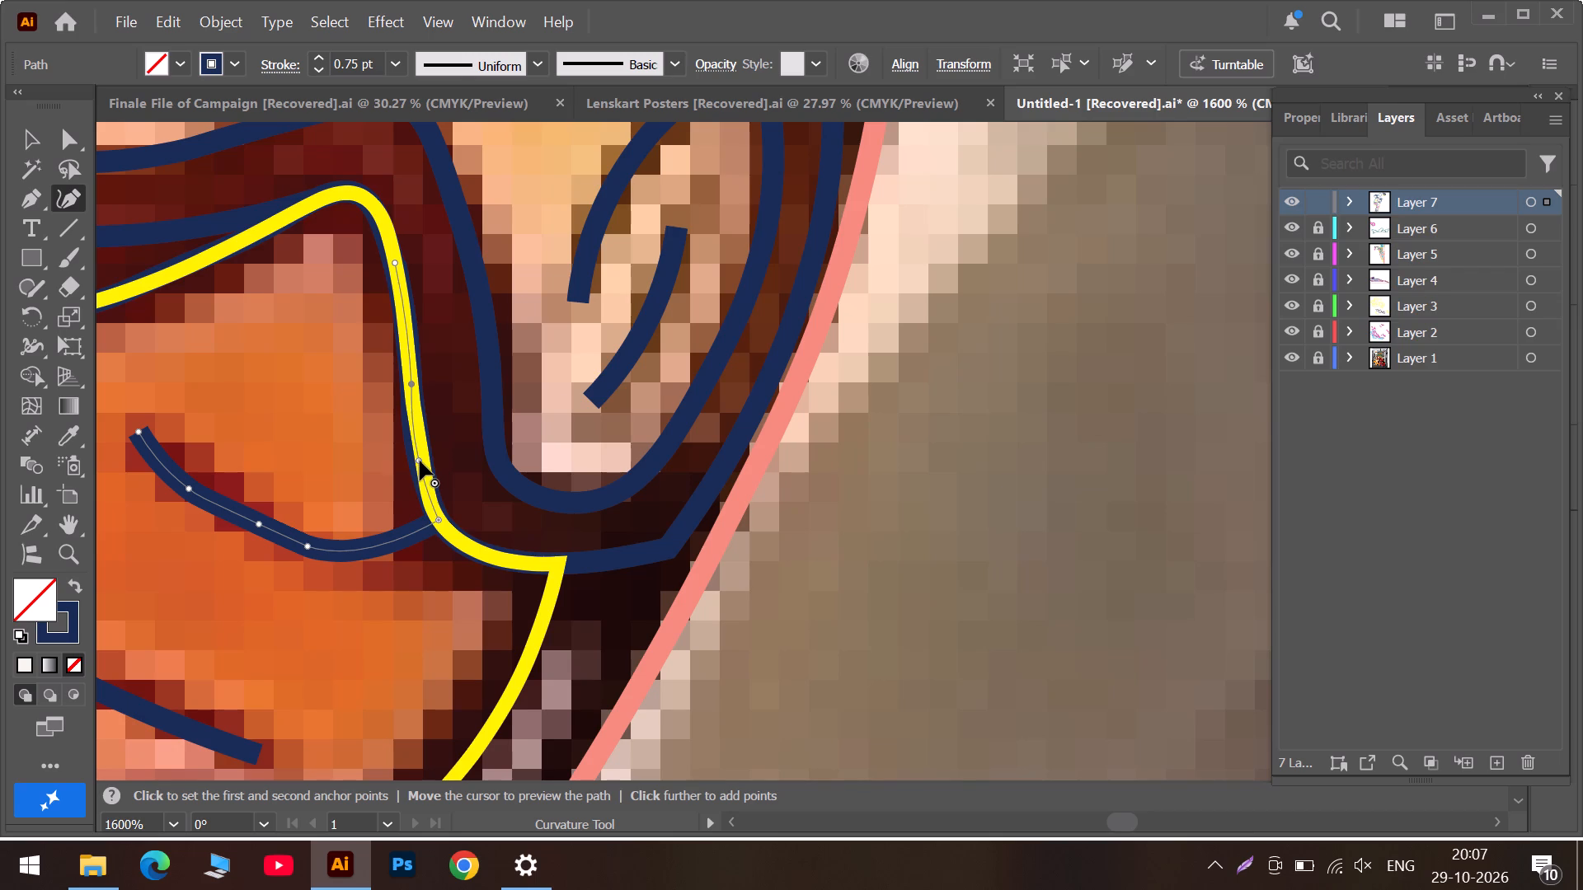
{"action": "left_click_drag", "start_coordinate": [420, 459], "coordinate": [419, 445]}
{"action": "scroll", "coordinate": [454, 535], "scroll_direction": "down", "scroll_amount": 2}
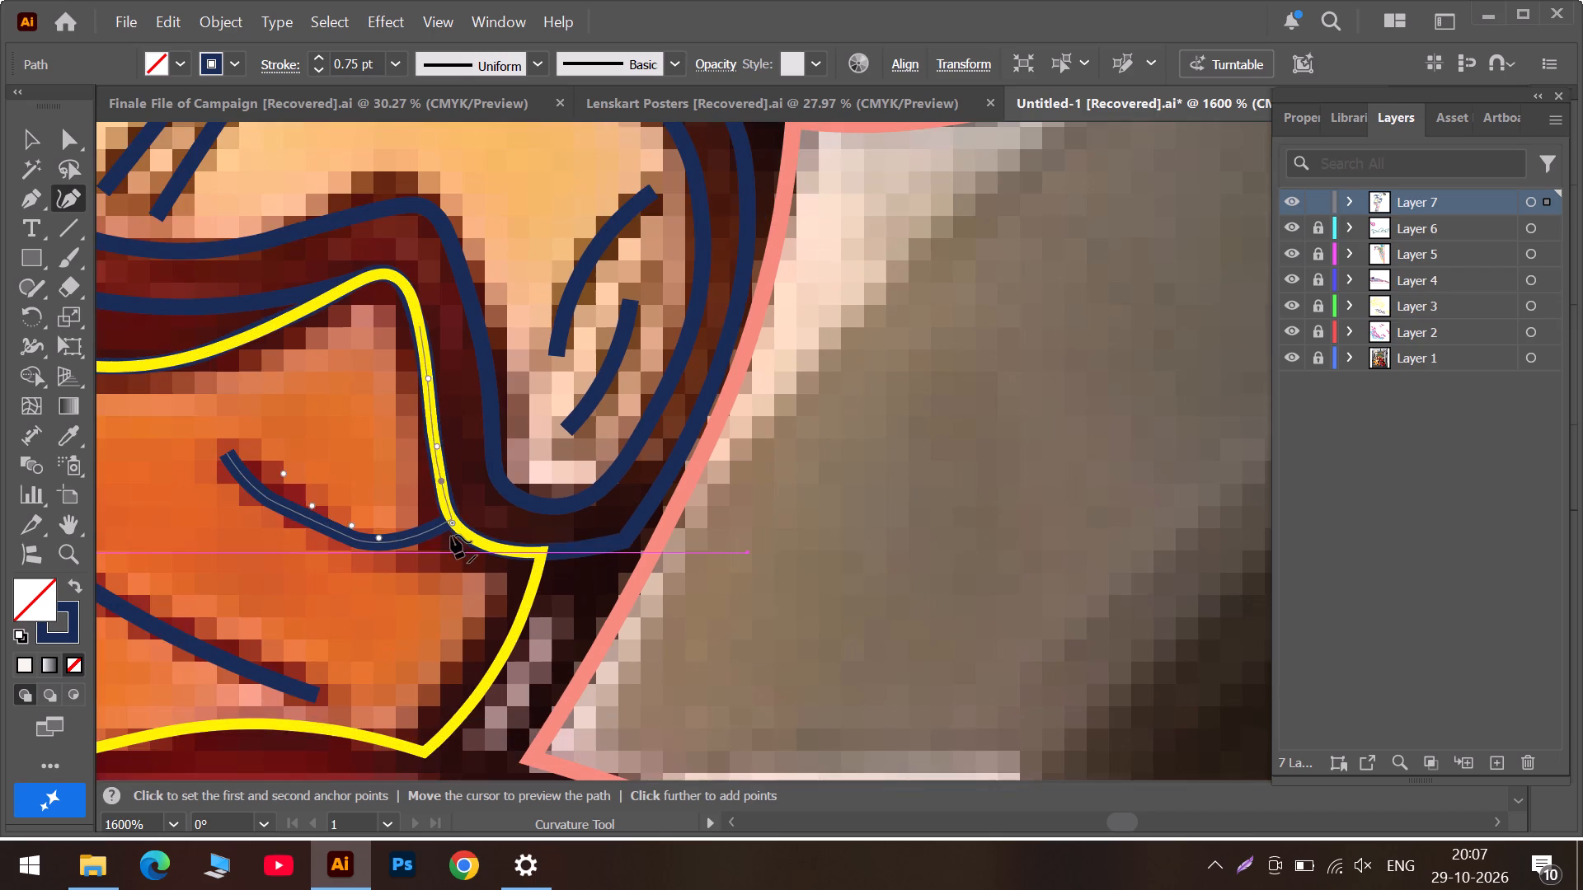
{"action": "scroll", "coordinate": [401, 530], "scroll_direction": "down", "scroll_amount": 3, "text": "alt"}
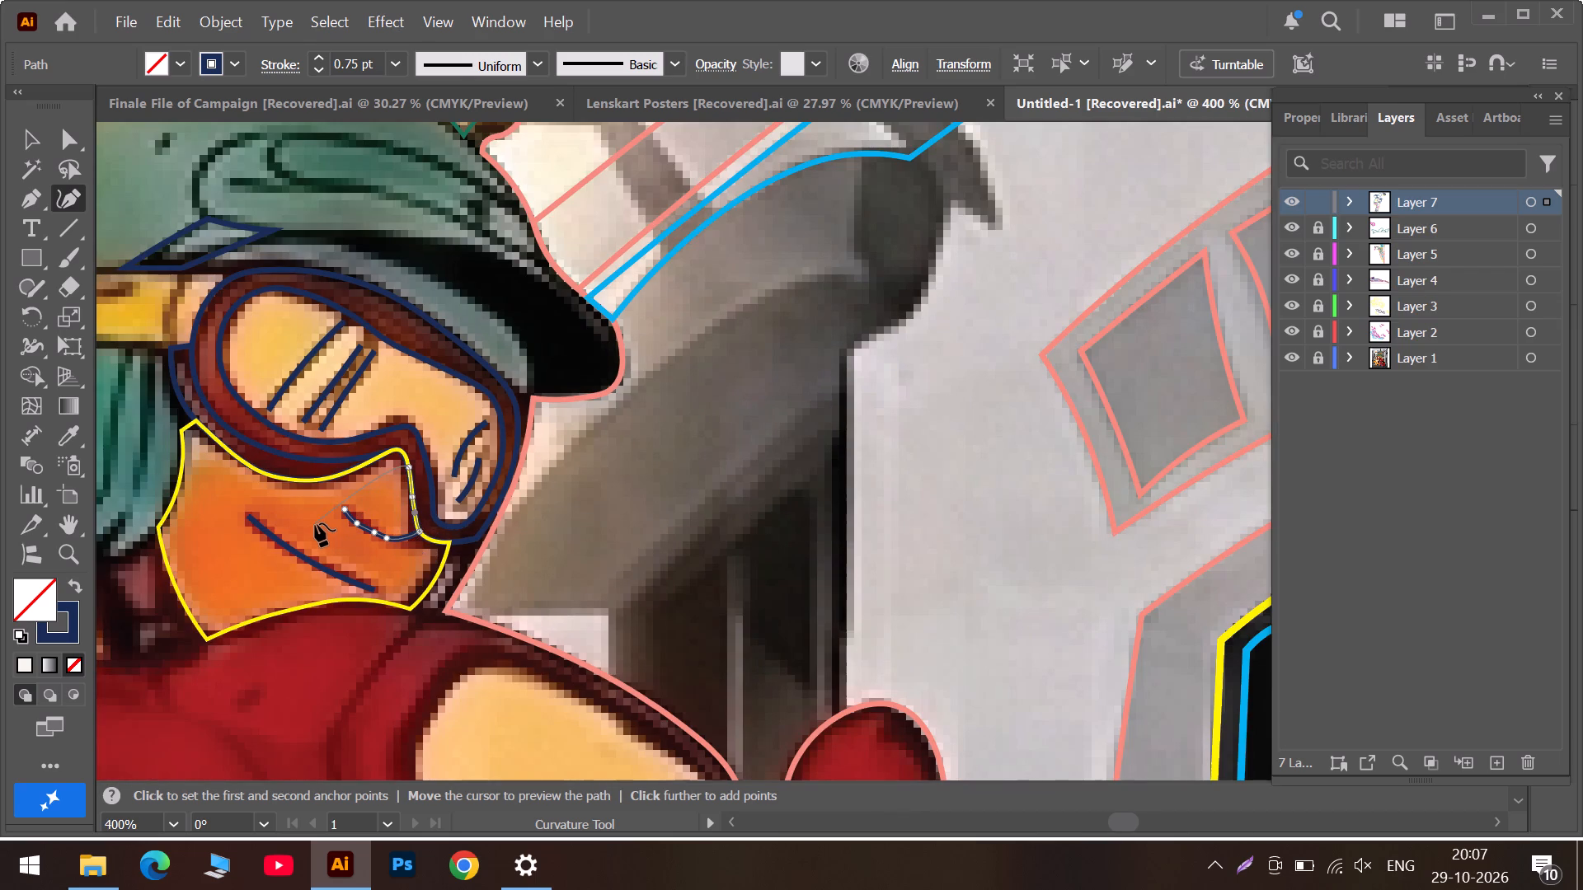
{"action": "key", "text": "Escape"}
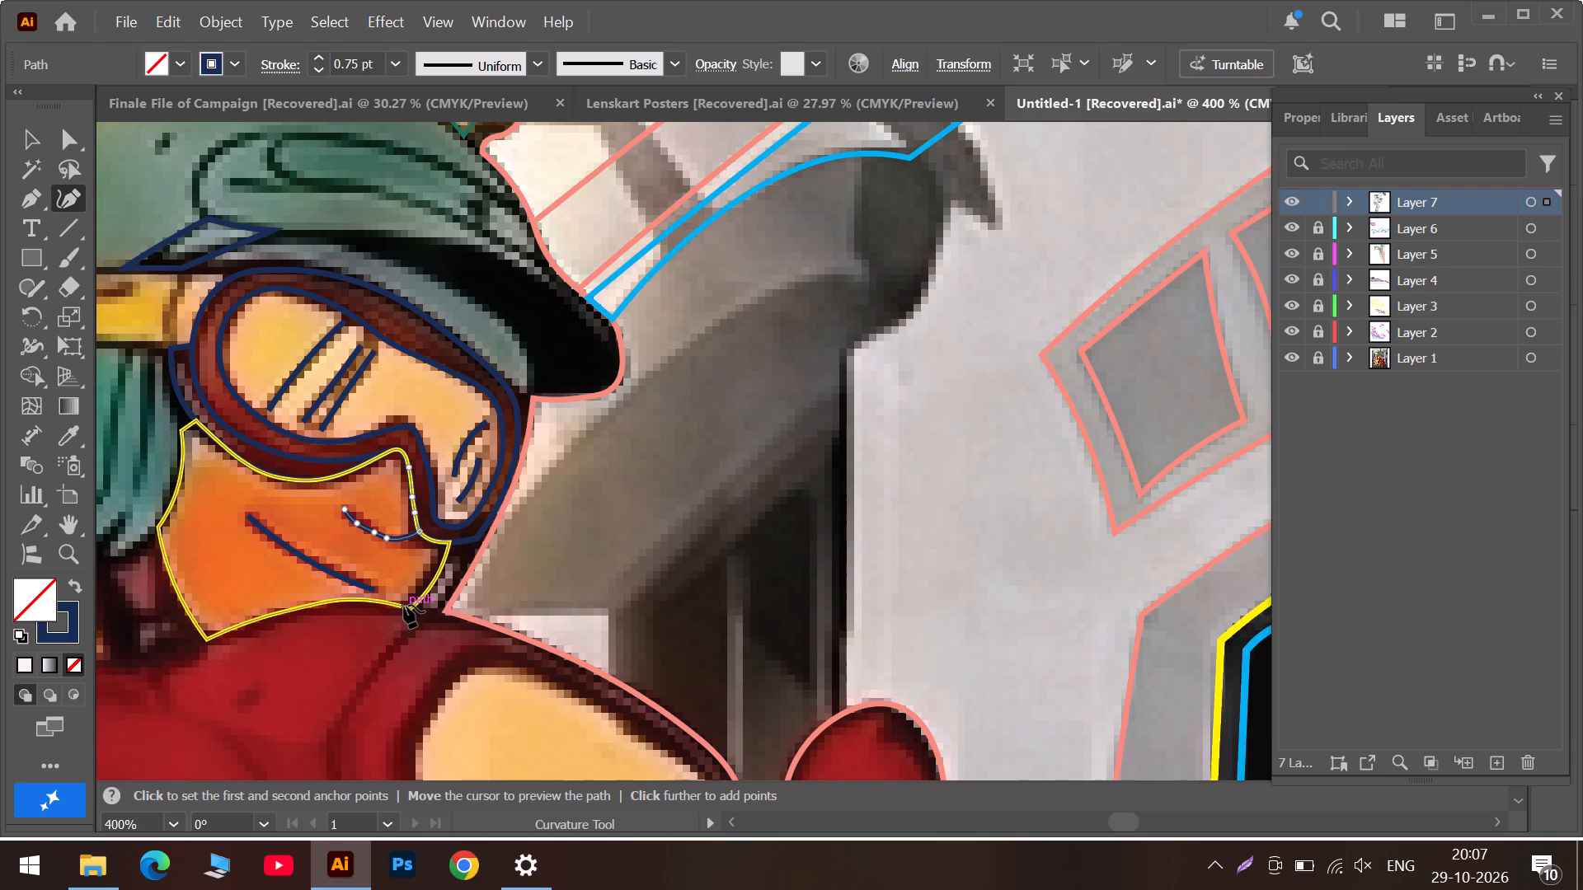
Move the yellow face outline's lower front corner slightly inward and refit the front edge above it to the face.
{"action": "scroll", "coordinate": [404, 605], "scroll_direction": "up", "scroll_amount": 2, "text": "alt"}
{"action": "left_click", "coordinate": [33, 141]}
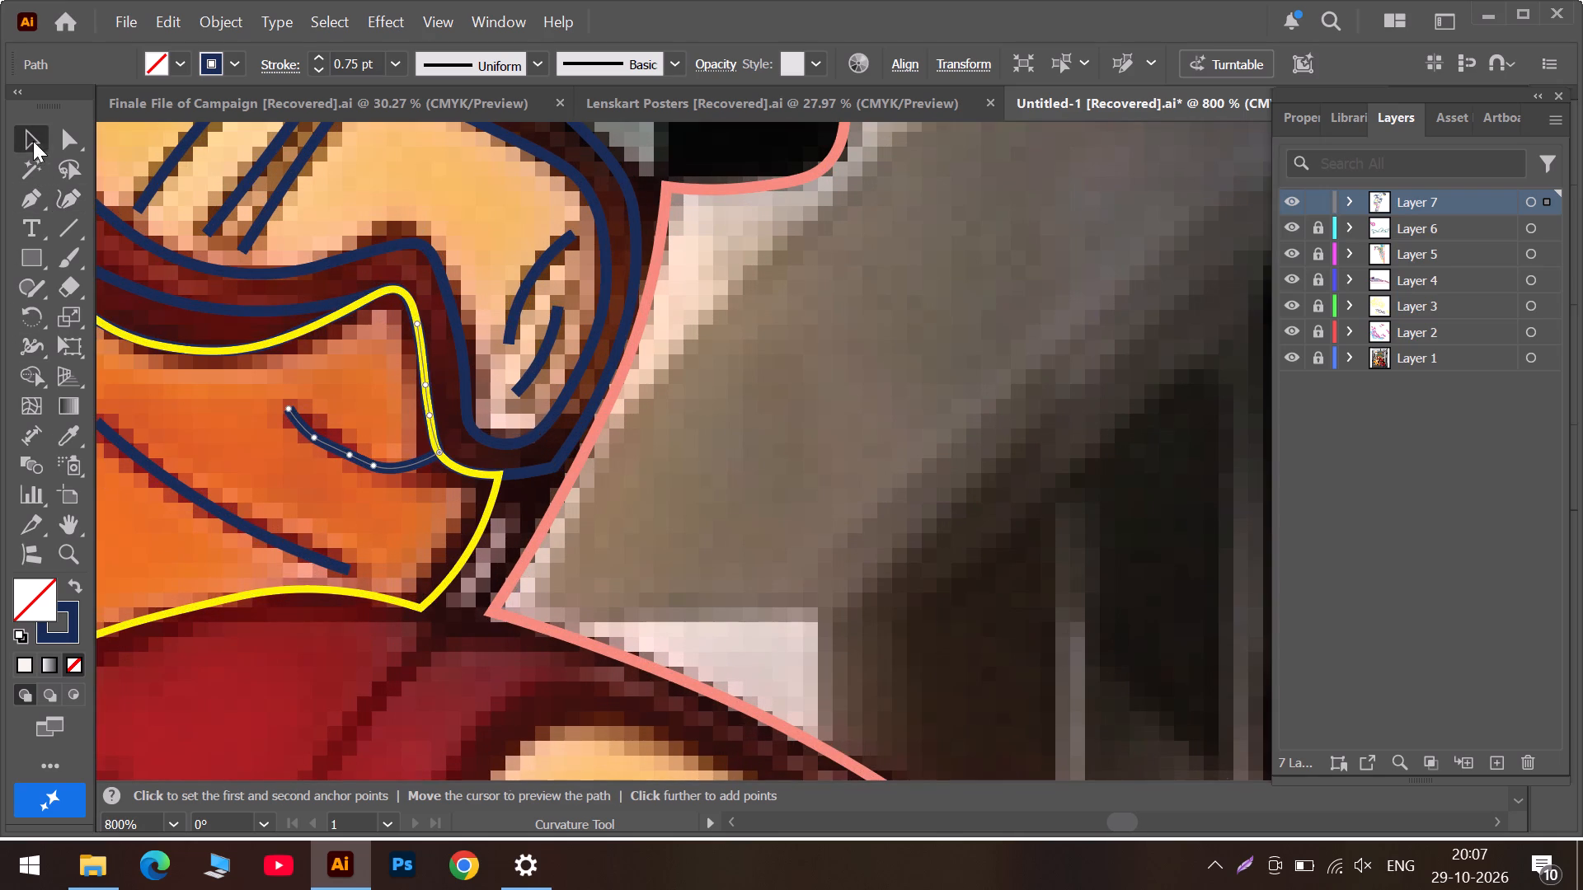
{"action": "left_click", "coordinate": [419, 609]}
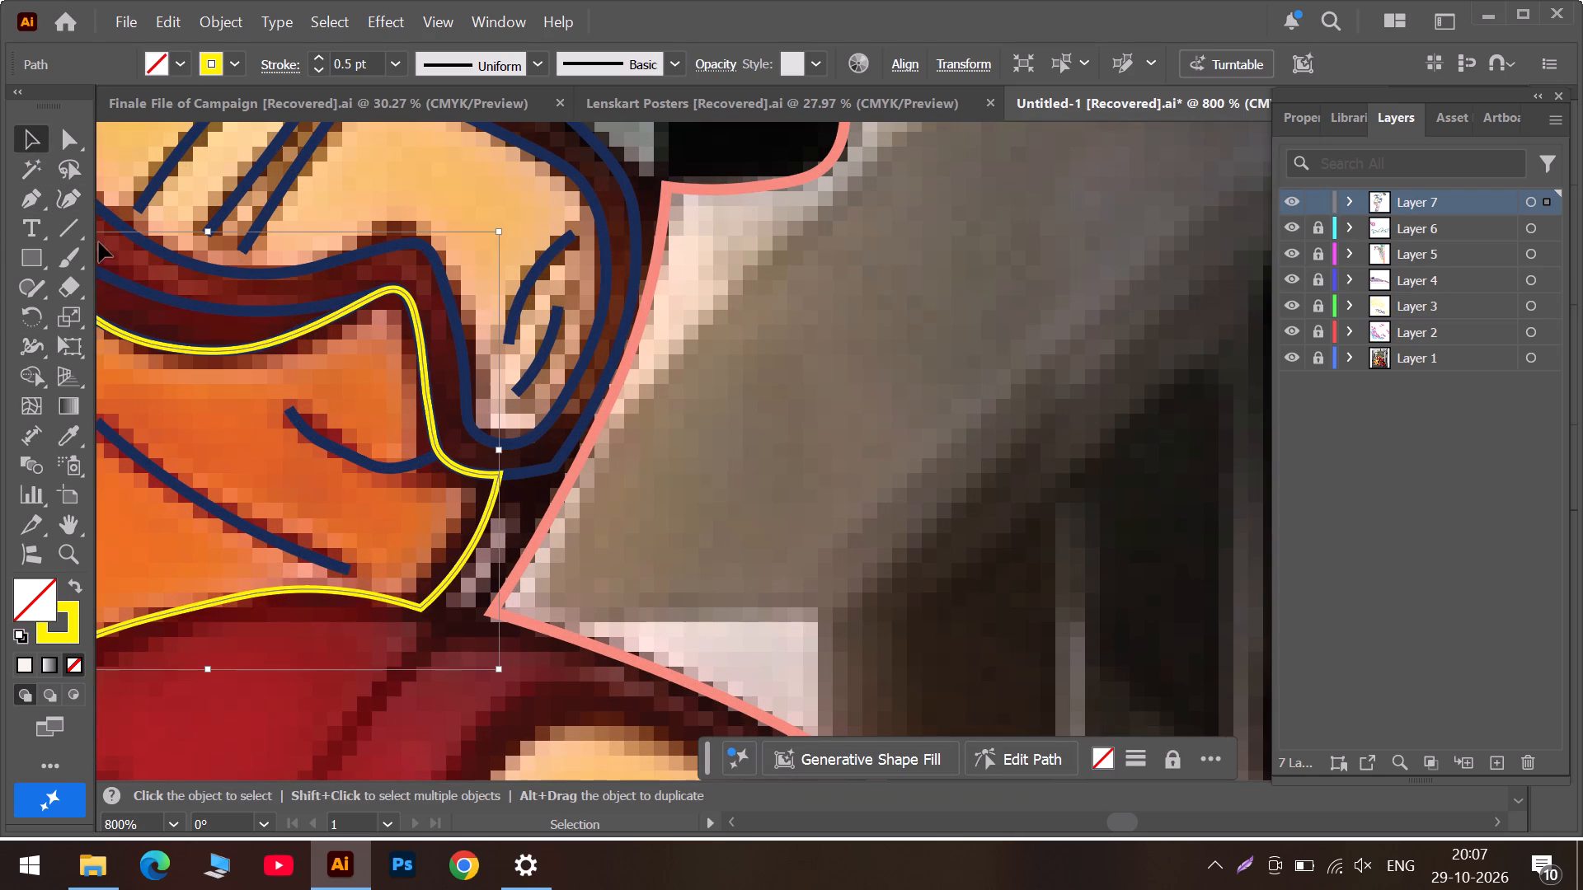
{"action": "left_click", "coordinate": [58, 198]}
{"action": "left_click_drag", "start_coordinate": [420, 607], "coordinate": [412, 605]}
{"action": "left_click_drag", "start_coordinate": [456, 569], "coordinate": [450, 564]}
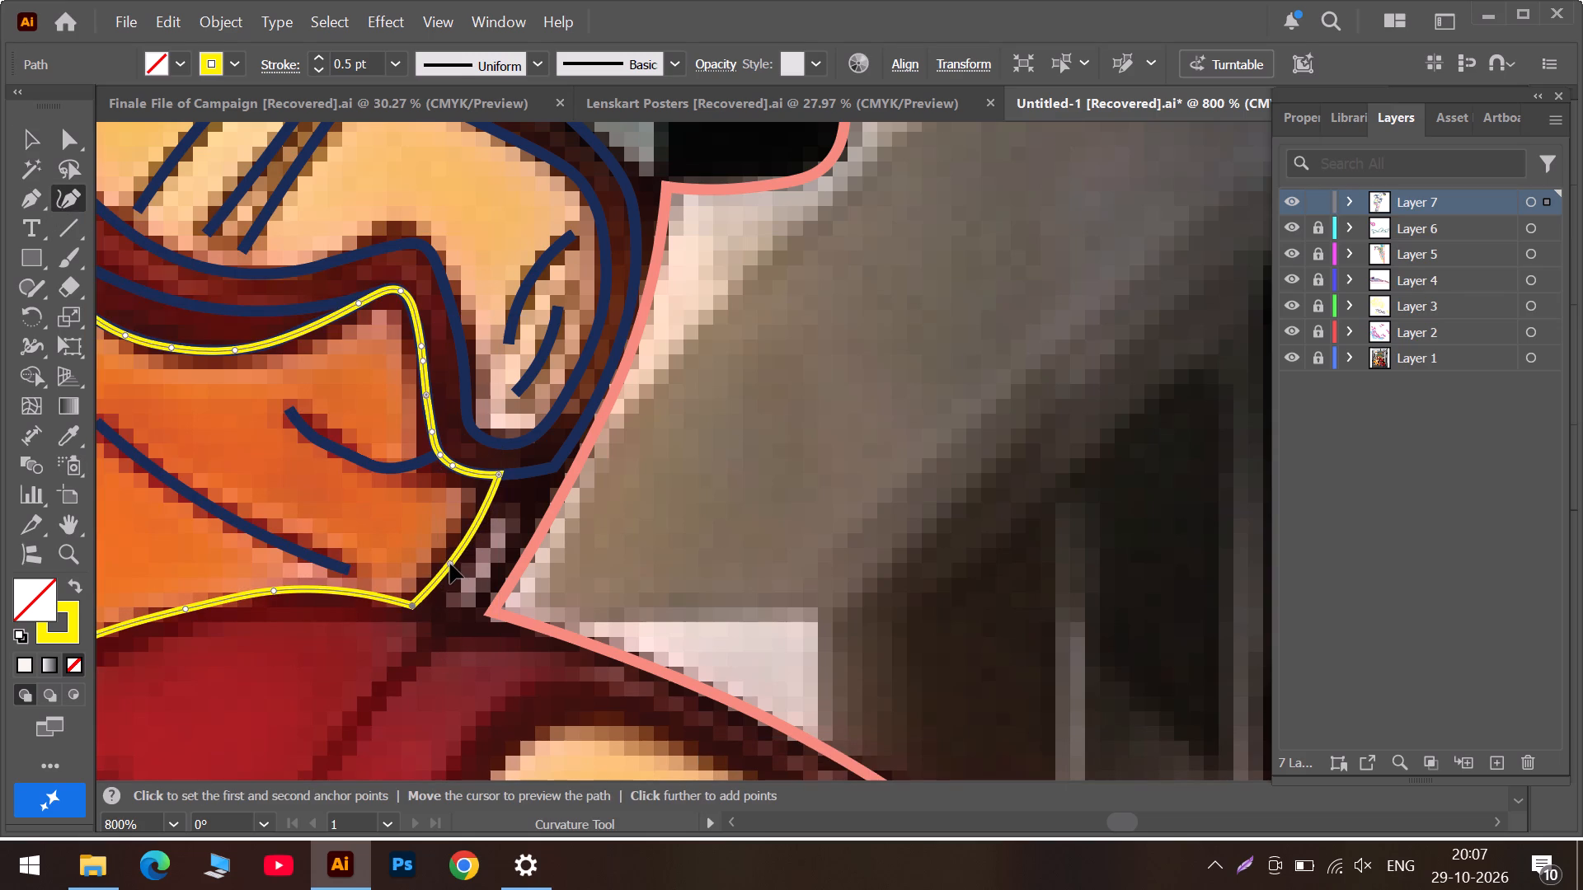
{"action": "left_click_drag", "start_coordinate": [450, 564], "coordinate": [449, 564]}
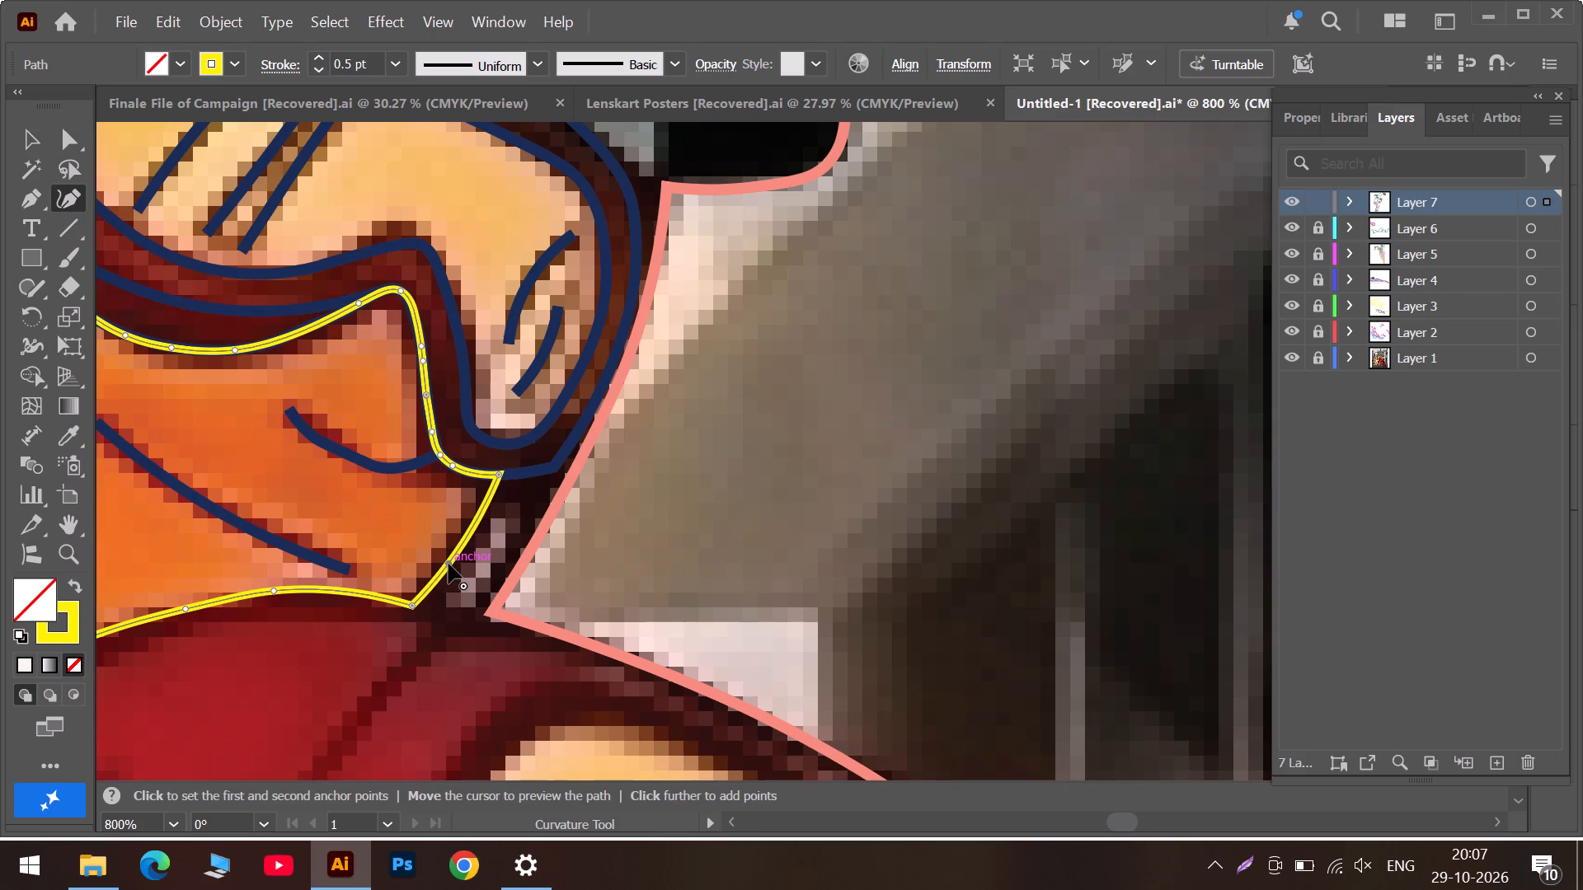
Start a yellow outline of the helmet's green ear flap, from its upper front corner along the goggles' edge to a corner above the face.
{"action": "scroll", "coordinate": [449, 564], "scroll_direction": "down", "scroll_amount": 5, "text": "alt"}
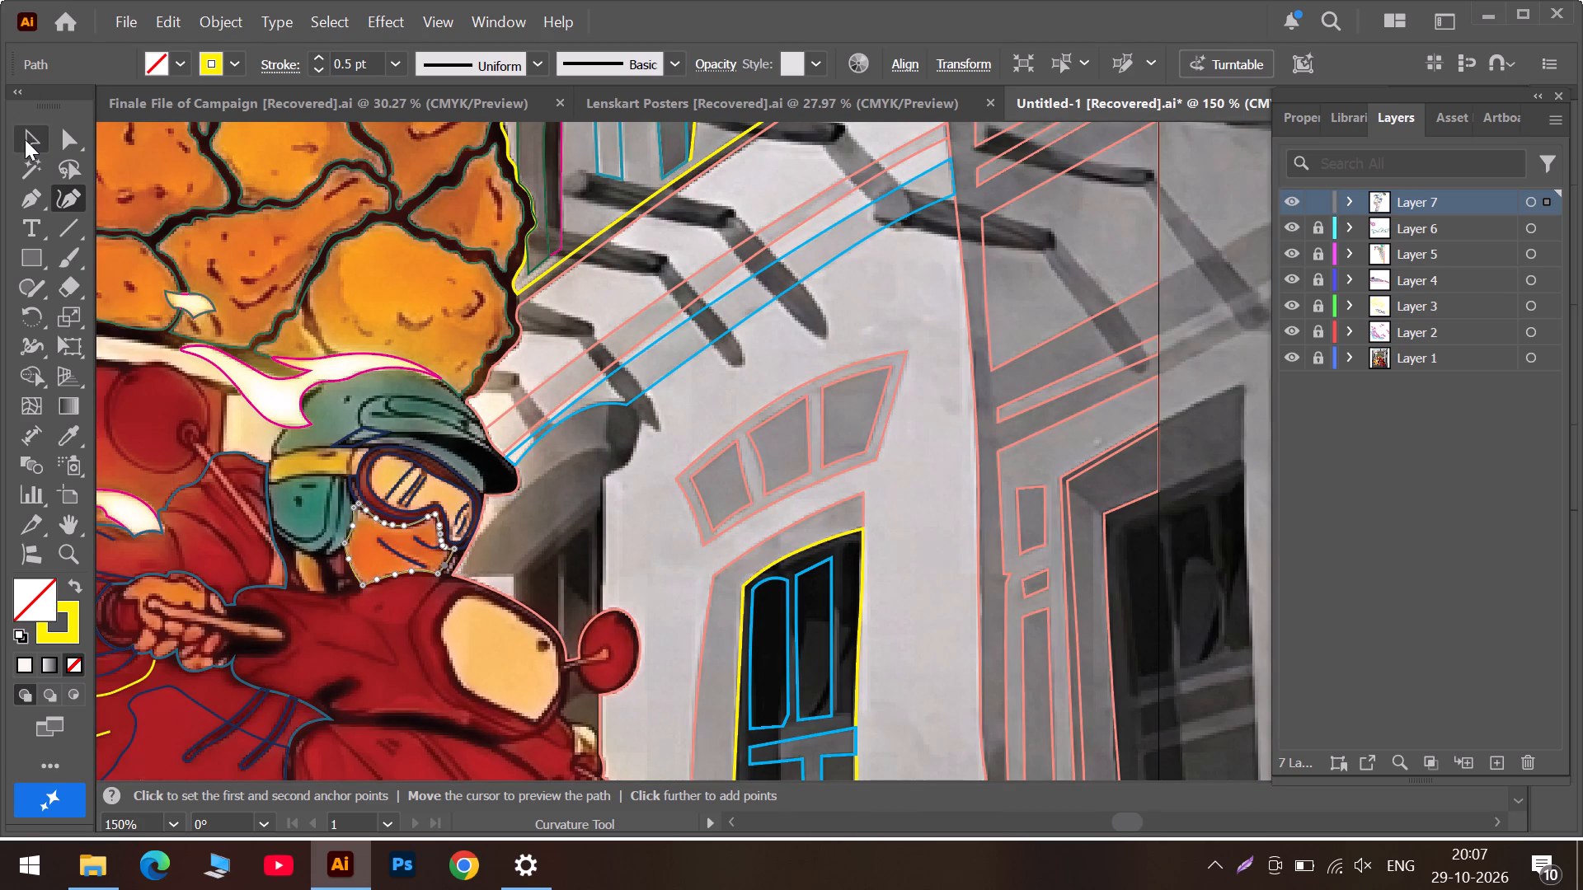
{"action": "left_click", "coordinate": [26, 139]}
{"action": "scroll", "coordinate": [355, 505], "scroll_direction": "up", "scroll_amount": 3, "text": "alt"}
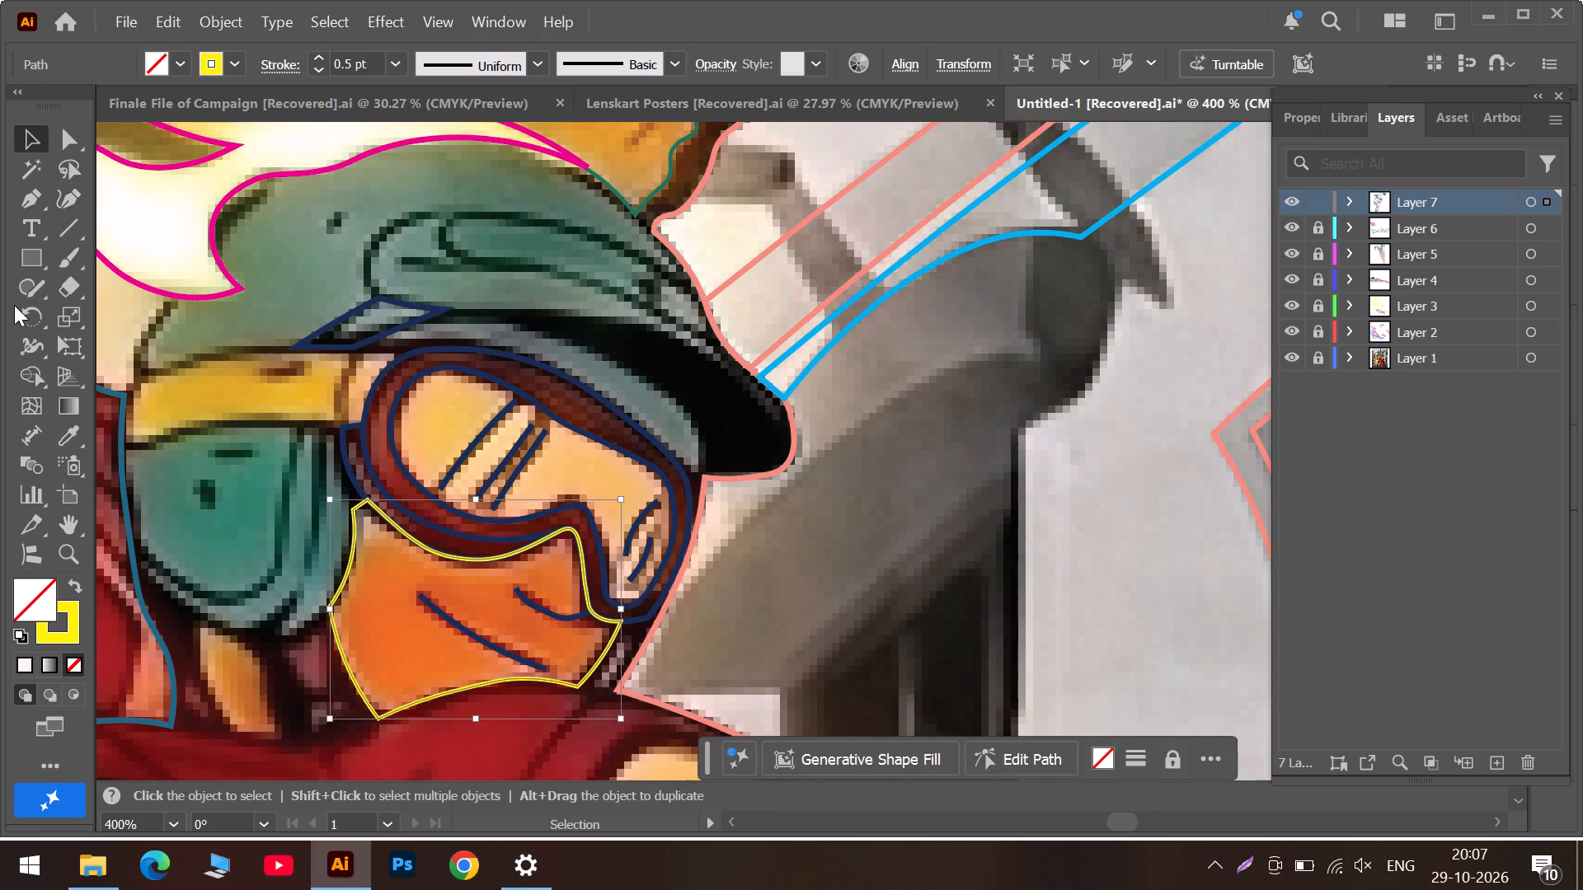
{"action": "left_click", "coordinate": [73, 195]}
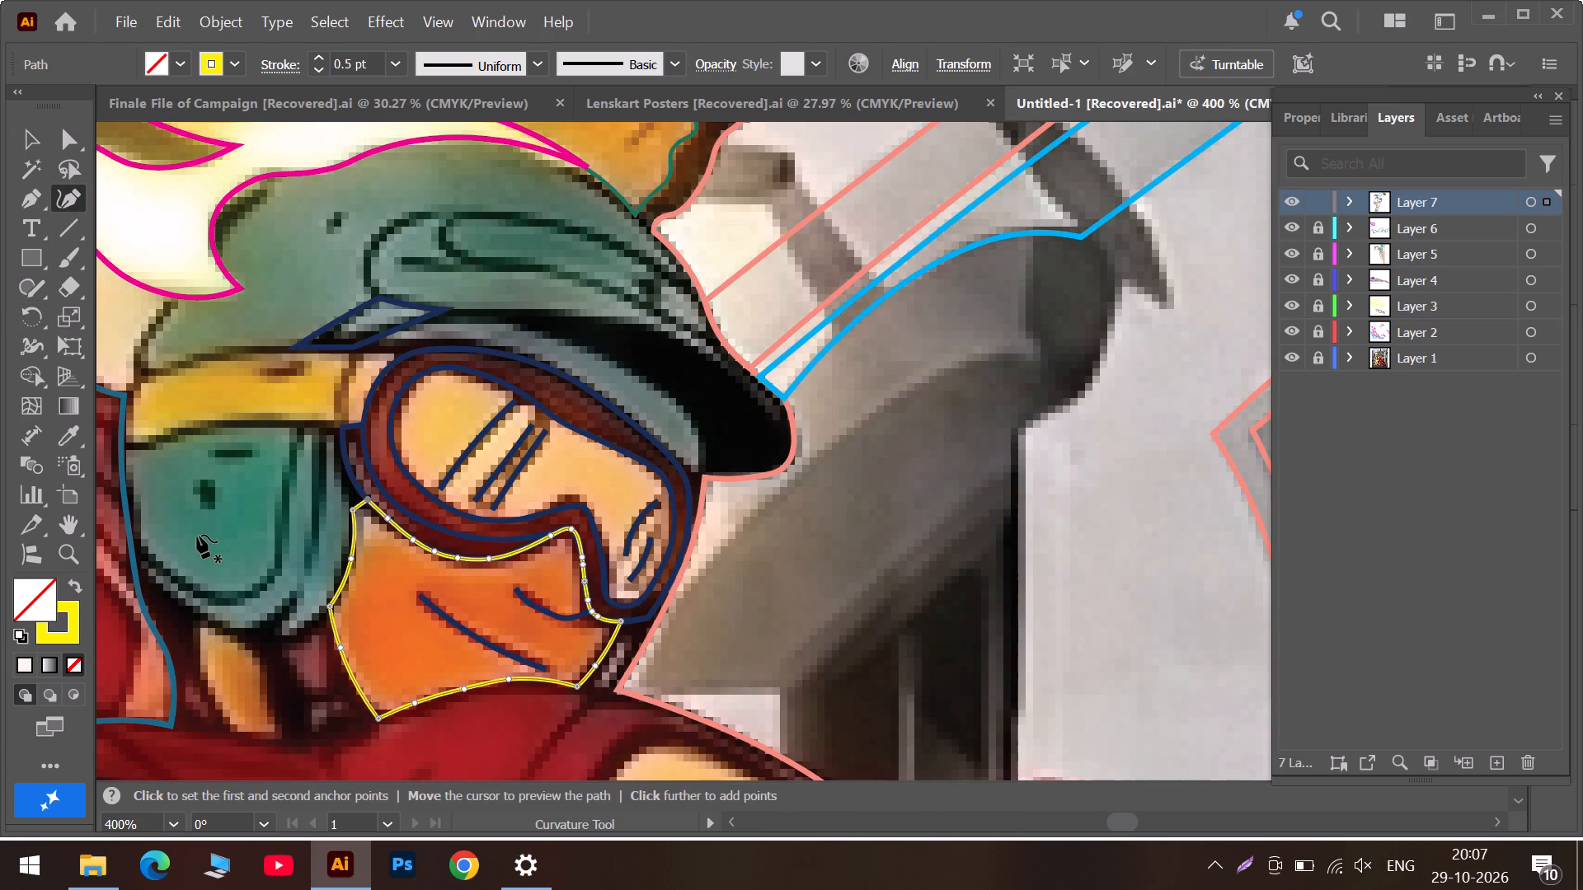
{"action": "scroll", "coordinate": [196, 536], "scroll_direction": "up", "scroll_amount": 3, "text": "alt"}
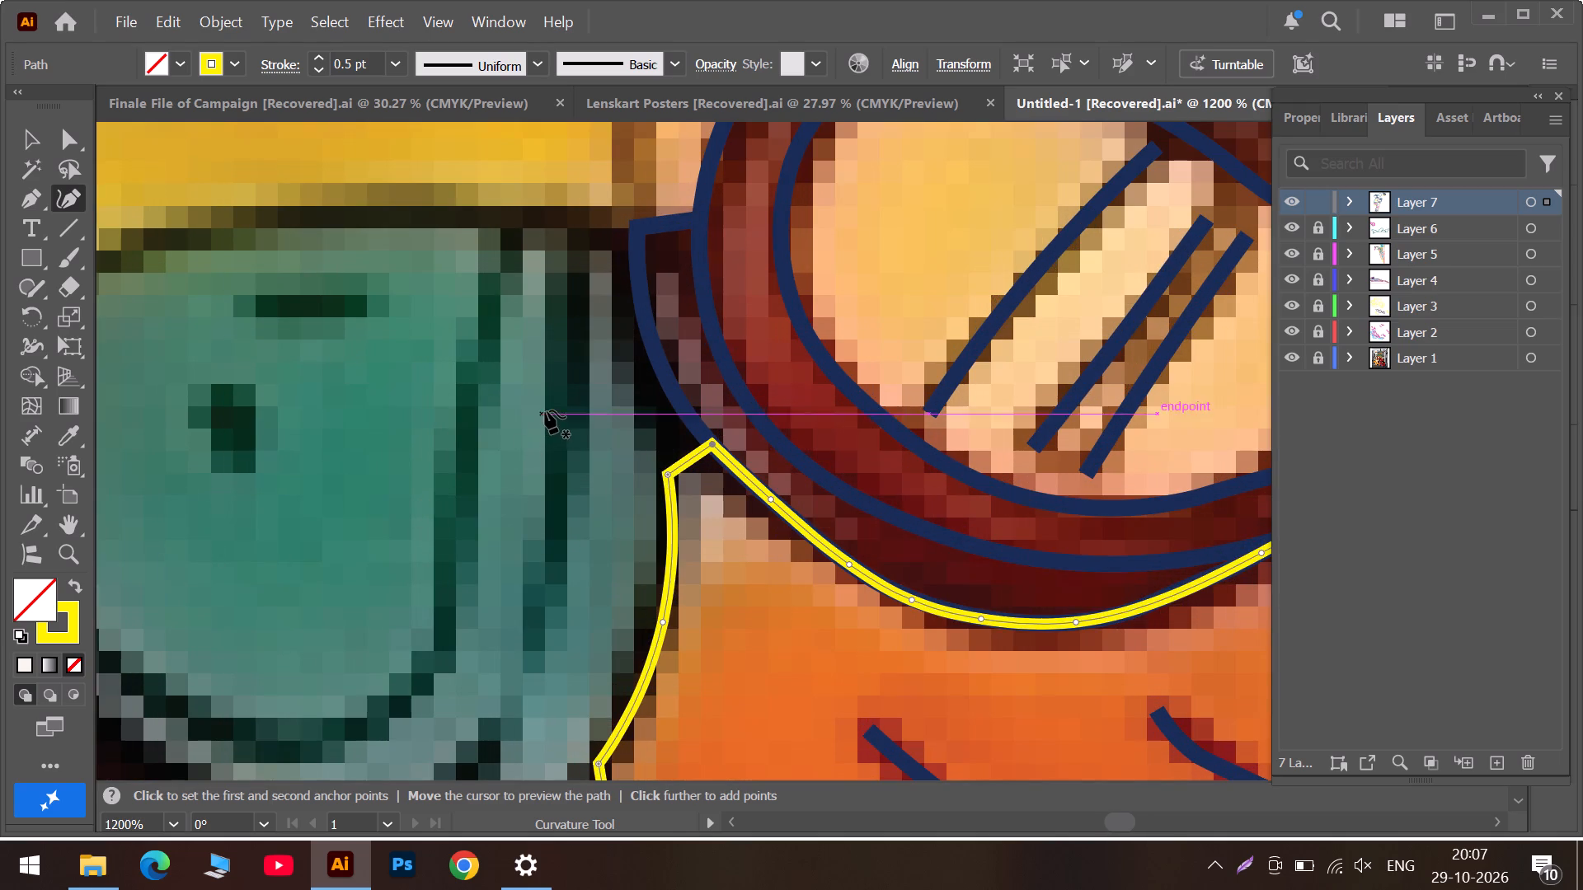
{"action": "scroll", "coordinate": [546, 409], "scroll_direction": "down", "scroll_amount": 2, "text": "alt"}
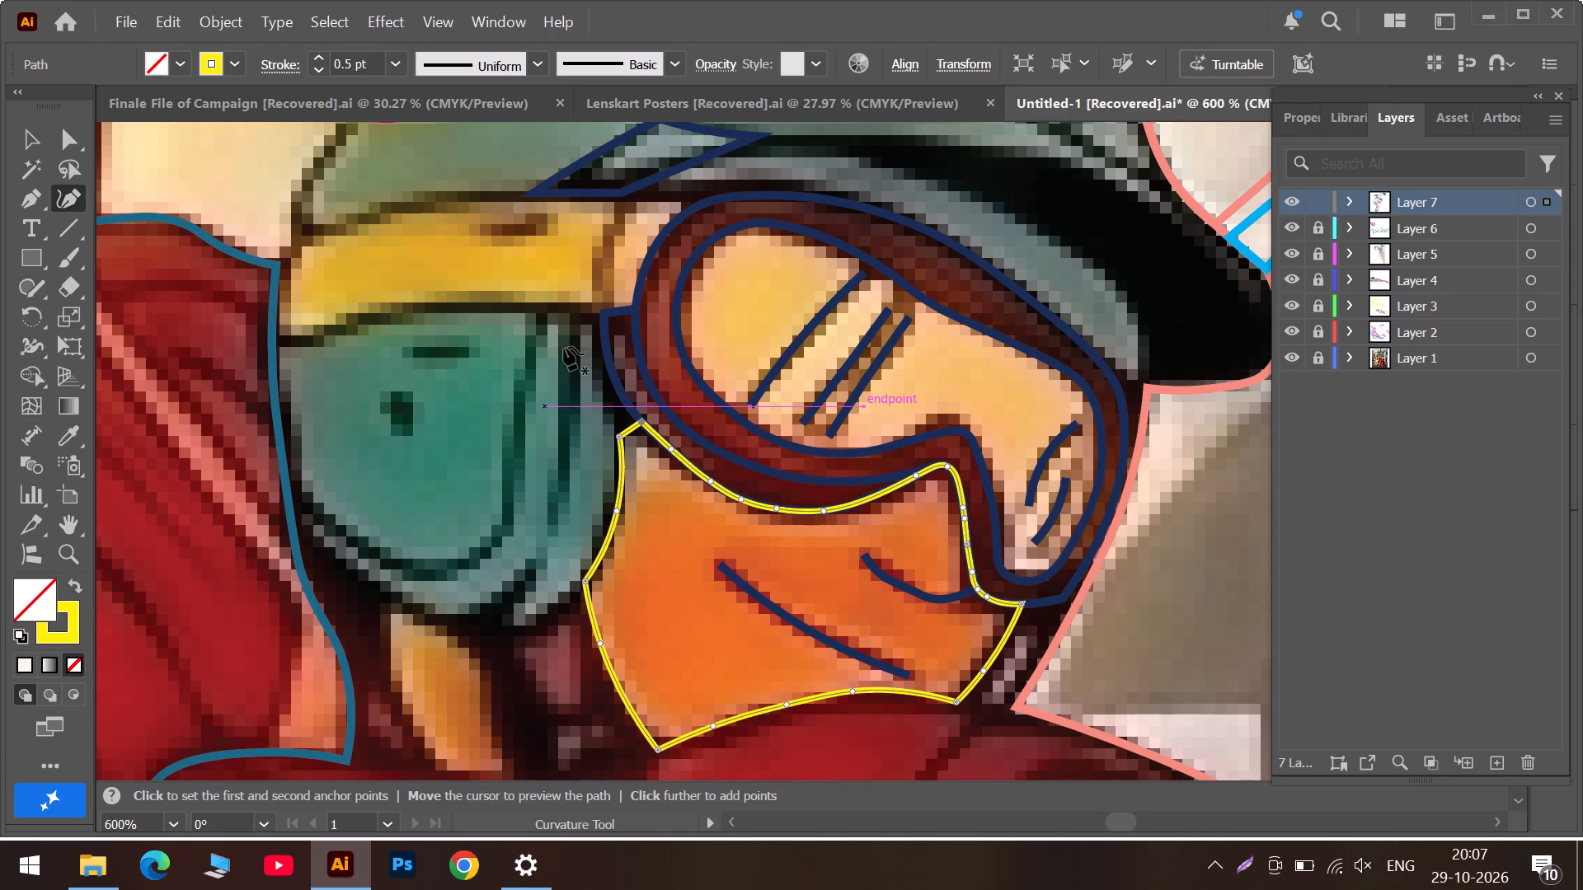
{"action": "left_click", "coordinate": [595, 318]}
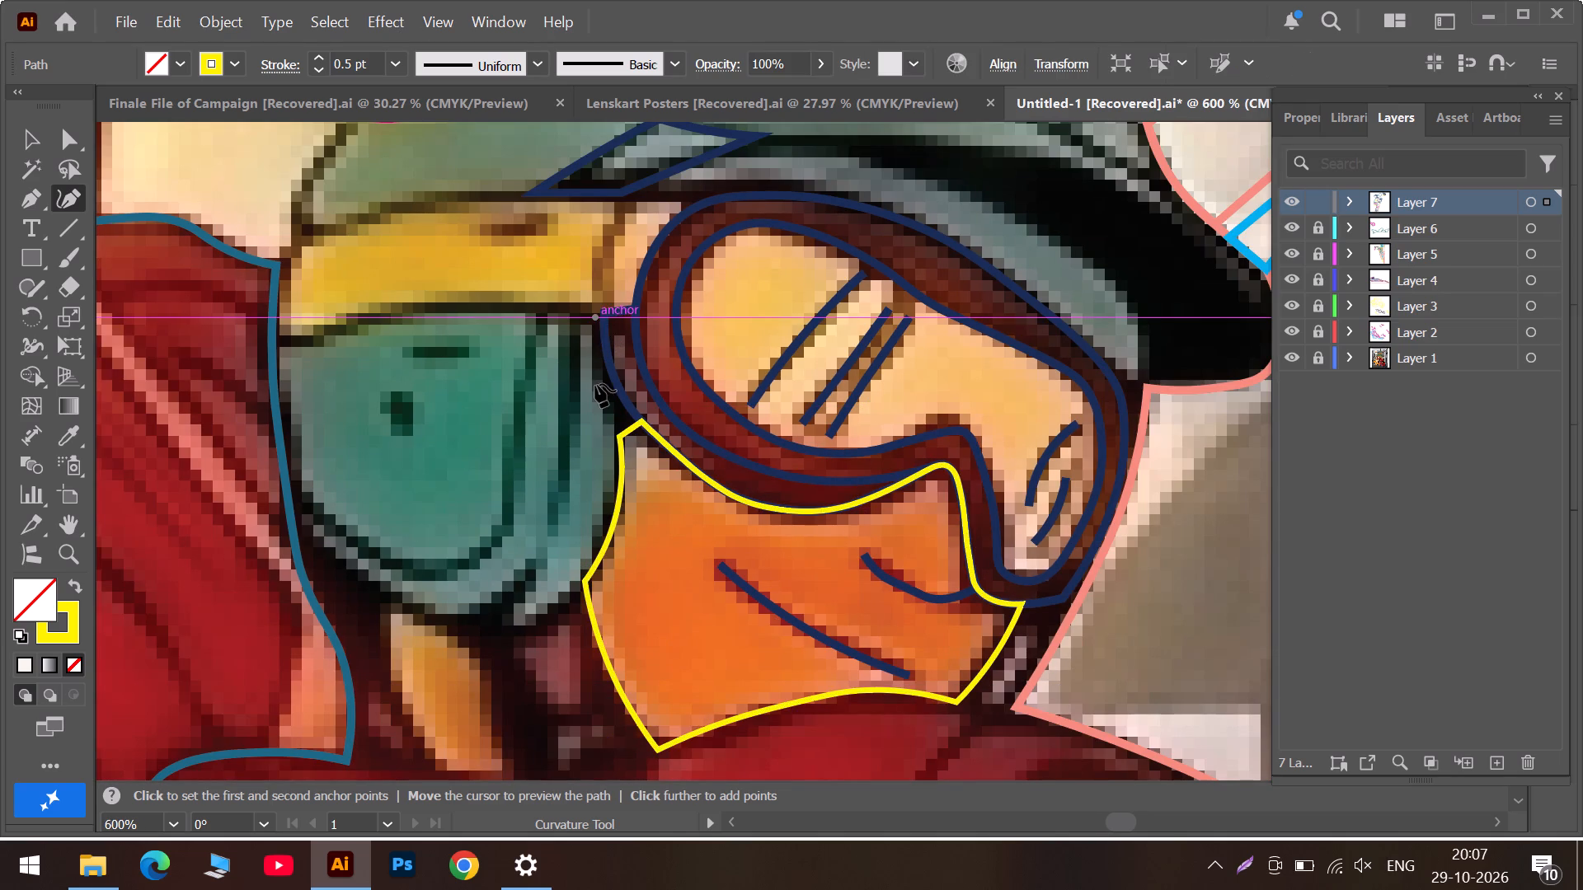
{"action": "left_click", "coordinate": [602, 377]}
{"action": "double_click", "coordinate": [622, 419]}
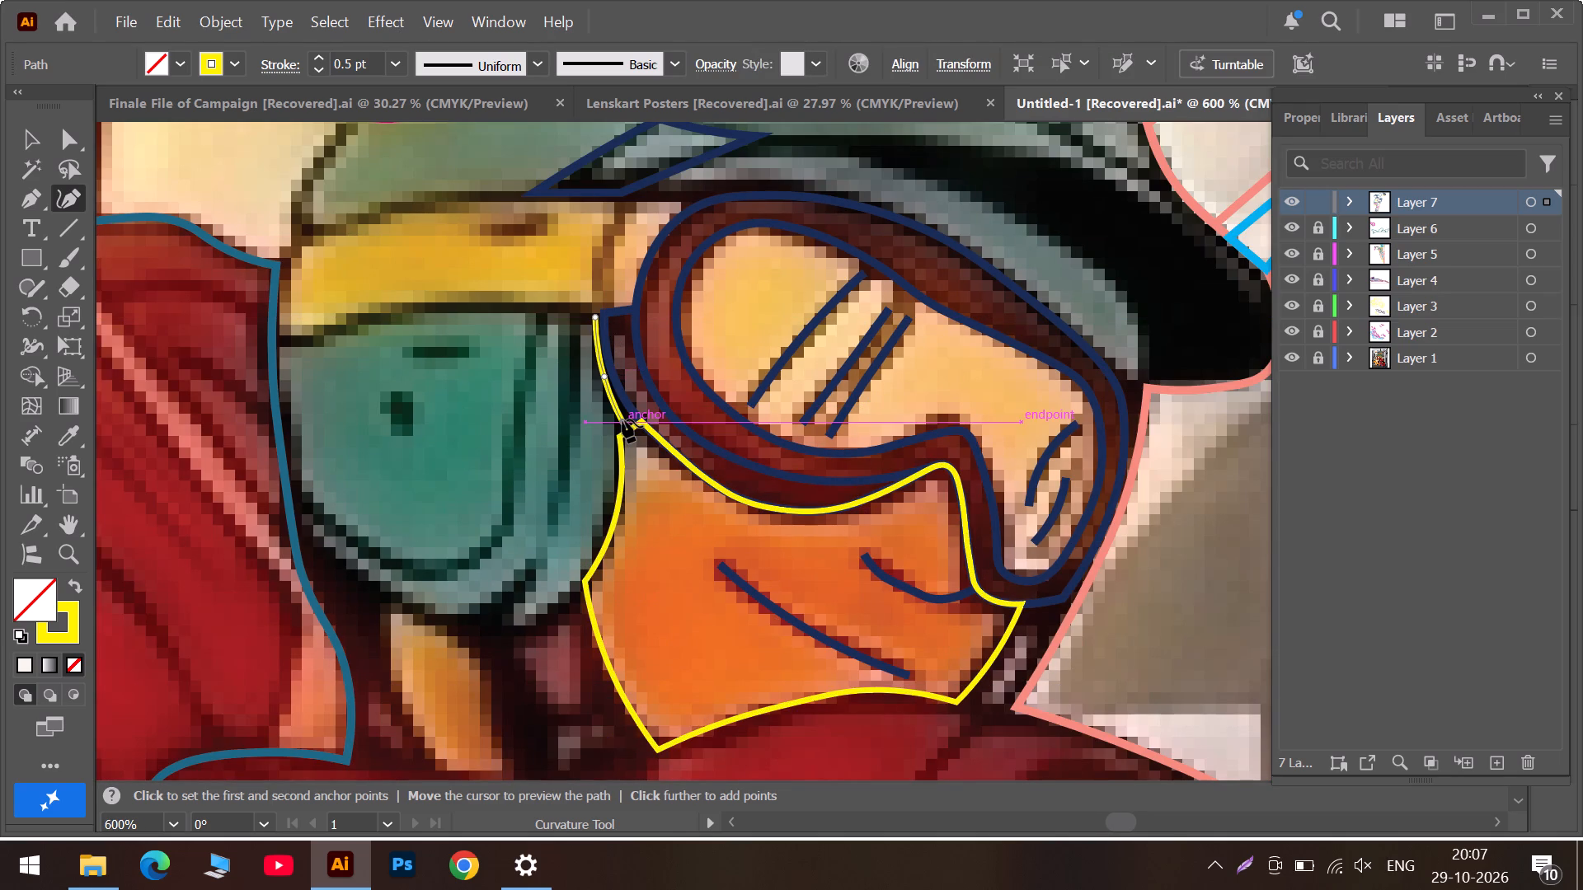
Continue the ear flap outline down its front edge and around the rounded underside, placing a corner anchor at the lower rear edge.
{"action": "left_click", "coordinate": [610, 483]}
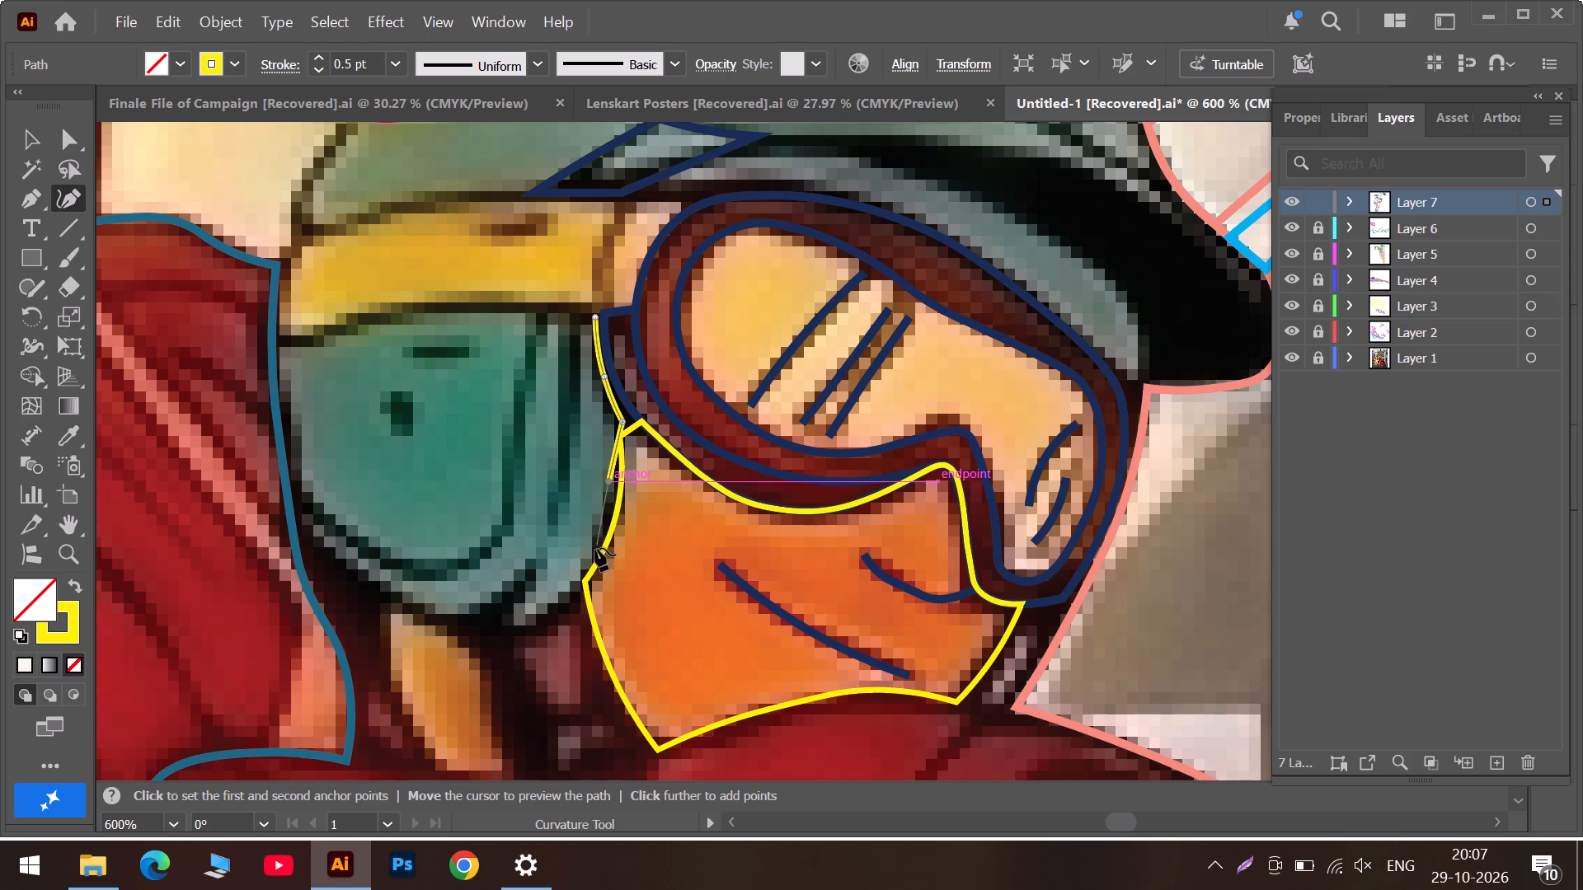
{"action": "left_click", "coordinate": [593, 547]}
{"action": "left_click", "coordinate": [561, 596]}
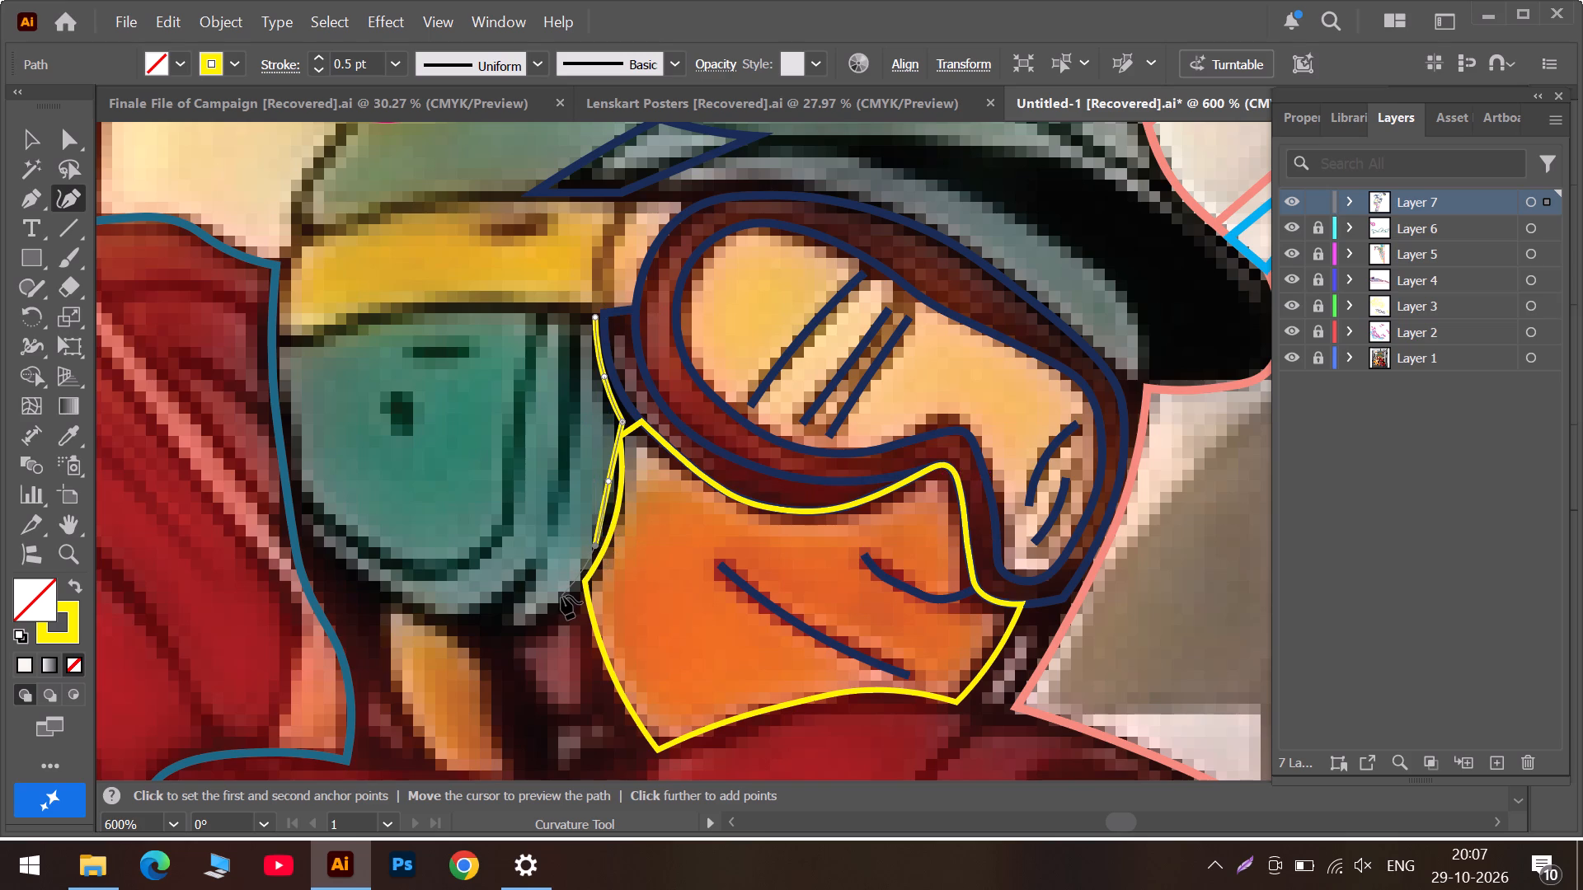
{"action": "left_click", "coordinate": [417, 612]}
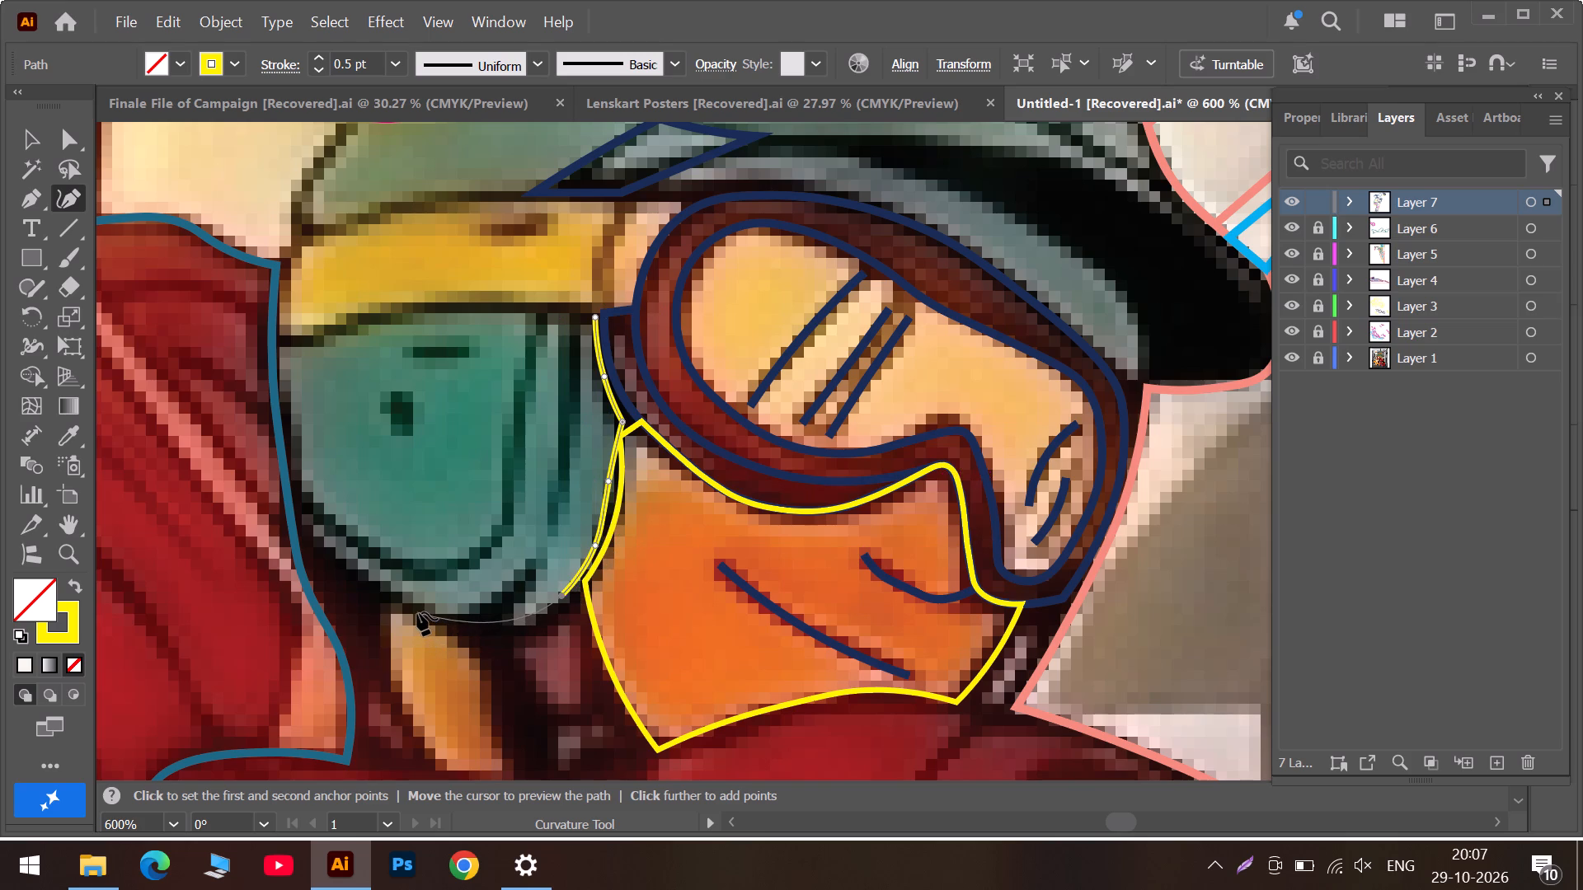
{"action": "left_click_drag", "start_coordinate": [564, 593], "coordinate": [557, 600]}
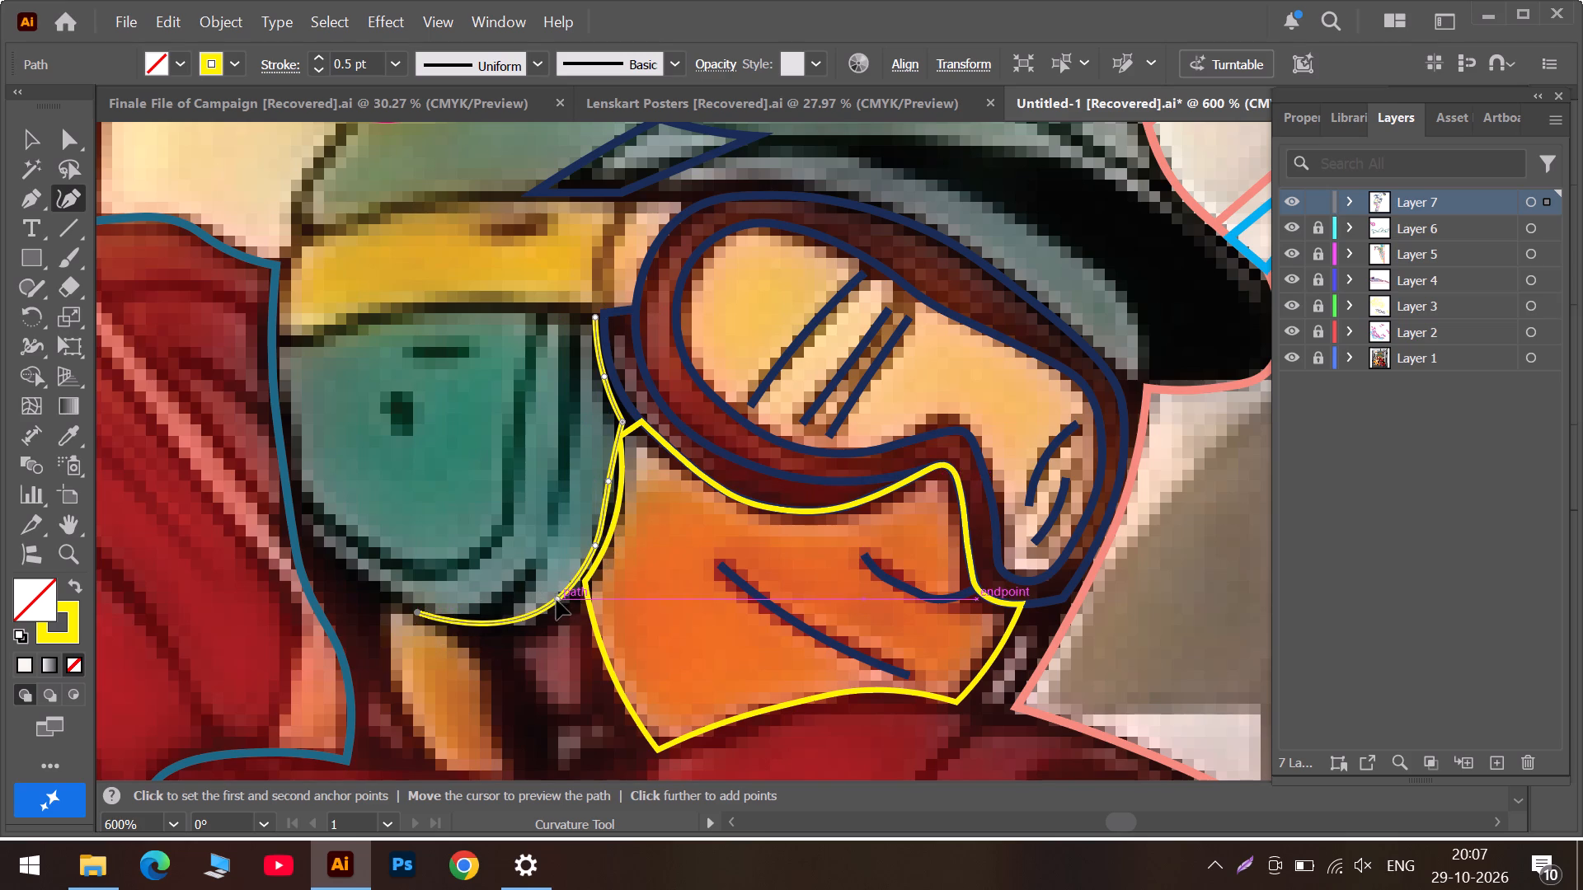
{"action": "left_click_drag", "start_coordinate": [557, 600], "coordinate": [551, 606]}
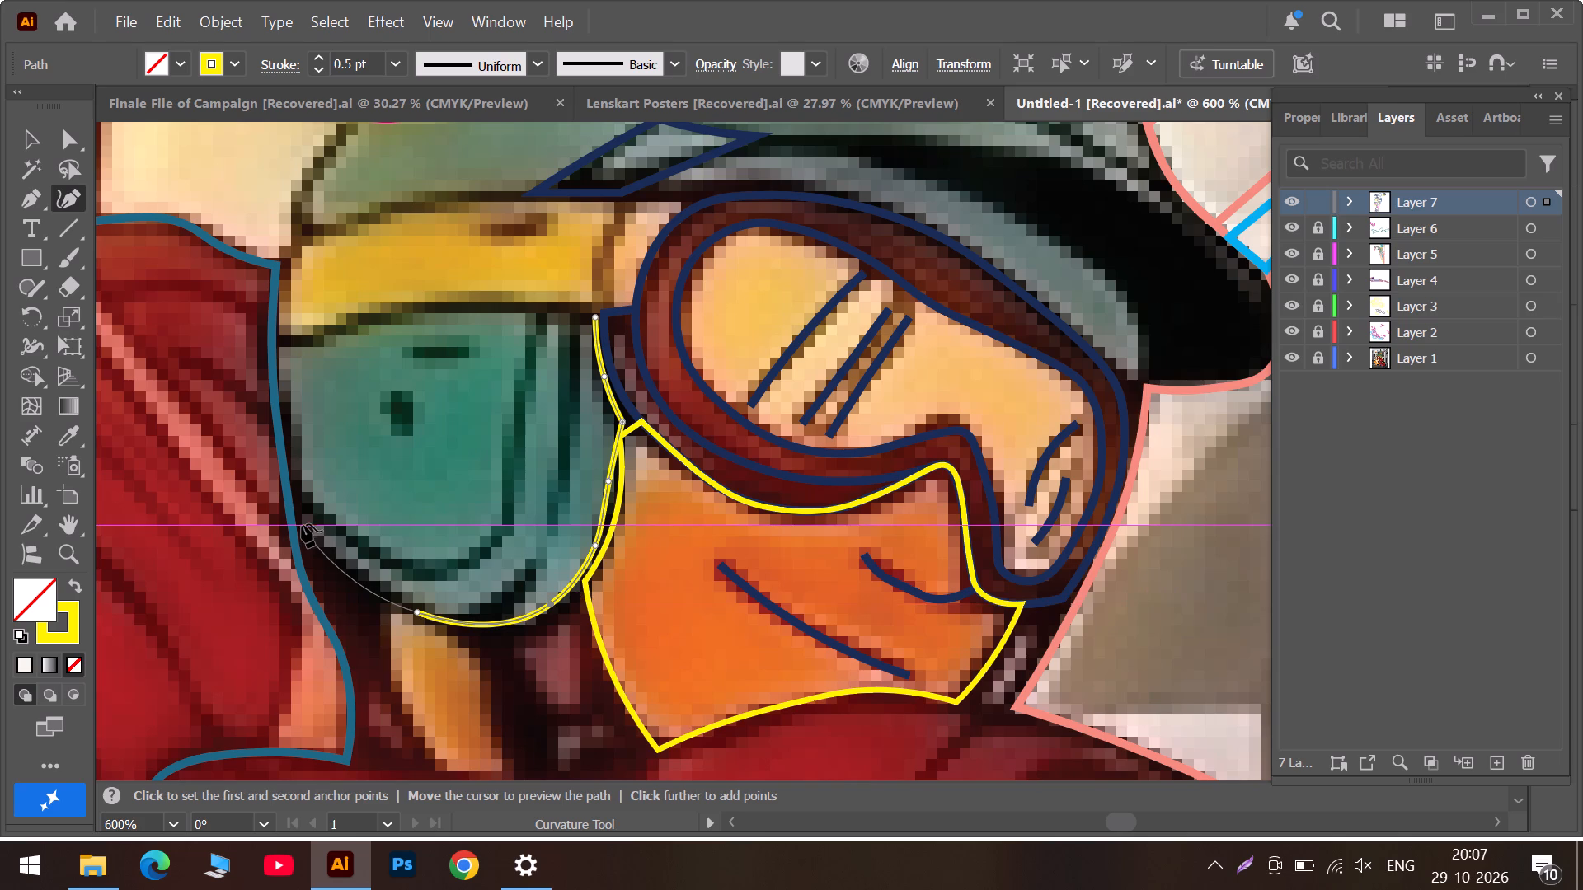
{"action": "left_click", "coordinate": [302, 522]}
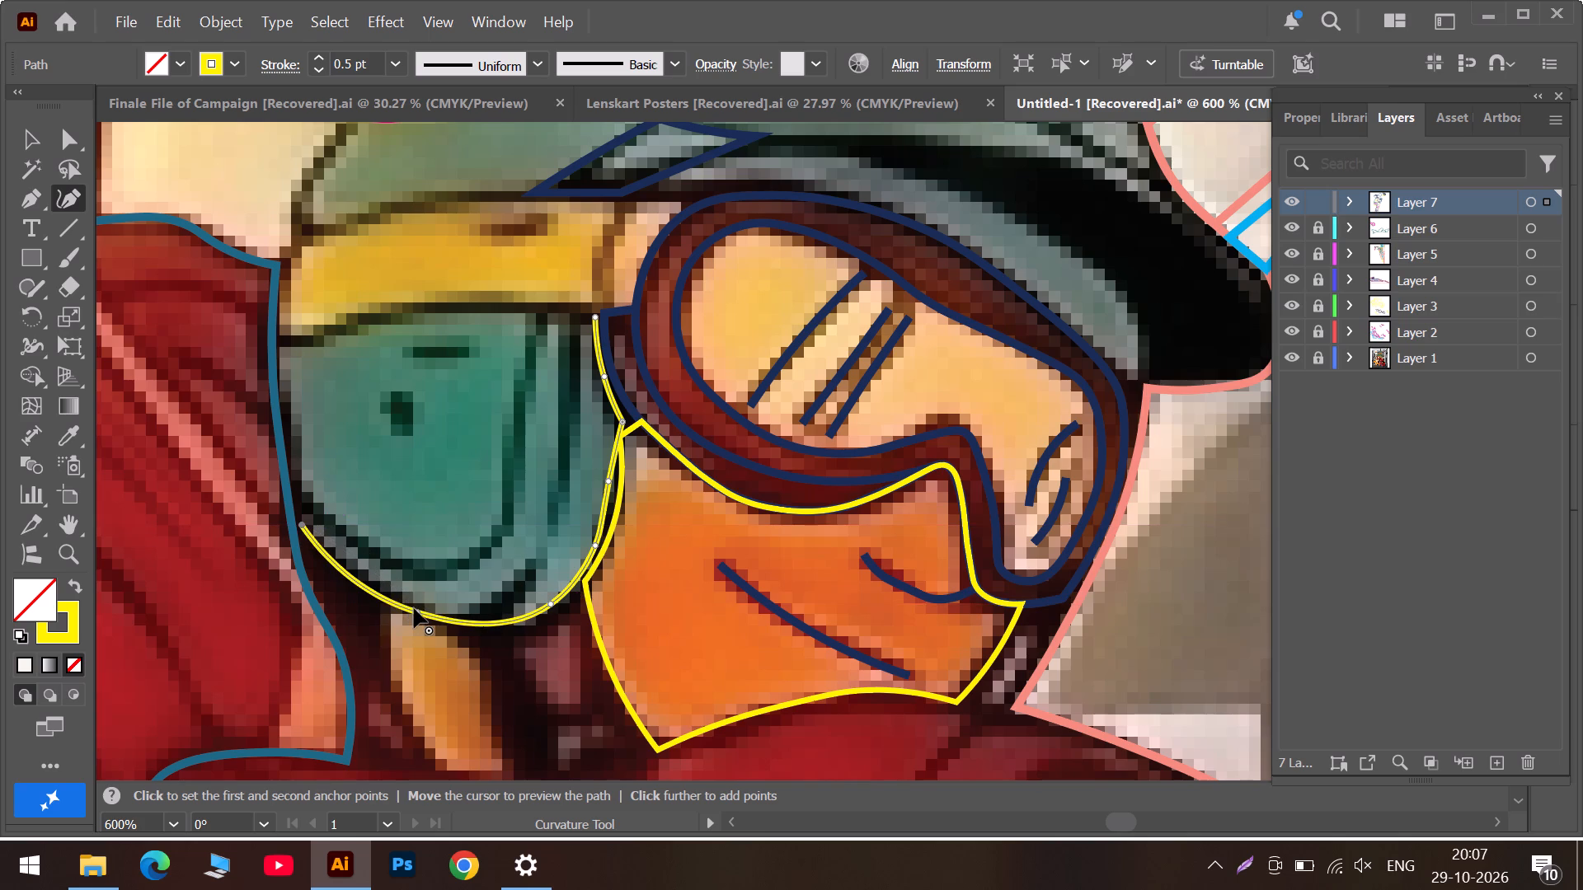
{"action": "left_click", "coordinate": [414, 608]}
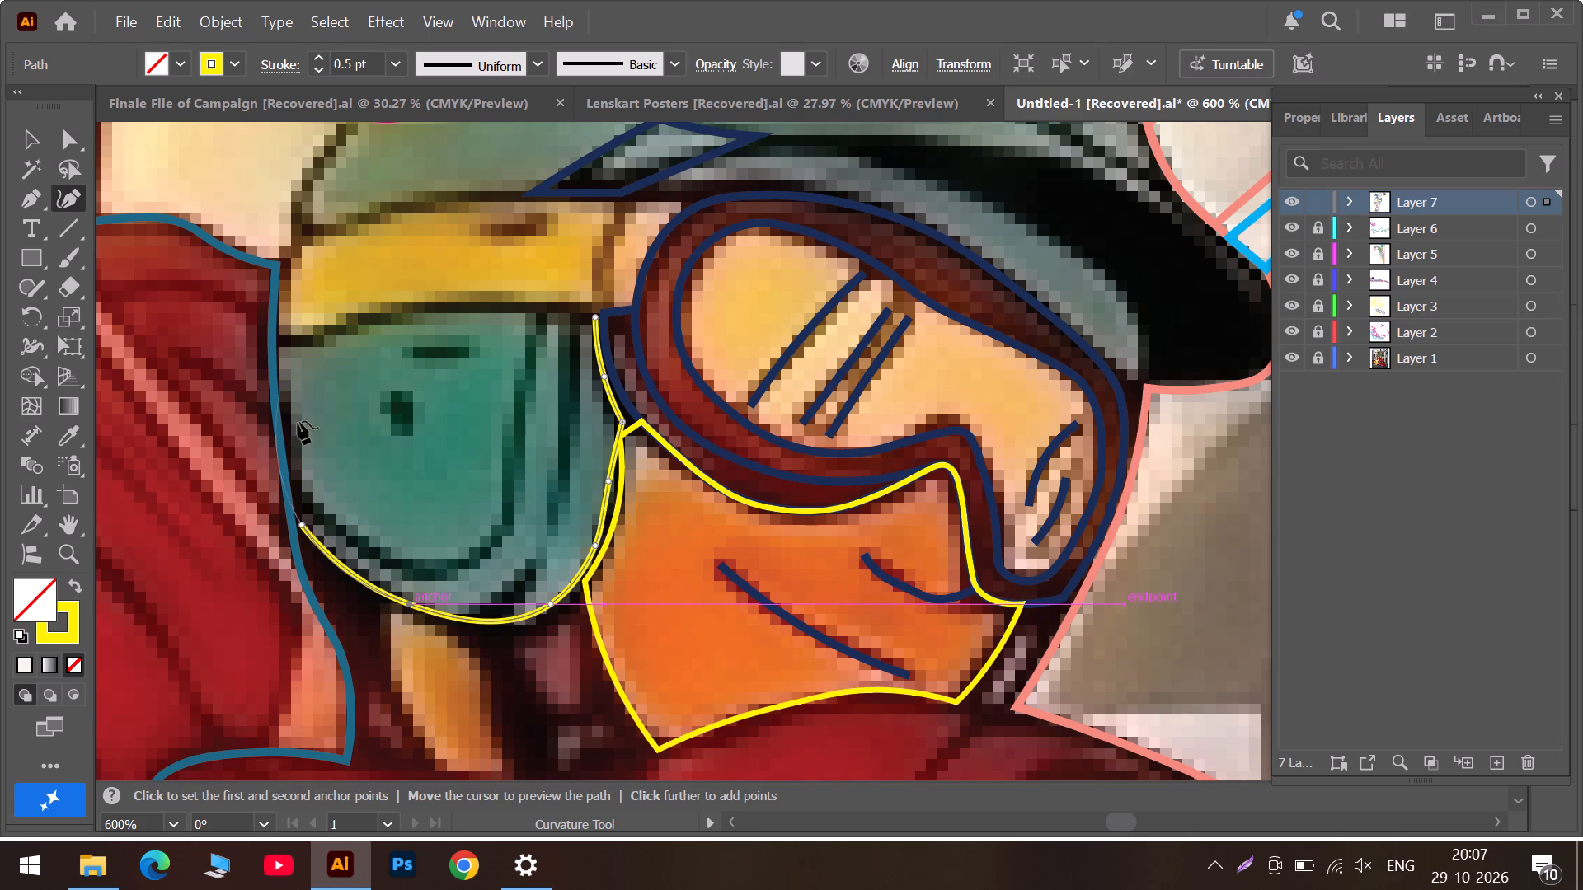
{"action": "double_click", "coordinate": [301, 524]}
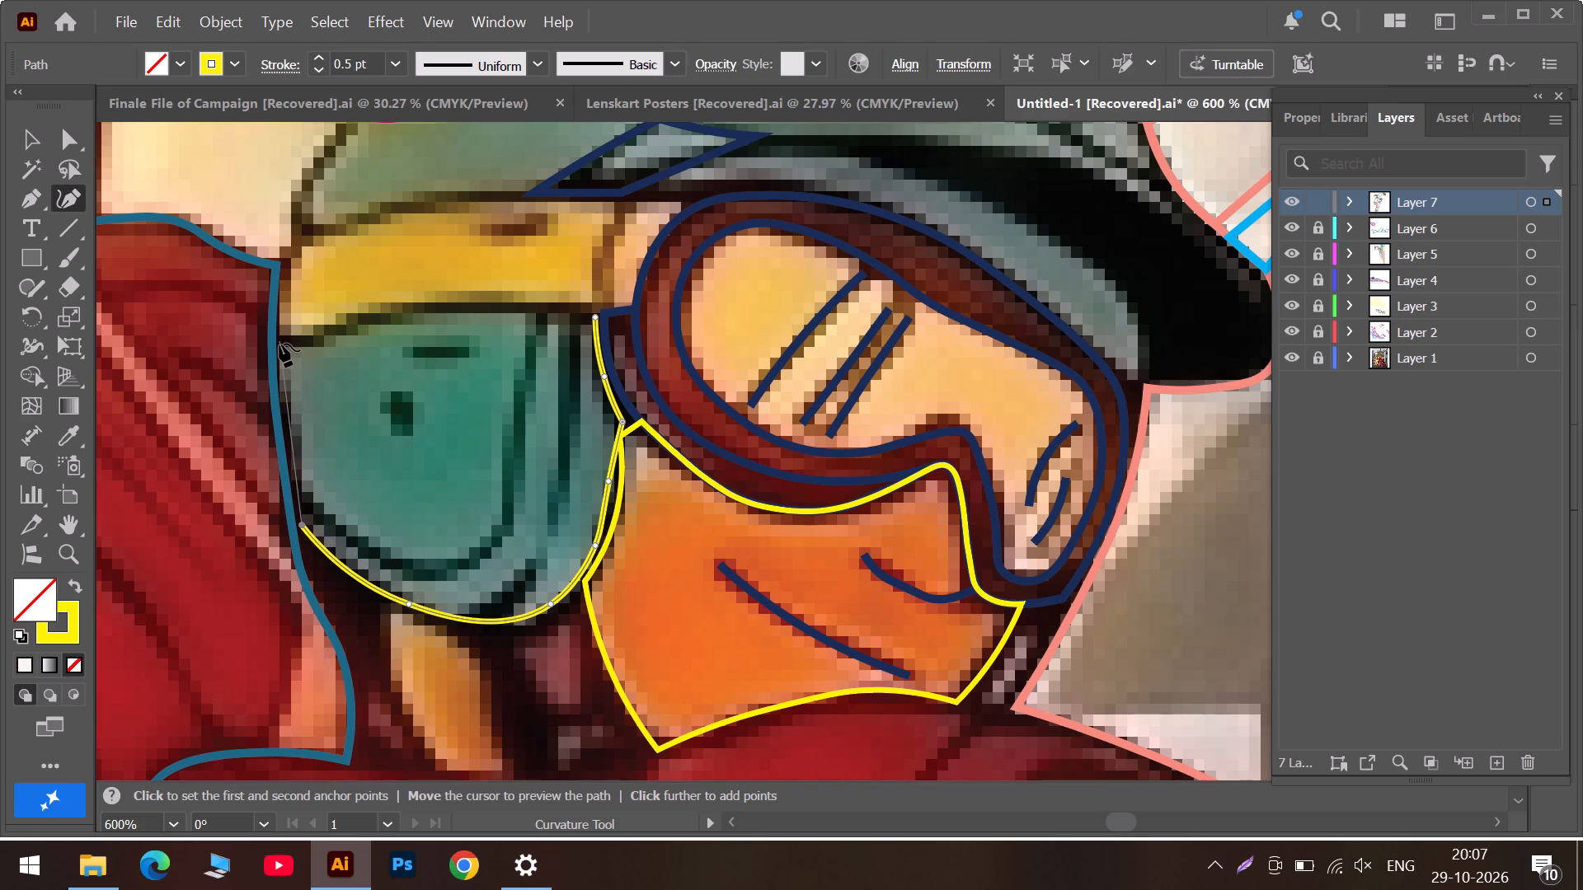
Continue the yellow outline up the rear edge of the ear flap and helmet, and along the magenta shape's lower edge to a corner at its tip.
{"action": "left_click", "coordinate": [279, 341]}
{"action": "left_click_drag", "start_coordinate": [289, 428], "coordinate": [277, 437]}
{"action": "triple_click", "coordinate": [287, 255]}
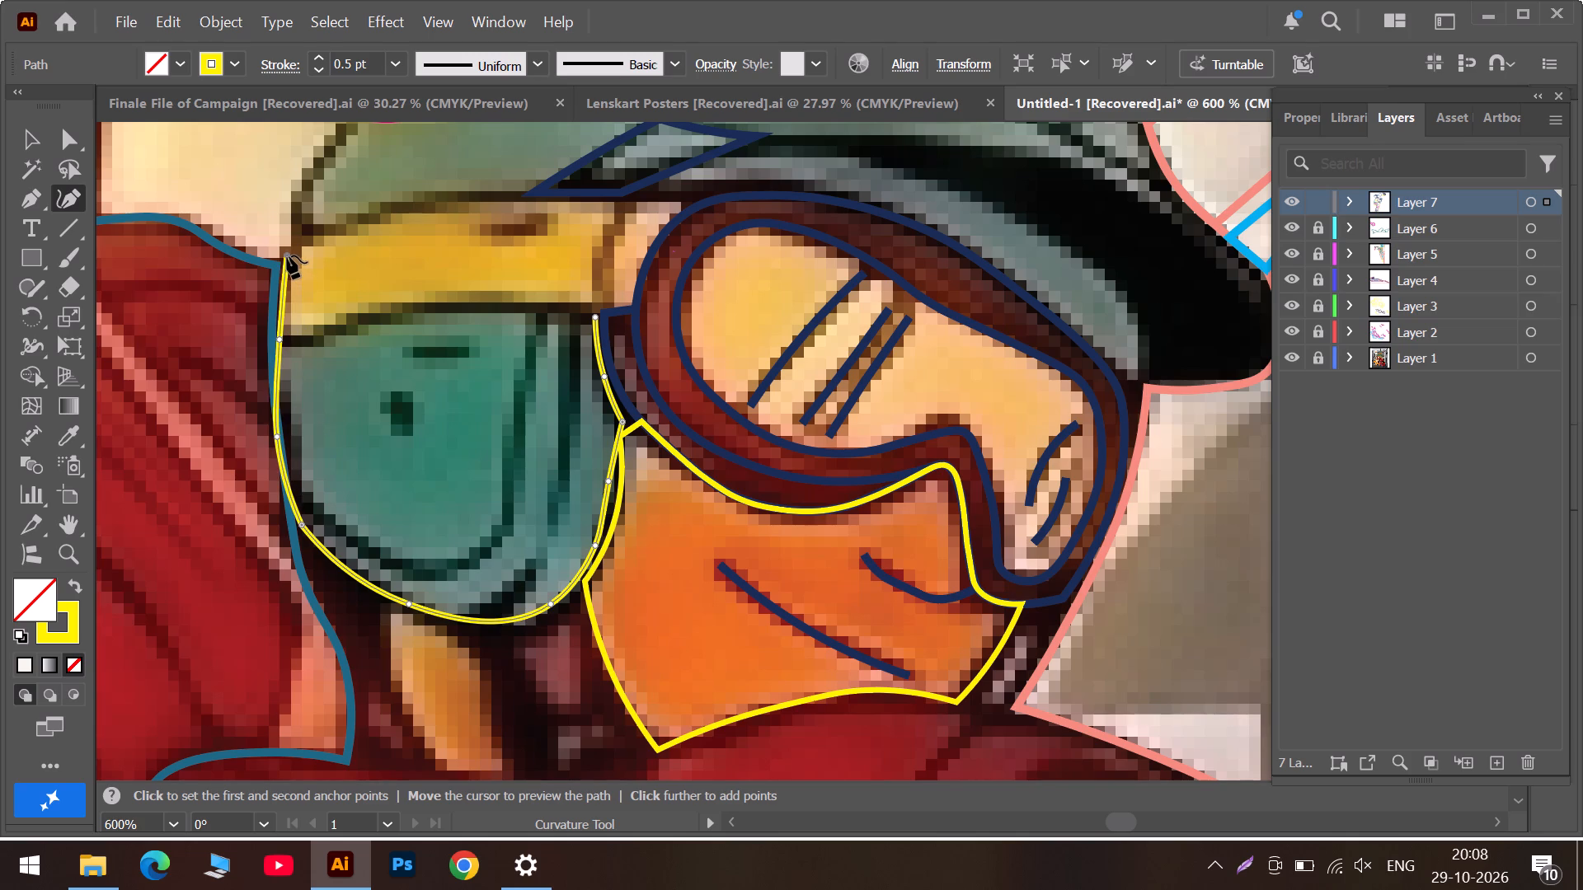
{"action": "scroll", "coordinate": [287, 235], "scroll_direction": "up", "scroll_amount": 4}
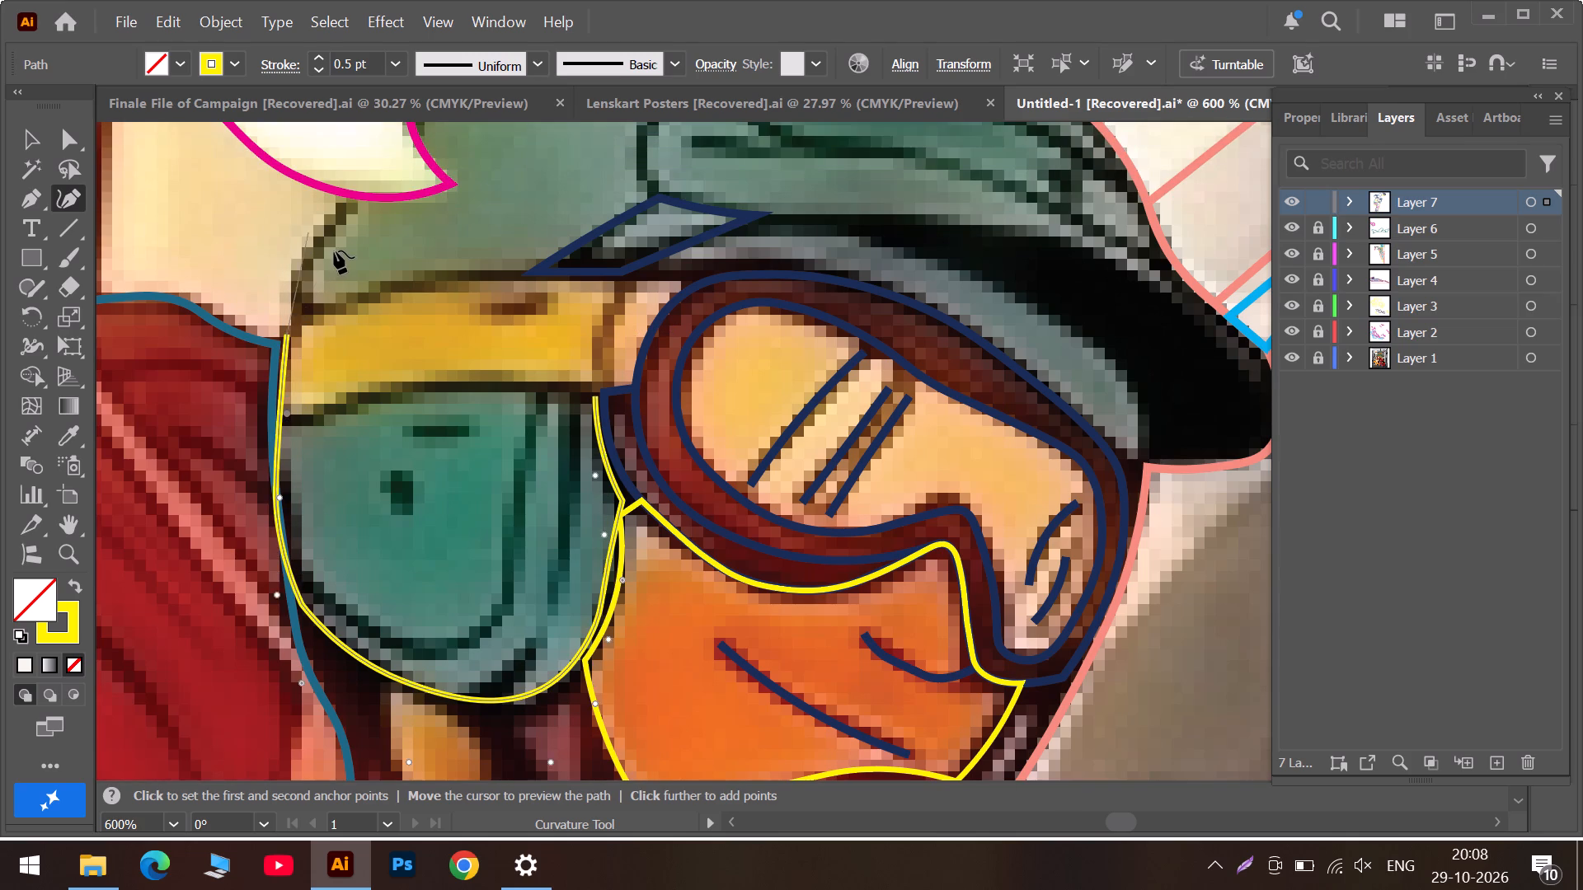
{"action": "left_click", "coordinate": [307, 252]}
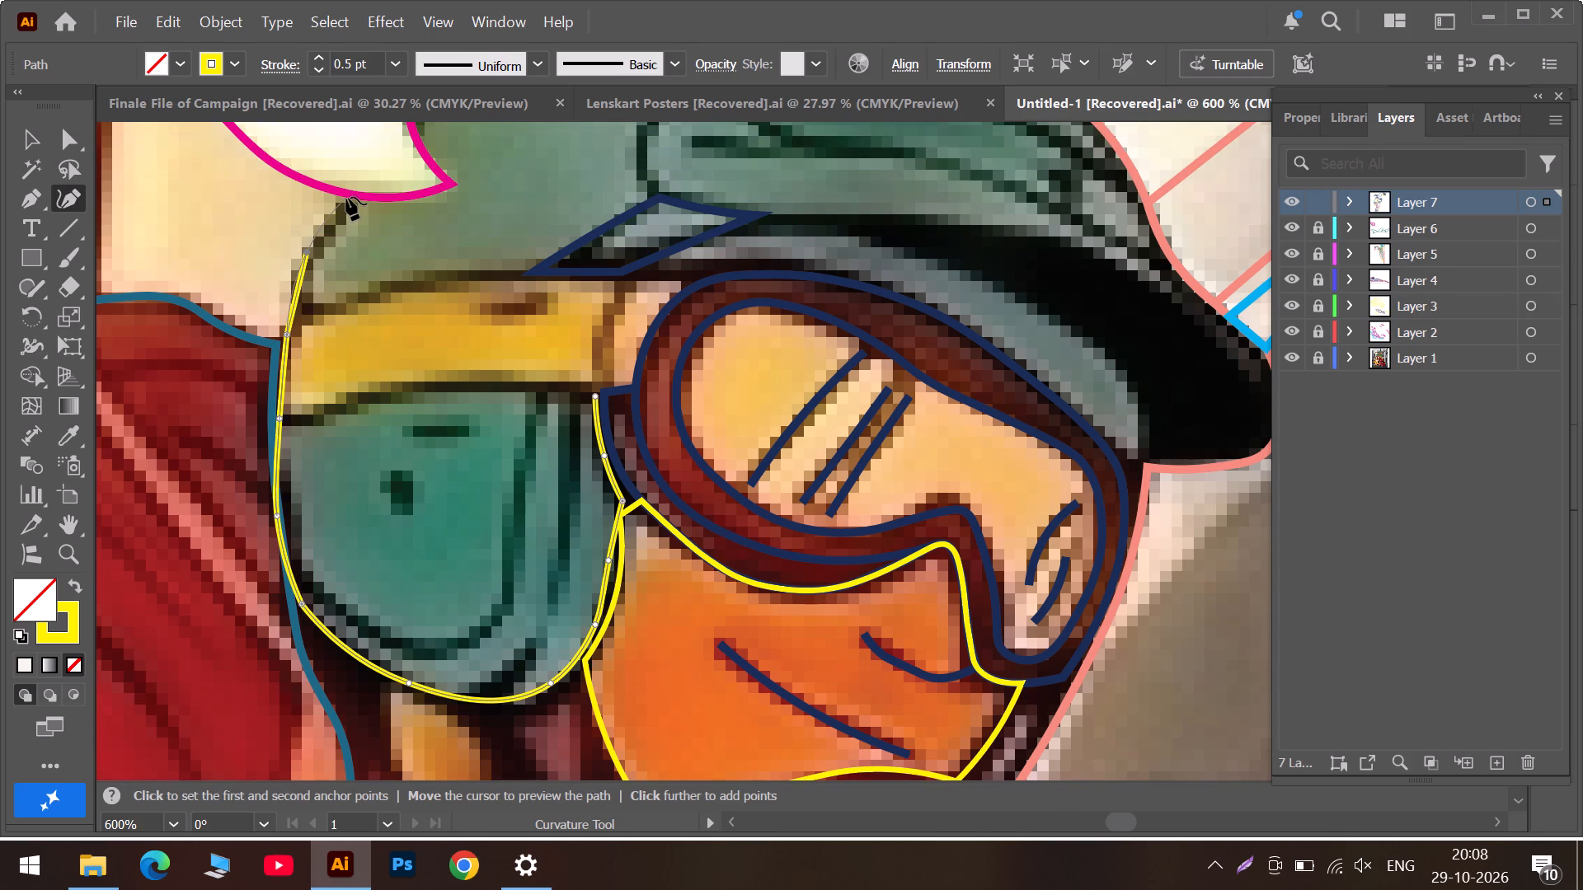
{"action": "triple_click", "coordinate": [350, 195]}
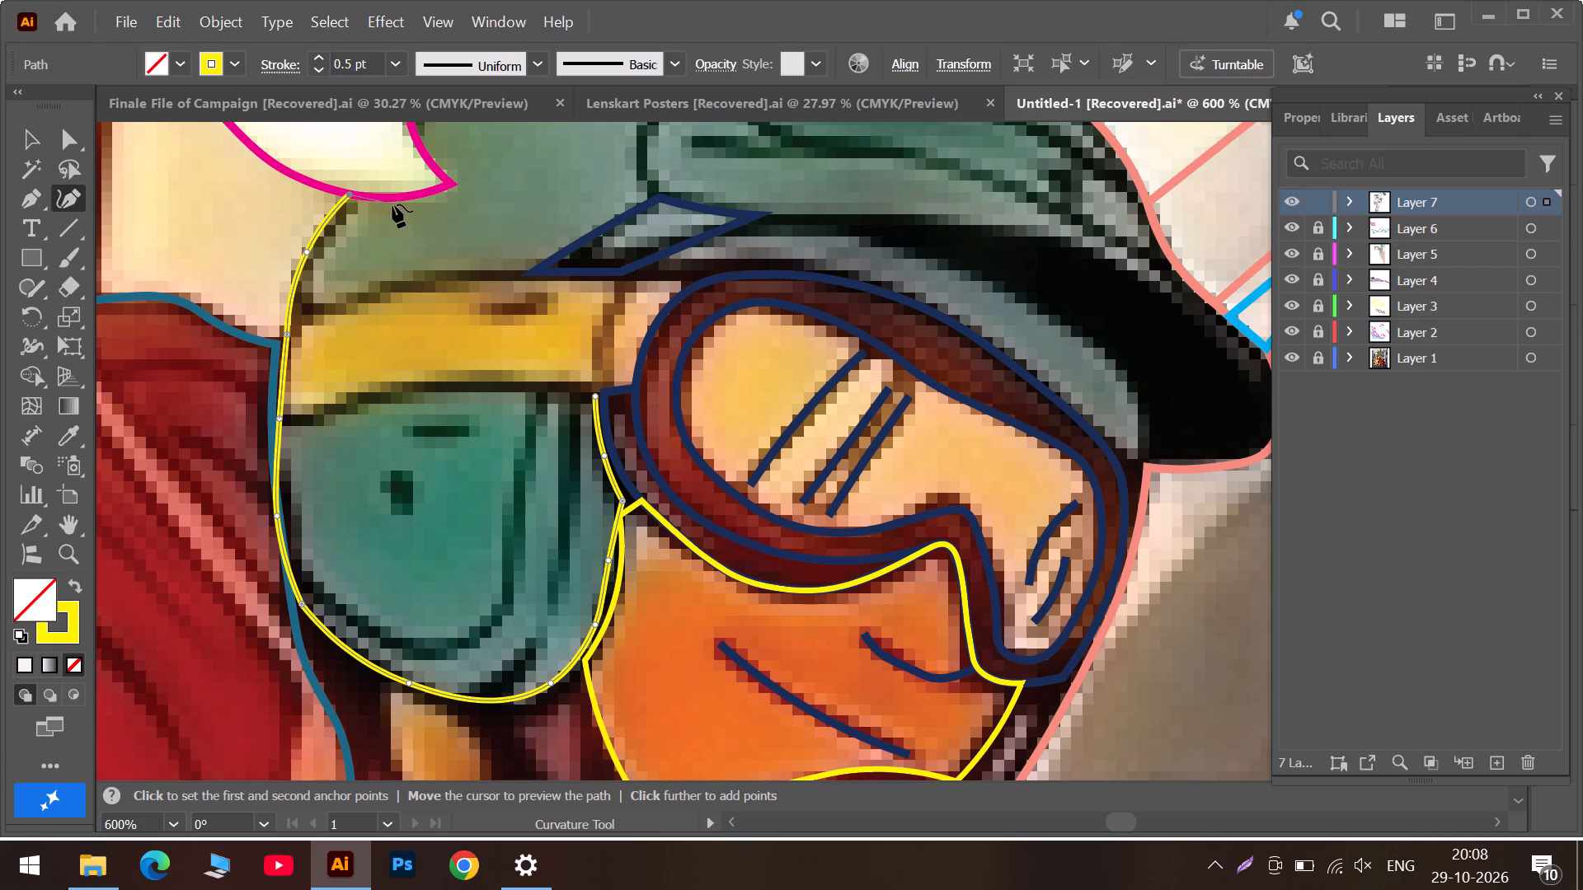
{"action": "left_click", "coordinate": [394, 204]}
{"action": "double_click", "coordinate": [460, 183]}
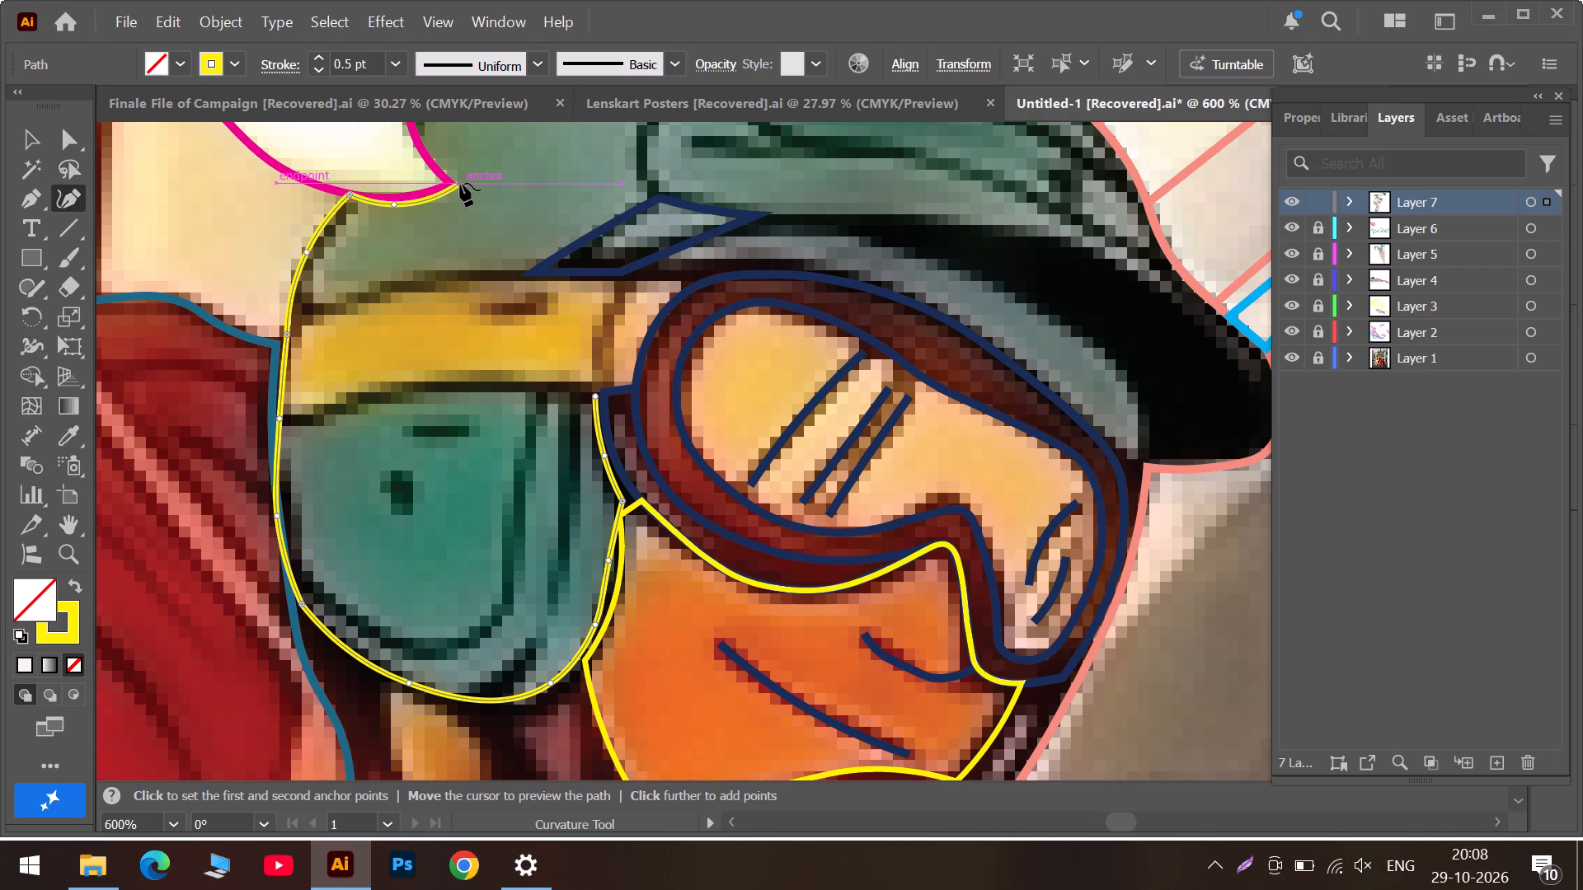
Extend the yellow outline from the magenta shape's tip up over the helmet's crown and down its front edge to just above the black visor.
{"action": "scroll", "coordinate": [427, 143], "scroll_direction": "up", "scroll_amount": 5}
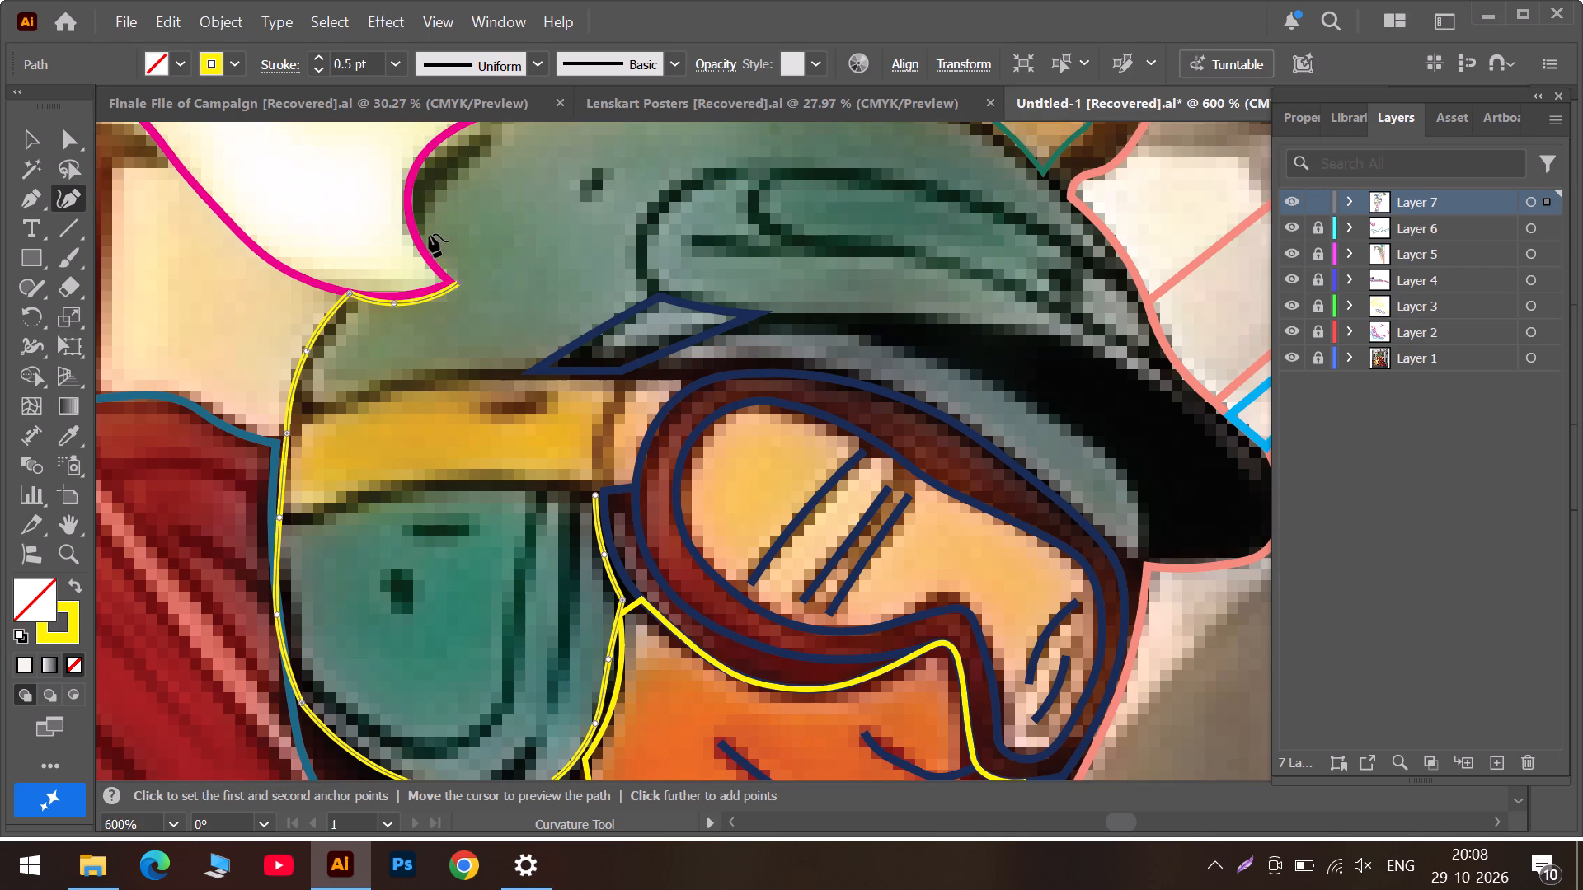
{"action": "triple_click", "coordinate": [426, 237]}
{"action": "left_click", "coordinate": [425, 178]}
{"action": "scroll", "coordinate": [431, 176], "scroll_direction": "up", "scroll_amount": 5}
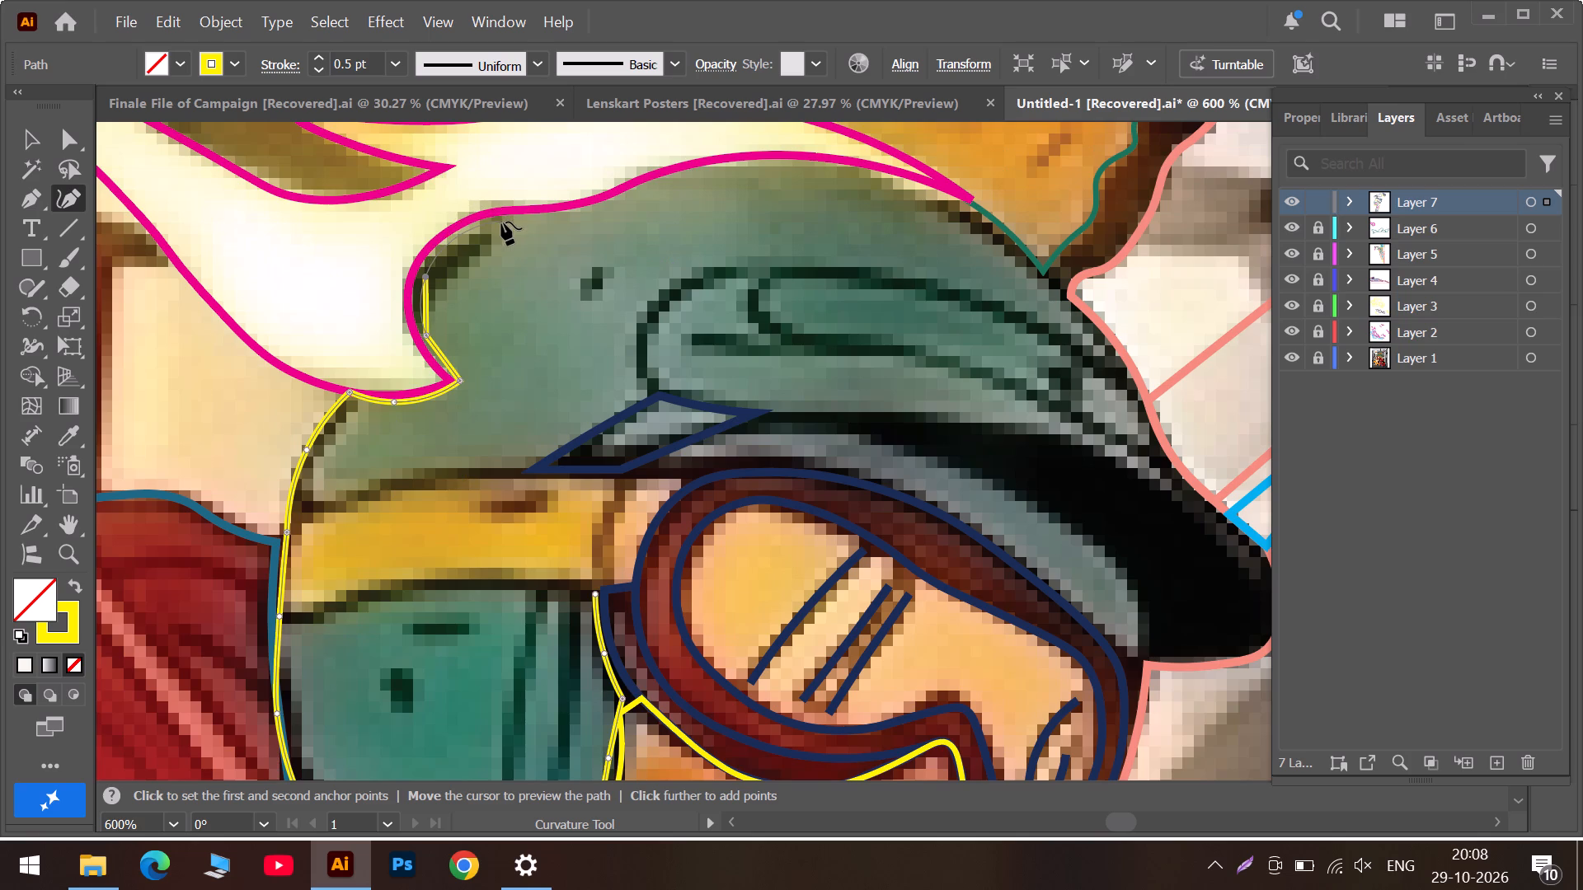
{"action": "left_click", "coordinate": [508, 217]}
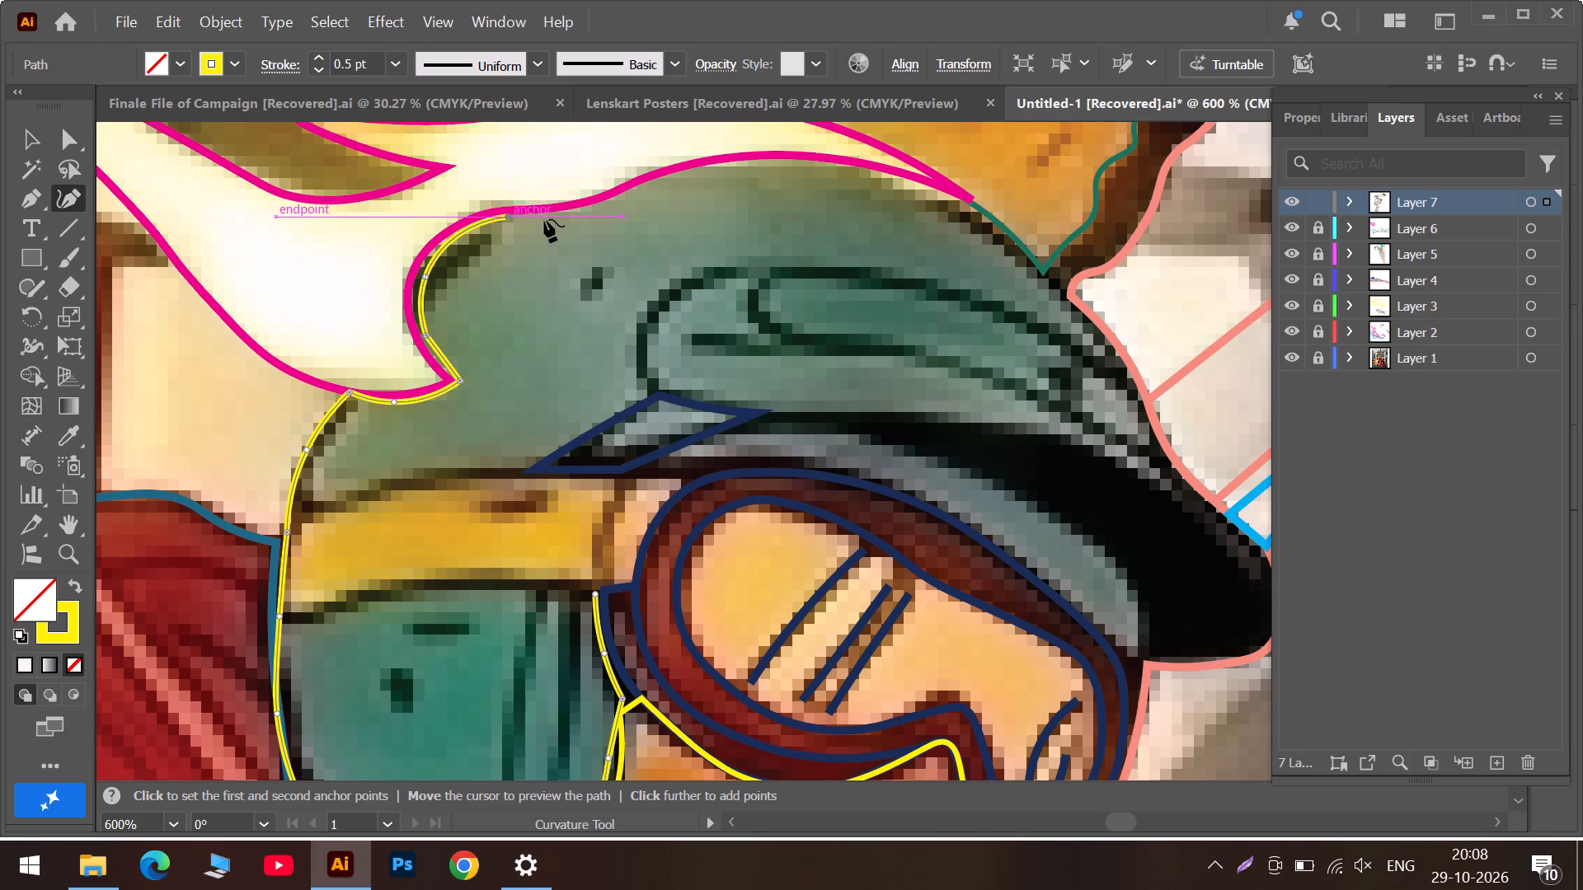
{"action": "left_click", "coordinate": [561, 214]}
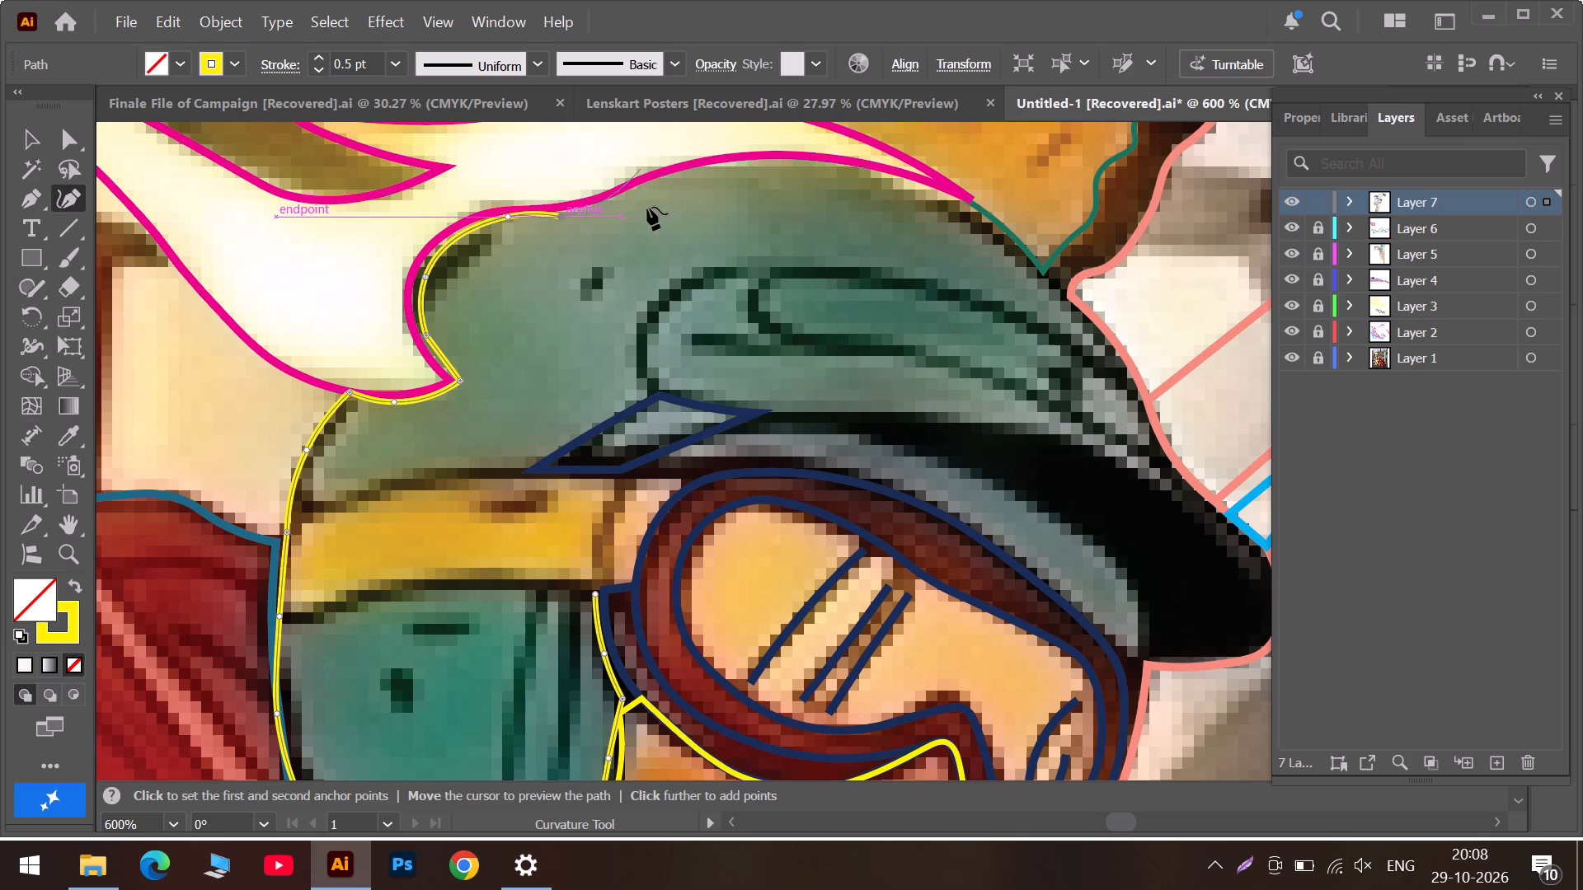
{"action": "left_click", "coordinate": [652, 180]}
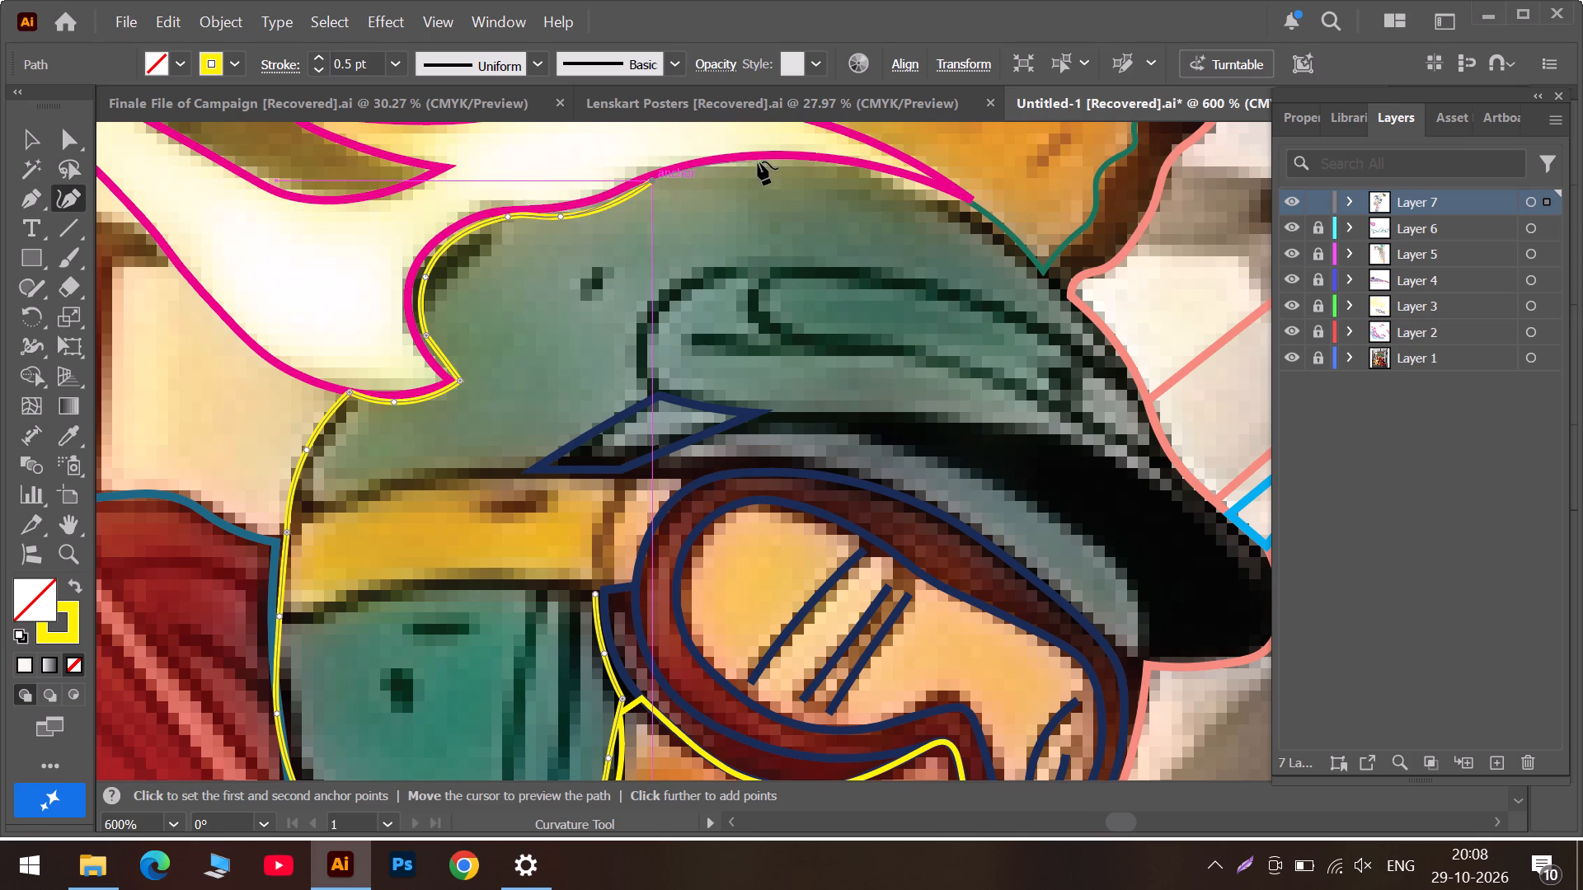
{"action": "left_click", "coordinate": [772, 166]}
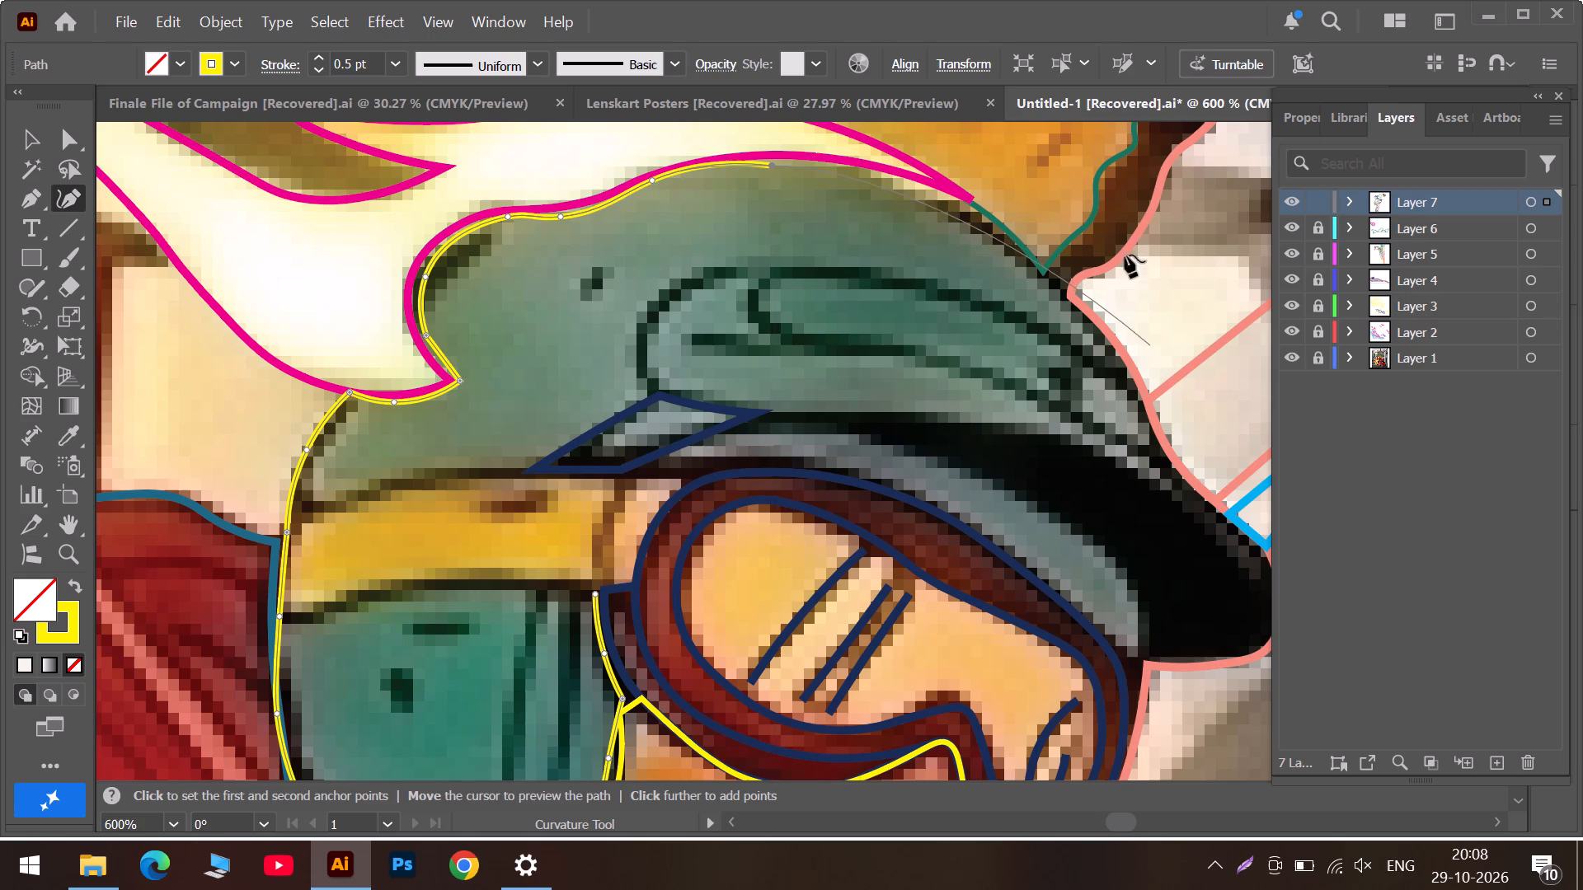
{"action": "left_click", "coordinate": [984, 222]}
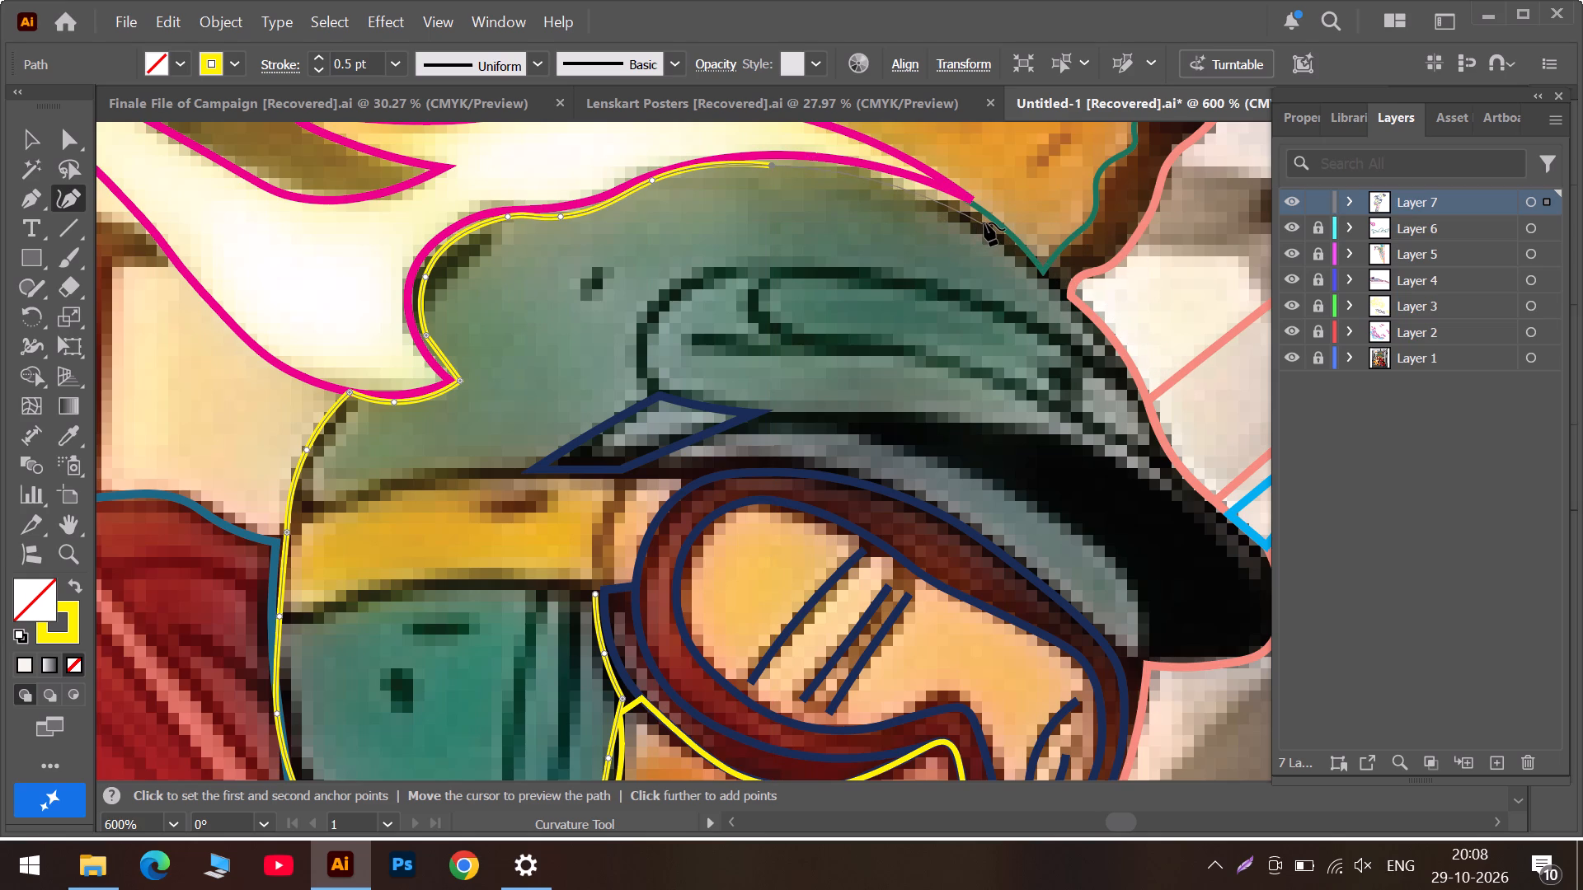
{"action": "left_click", "coordinate": [1083, 316]}
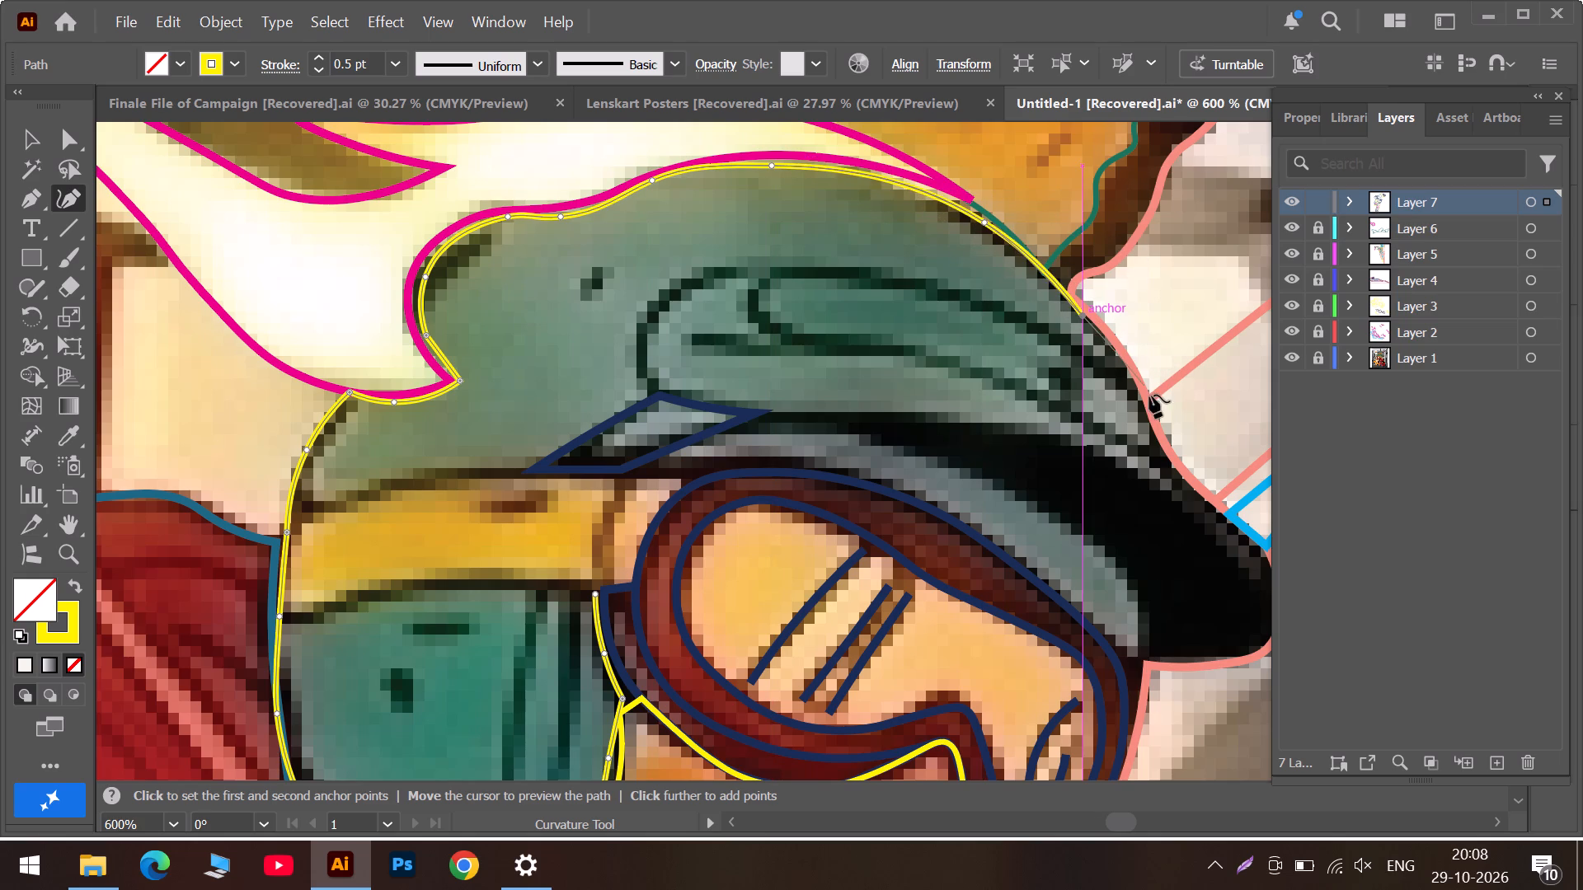
{"action": "left_click", "coordinate": [1132, 391]}
Trace the outline down the visor's front, around its rounded tip and back along its underside, ending in a corner anchor beside the goggles.
{"action": "scroll", "coordinate": [1156, 445], "scroll_direction": "down", "scroll_amount": 5}
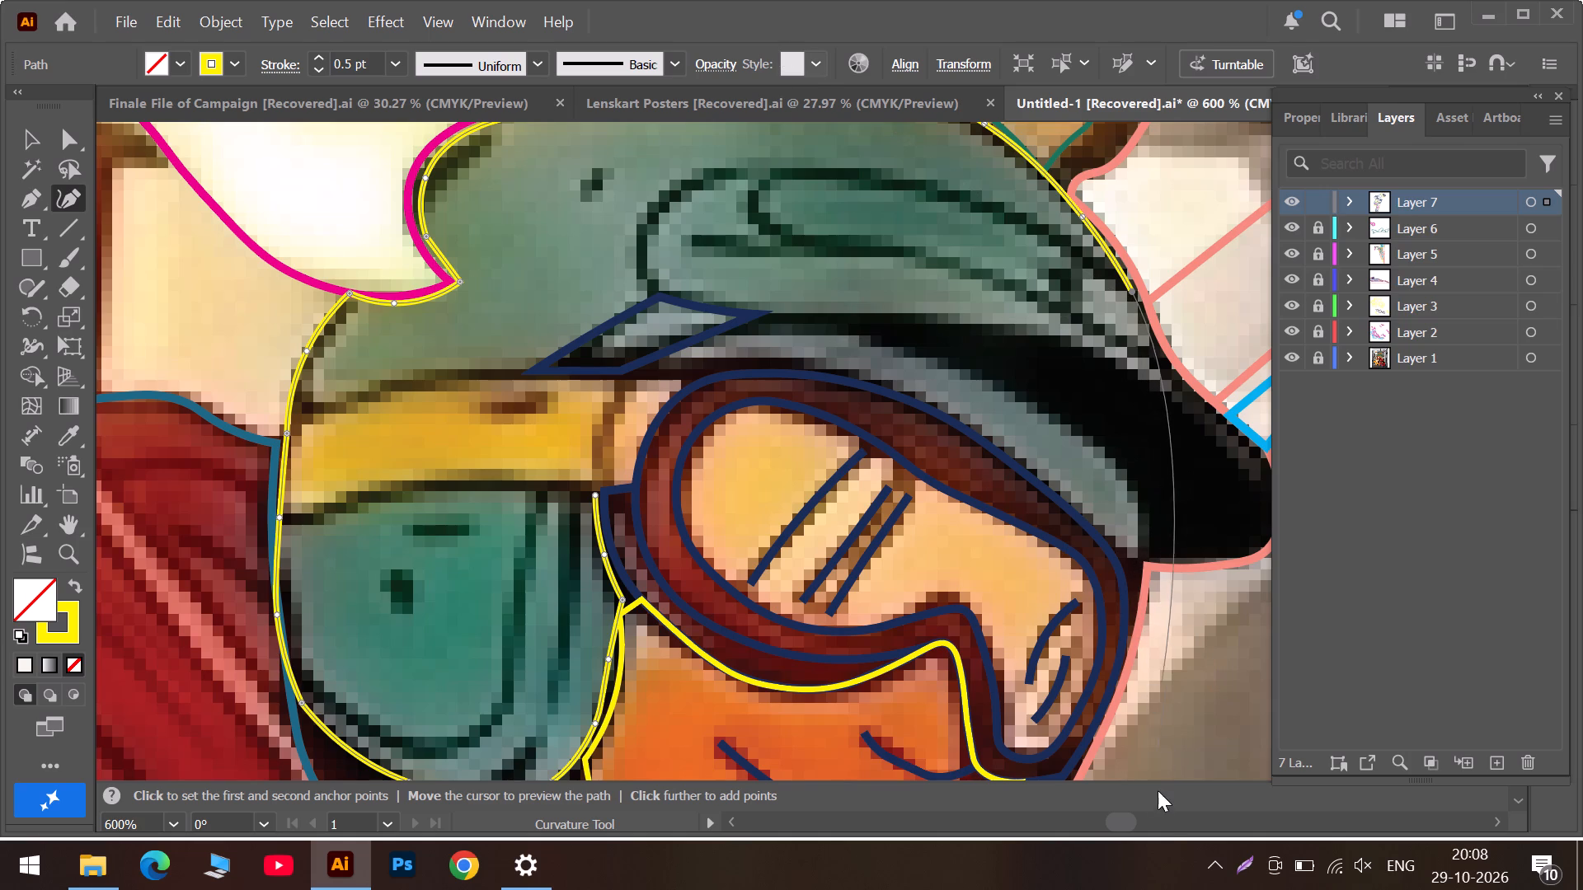
{"action": "left_click", "coordinate": [1156, 821]}
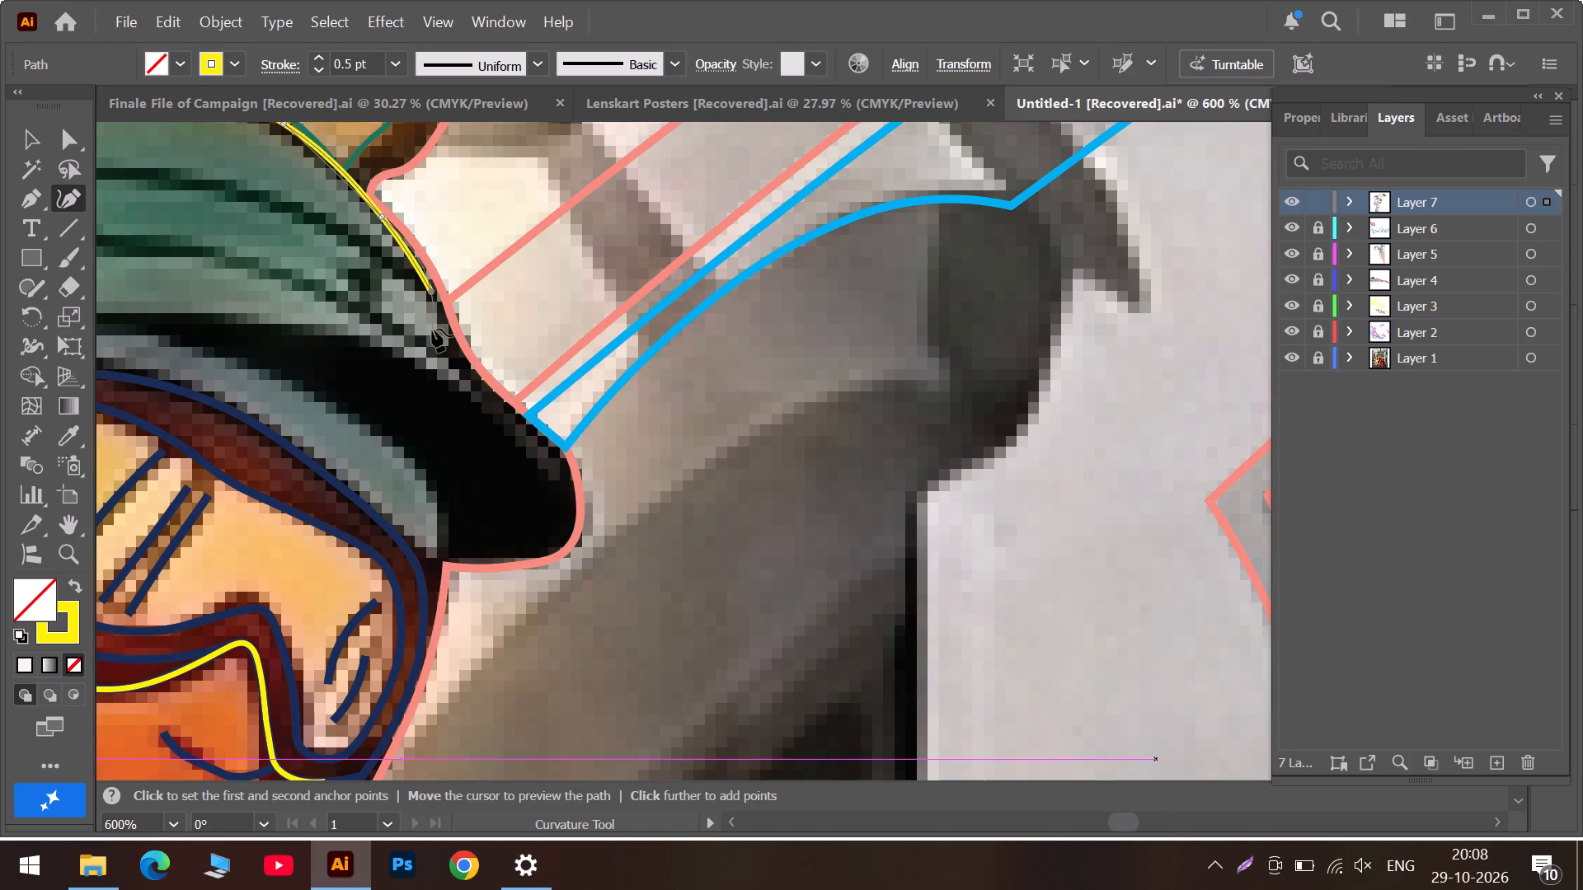
{"action": "left_click", "coordinate": [446, 326]}
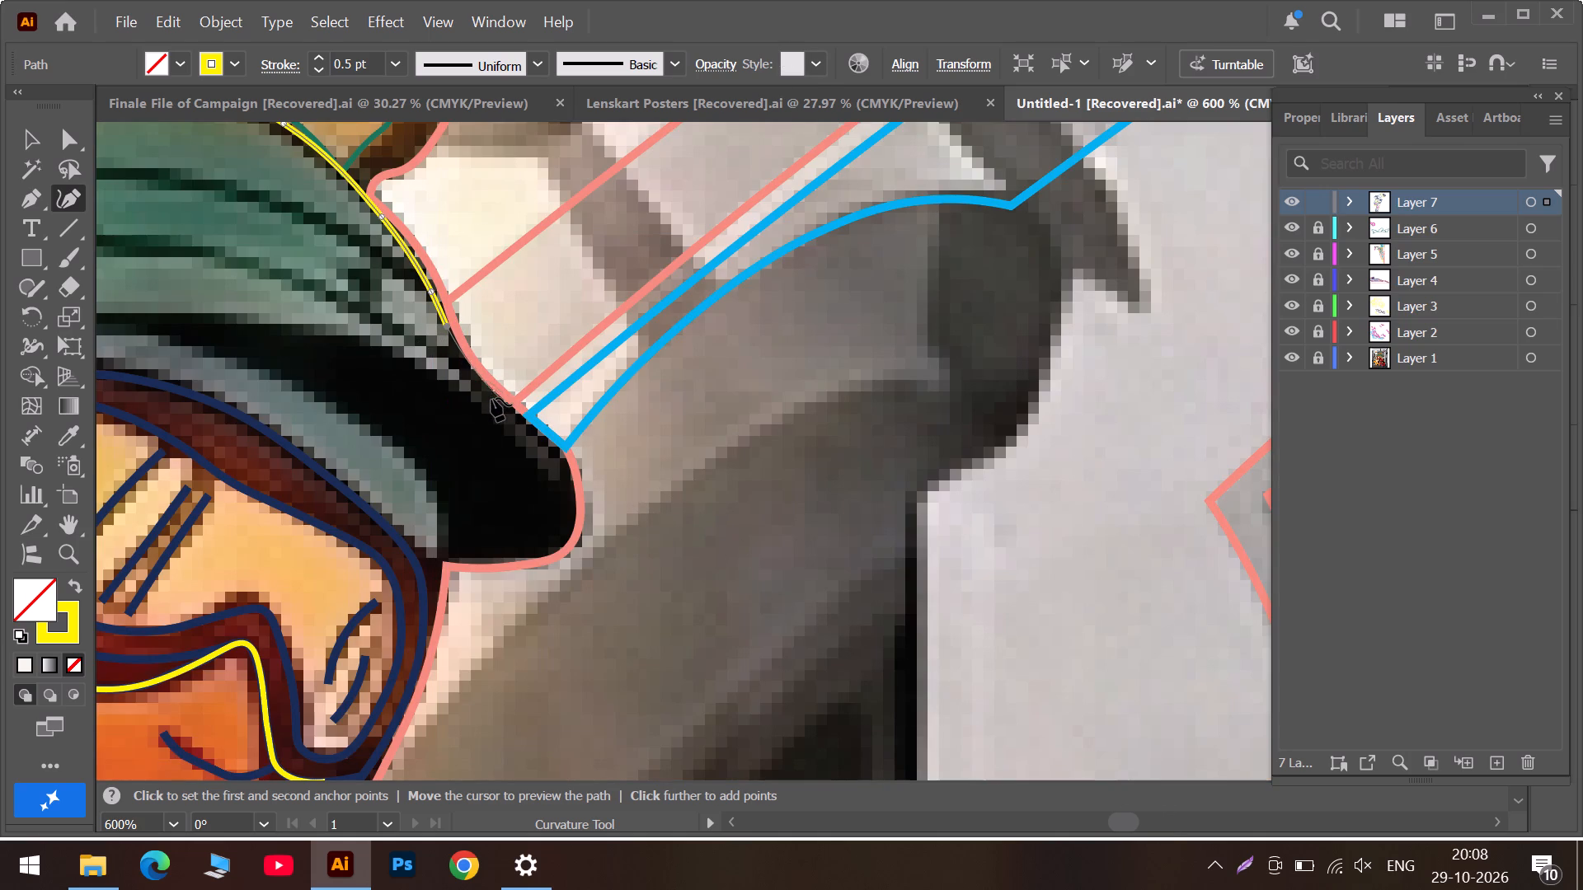
{"action": "left_click", "coordinate": [491, 398]}
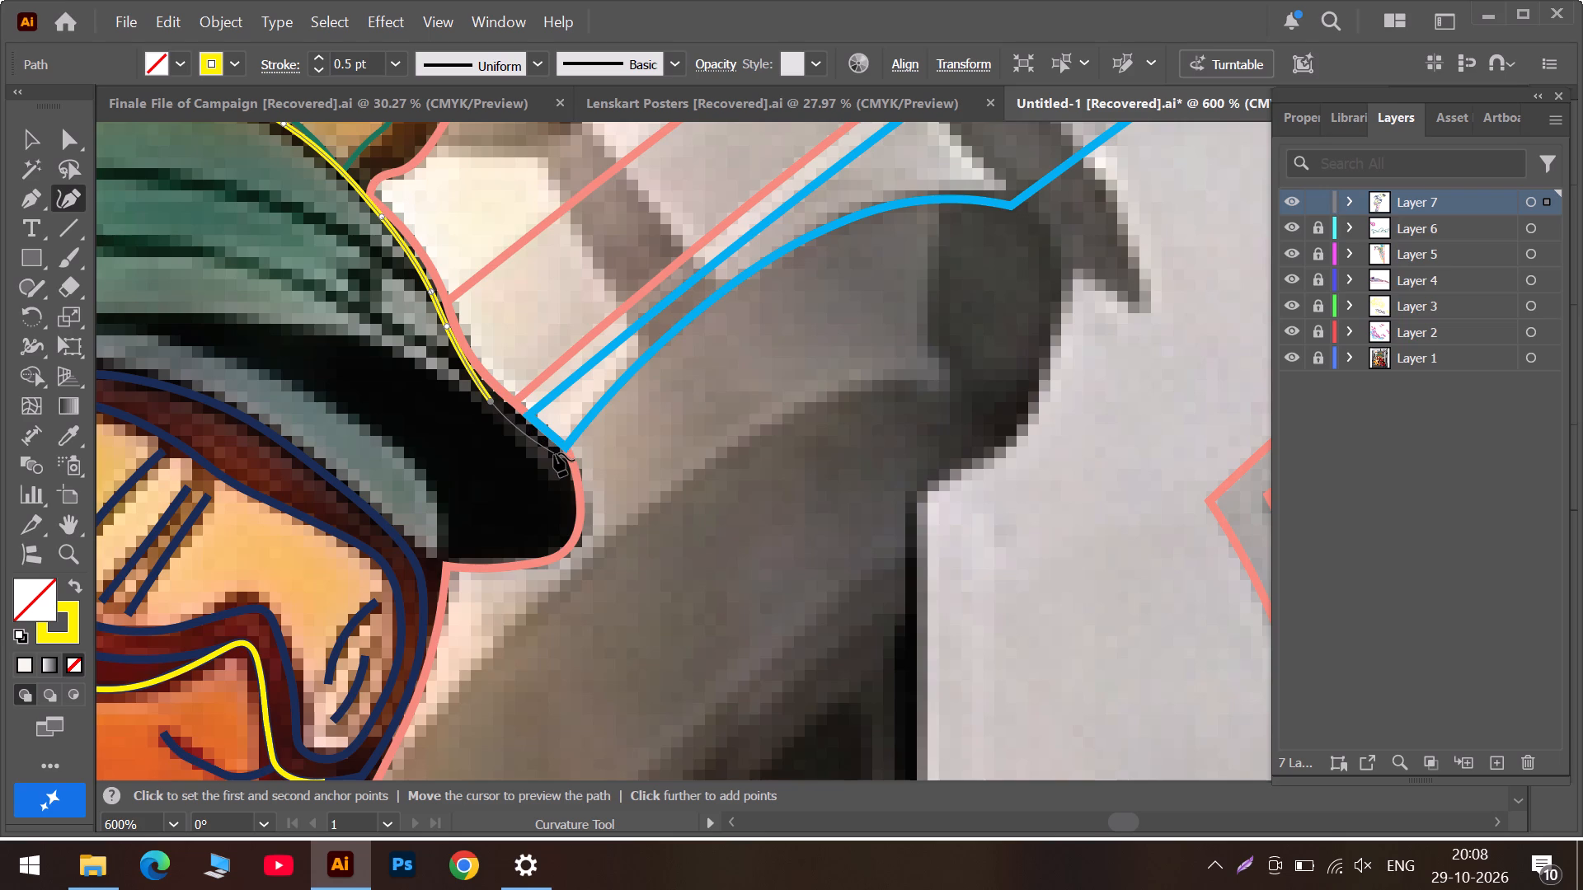
{"action": "left_click", "coordinate": [554, 453]}
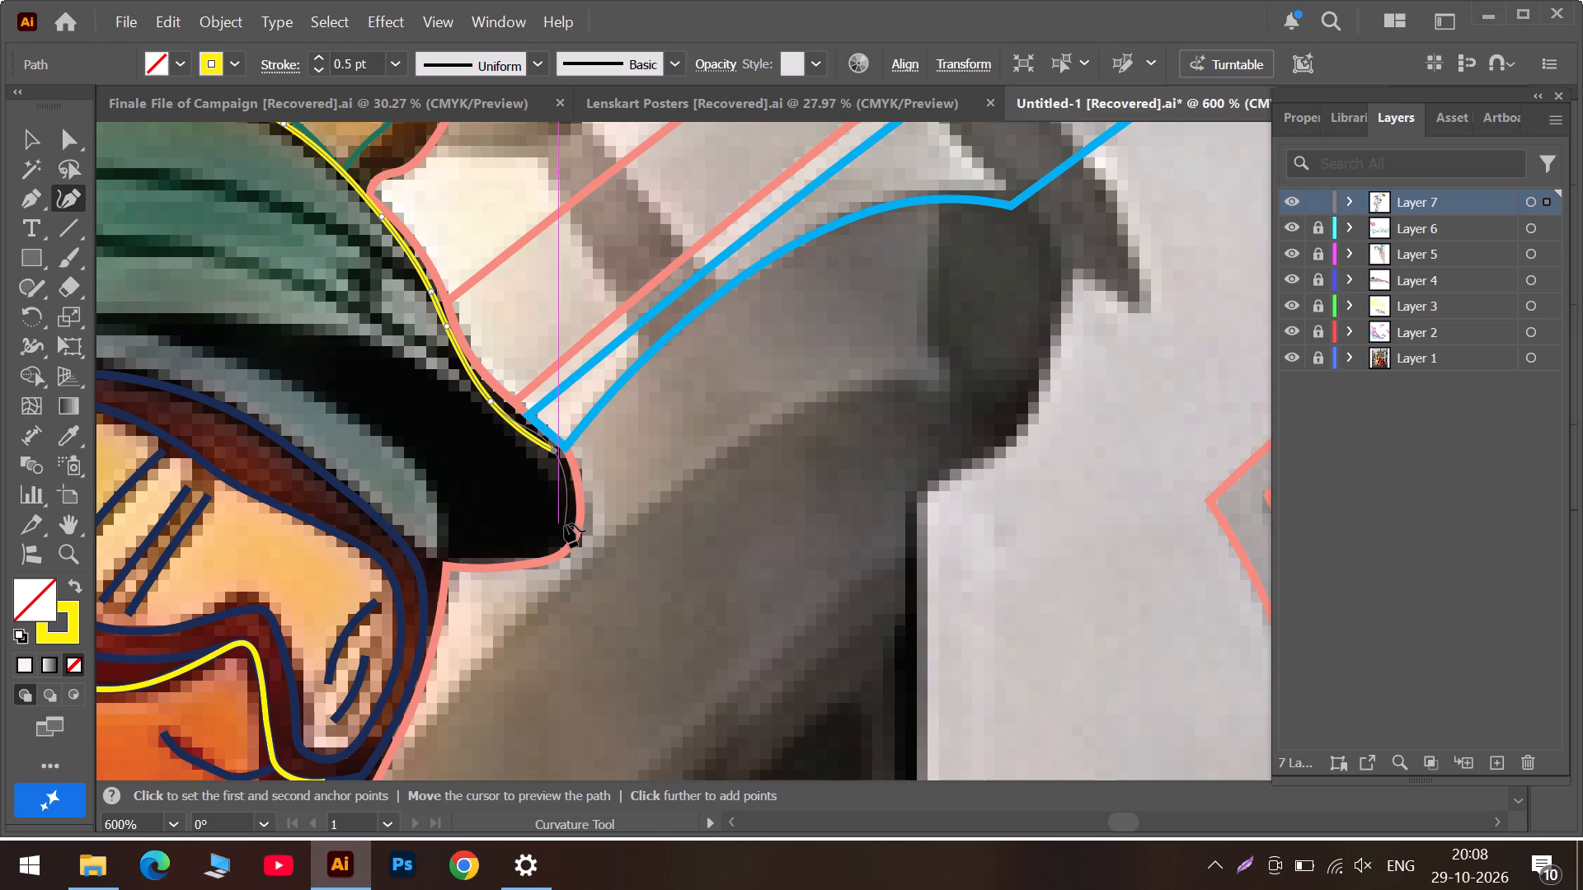
{"action": "left_click", "coordinate": [565, 524]}
{"action": "left_click", "coordinate": [434, 546]}
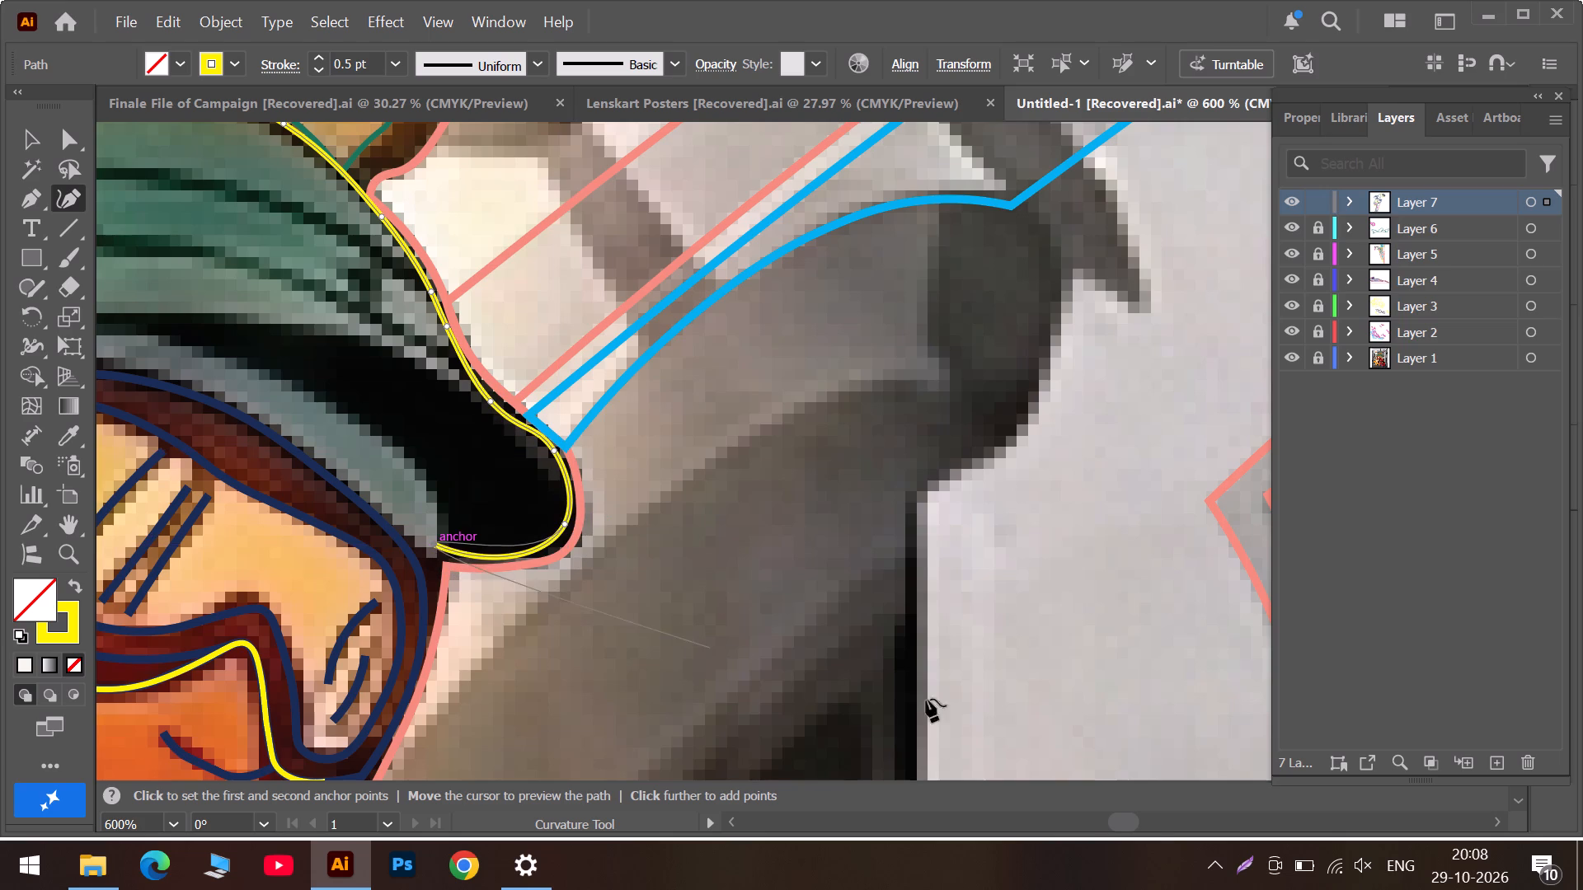
{"action": "left_click", "coordinate": [1072, 821]}
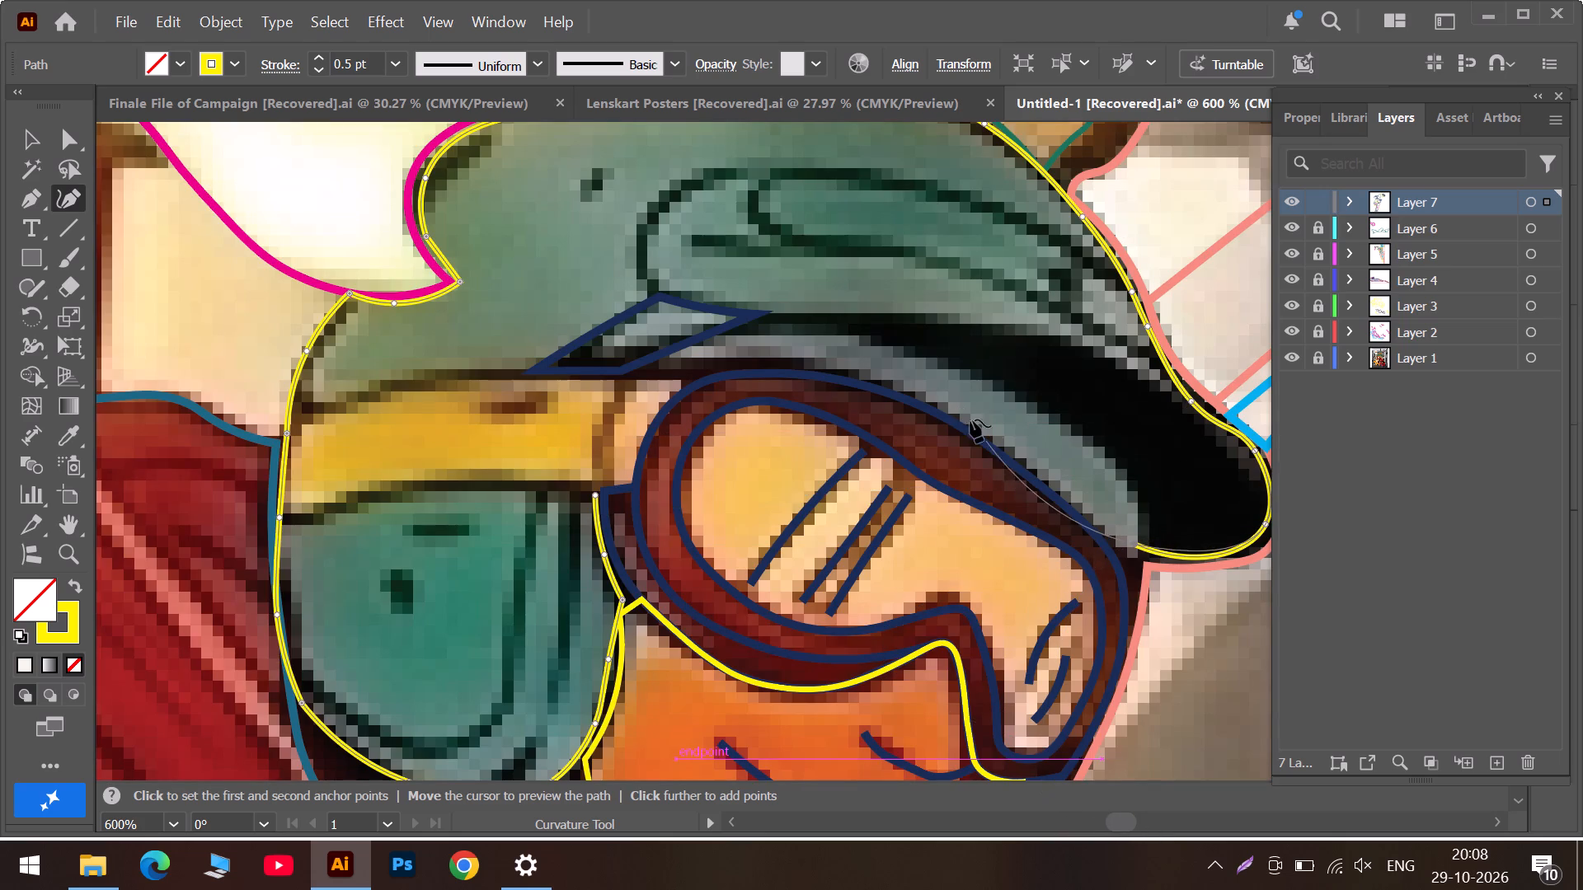
{"action": "left_click_drag", "start_coordinate": [1137, 546], "coordinate": [1137, 550]}
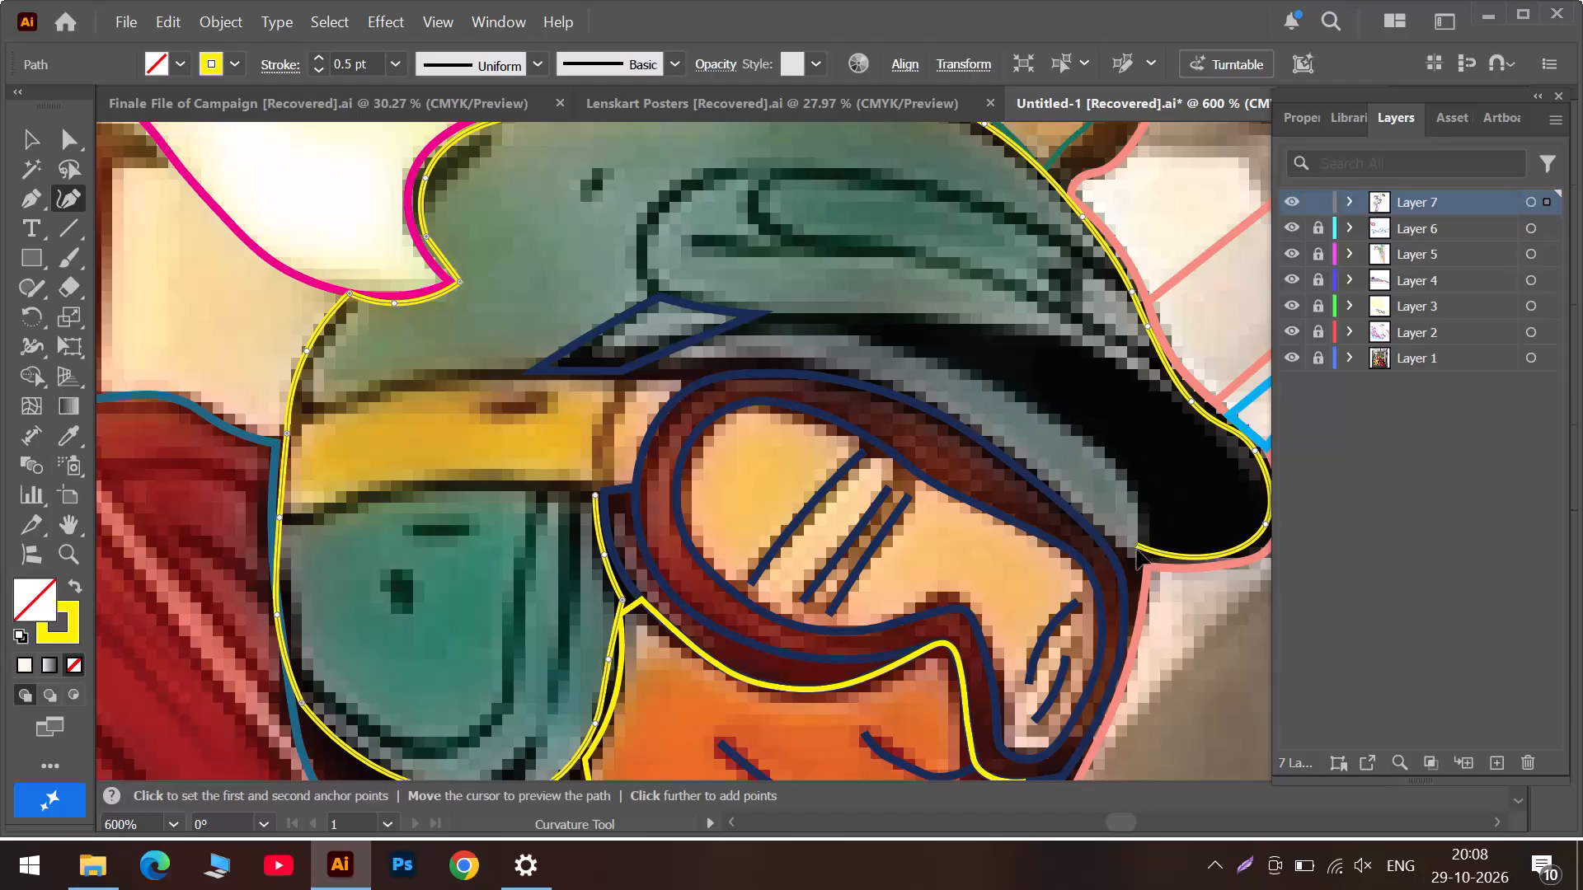
{"action": "left_click_drag", "start_coordinate": [1137, 550], "coordinate": [1139, 555]}
{"action": "double_click", "coordinate": [1139, 555]}
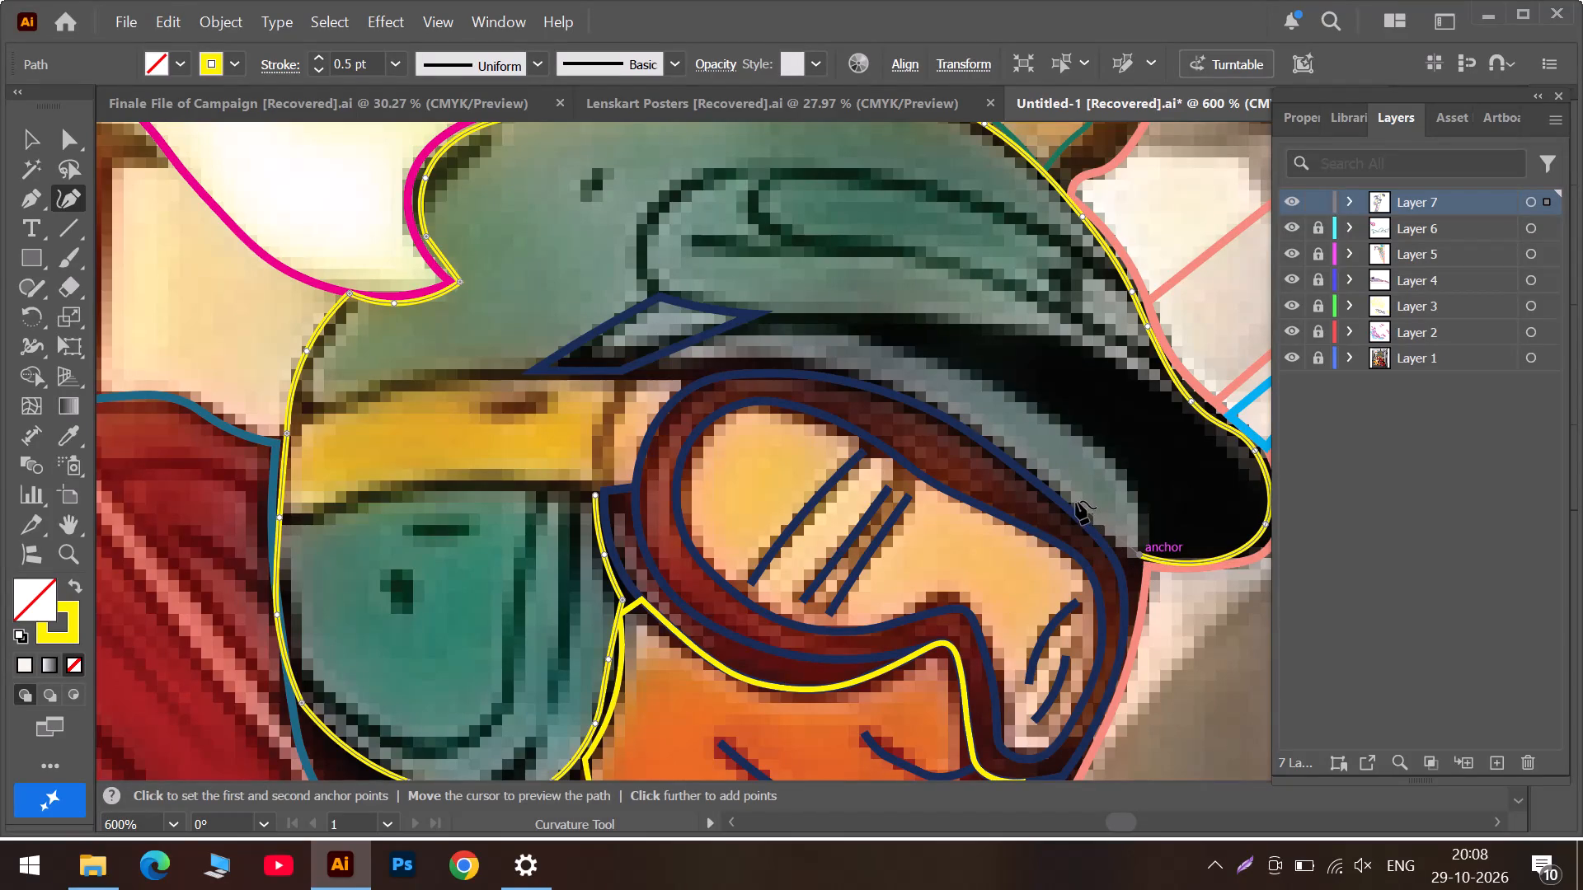
Continue the outline from the visor's corner along the goggles' upper edge with two anchors.
{"action": "left_click", "coordinate": [1075, 500]}
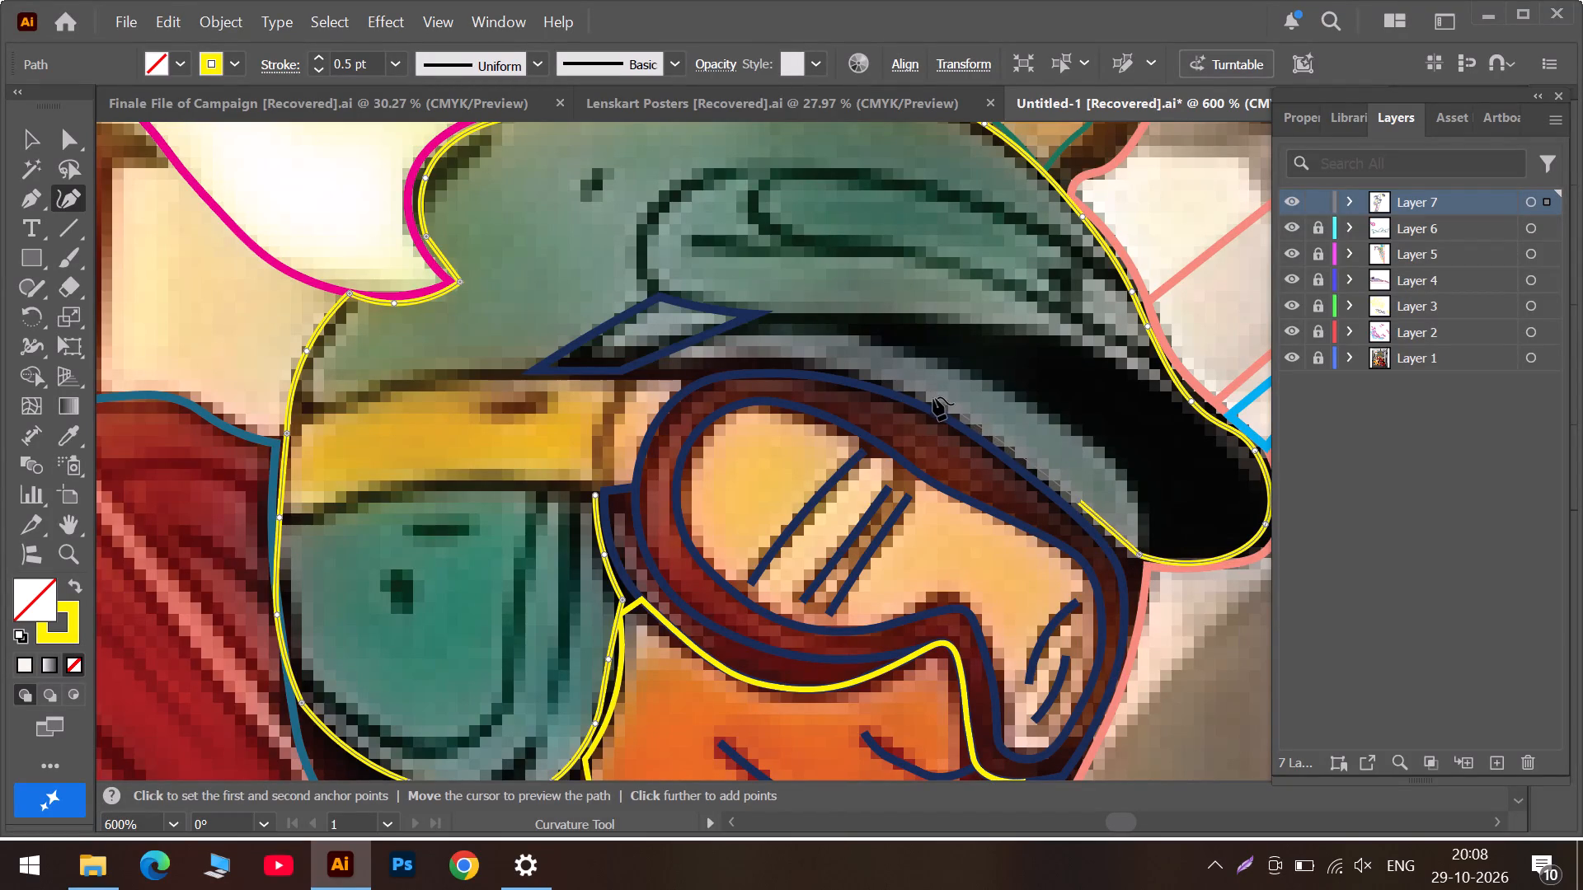
{"action": "left_click", "coordinate": [934, 400]}
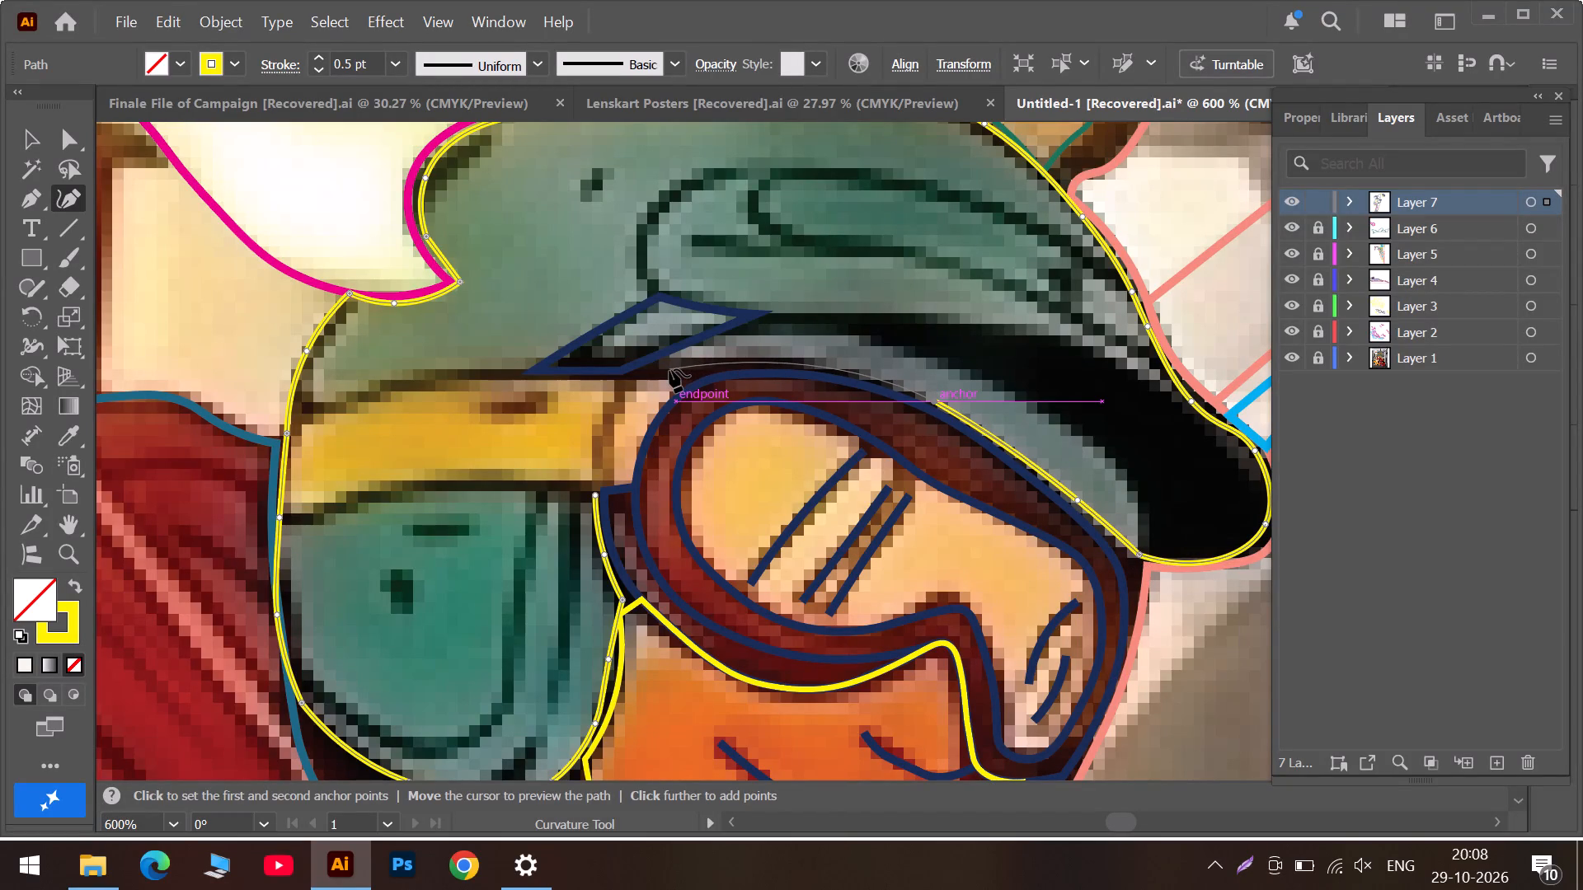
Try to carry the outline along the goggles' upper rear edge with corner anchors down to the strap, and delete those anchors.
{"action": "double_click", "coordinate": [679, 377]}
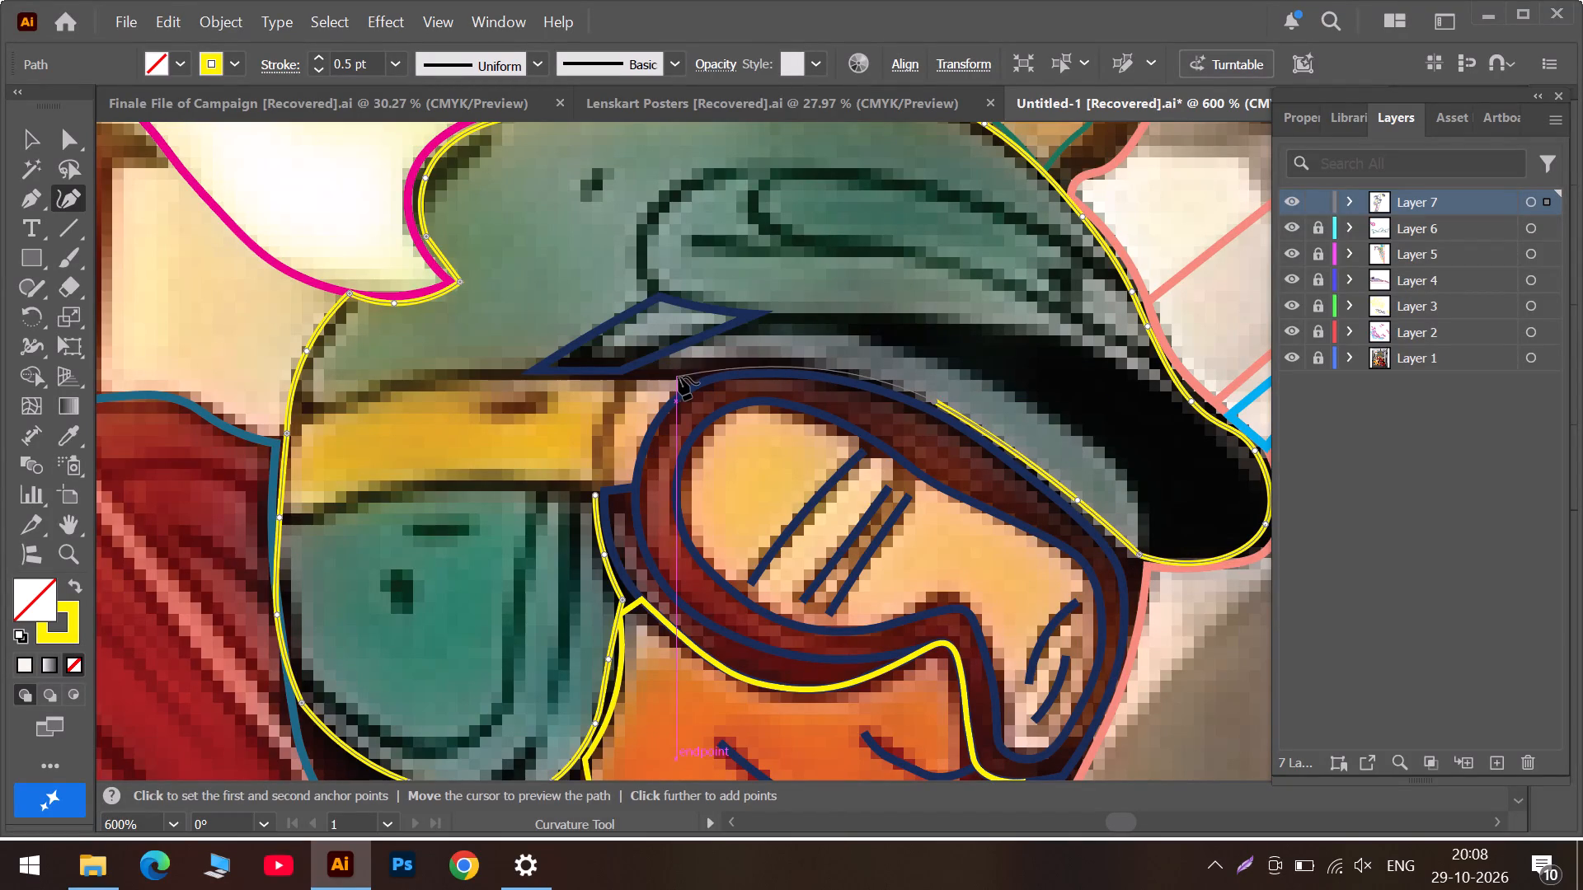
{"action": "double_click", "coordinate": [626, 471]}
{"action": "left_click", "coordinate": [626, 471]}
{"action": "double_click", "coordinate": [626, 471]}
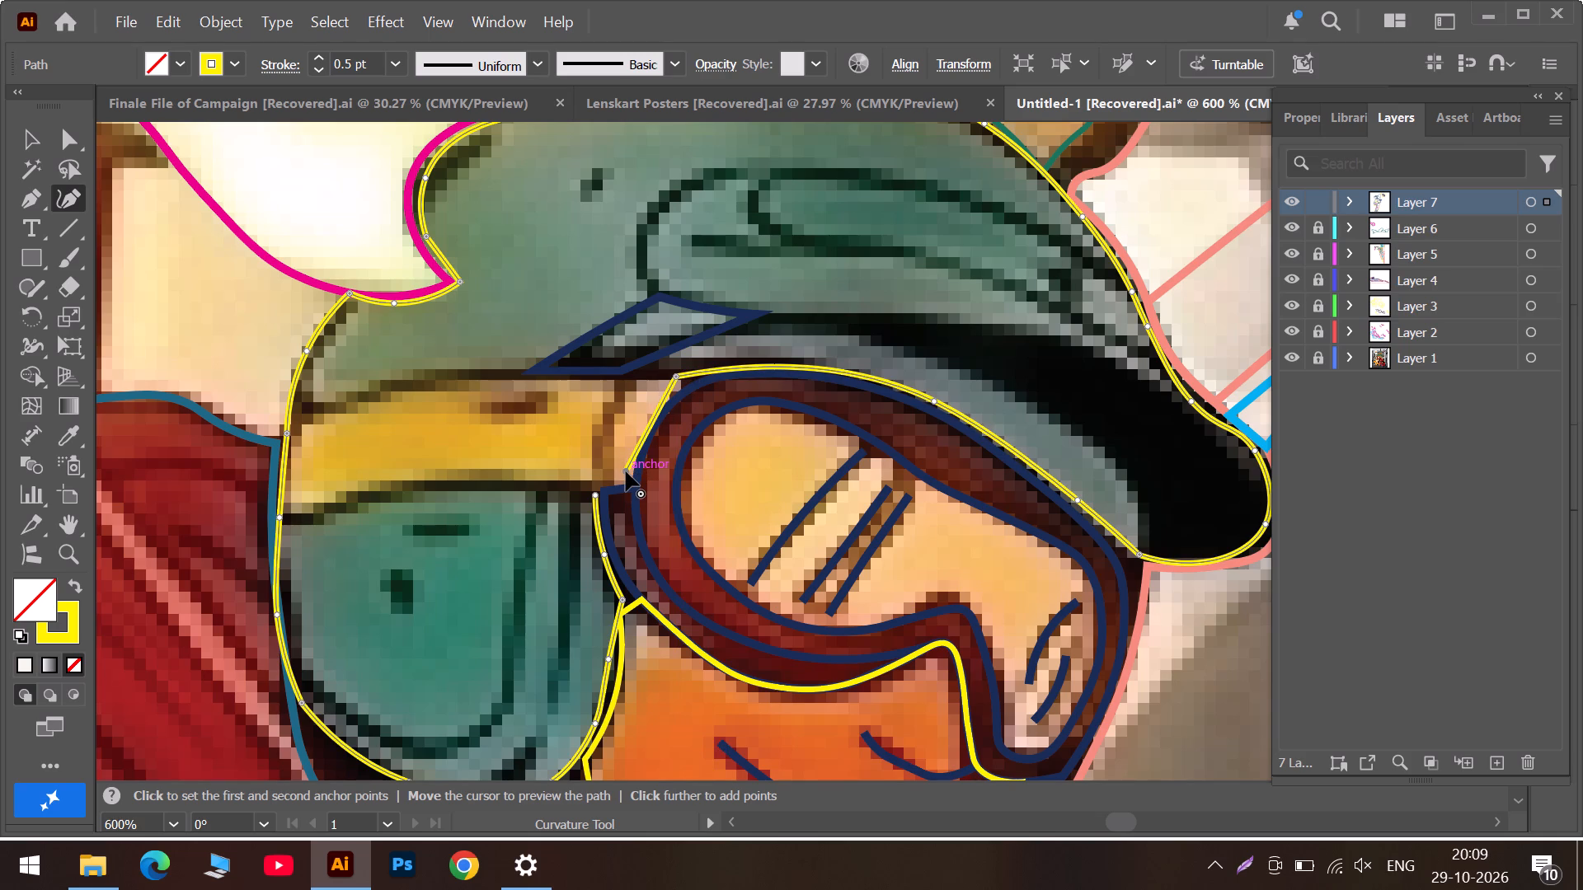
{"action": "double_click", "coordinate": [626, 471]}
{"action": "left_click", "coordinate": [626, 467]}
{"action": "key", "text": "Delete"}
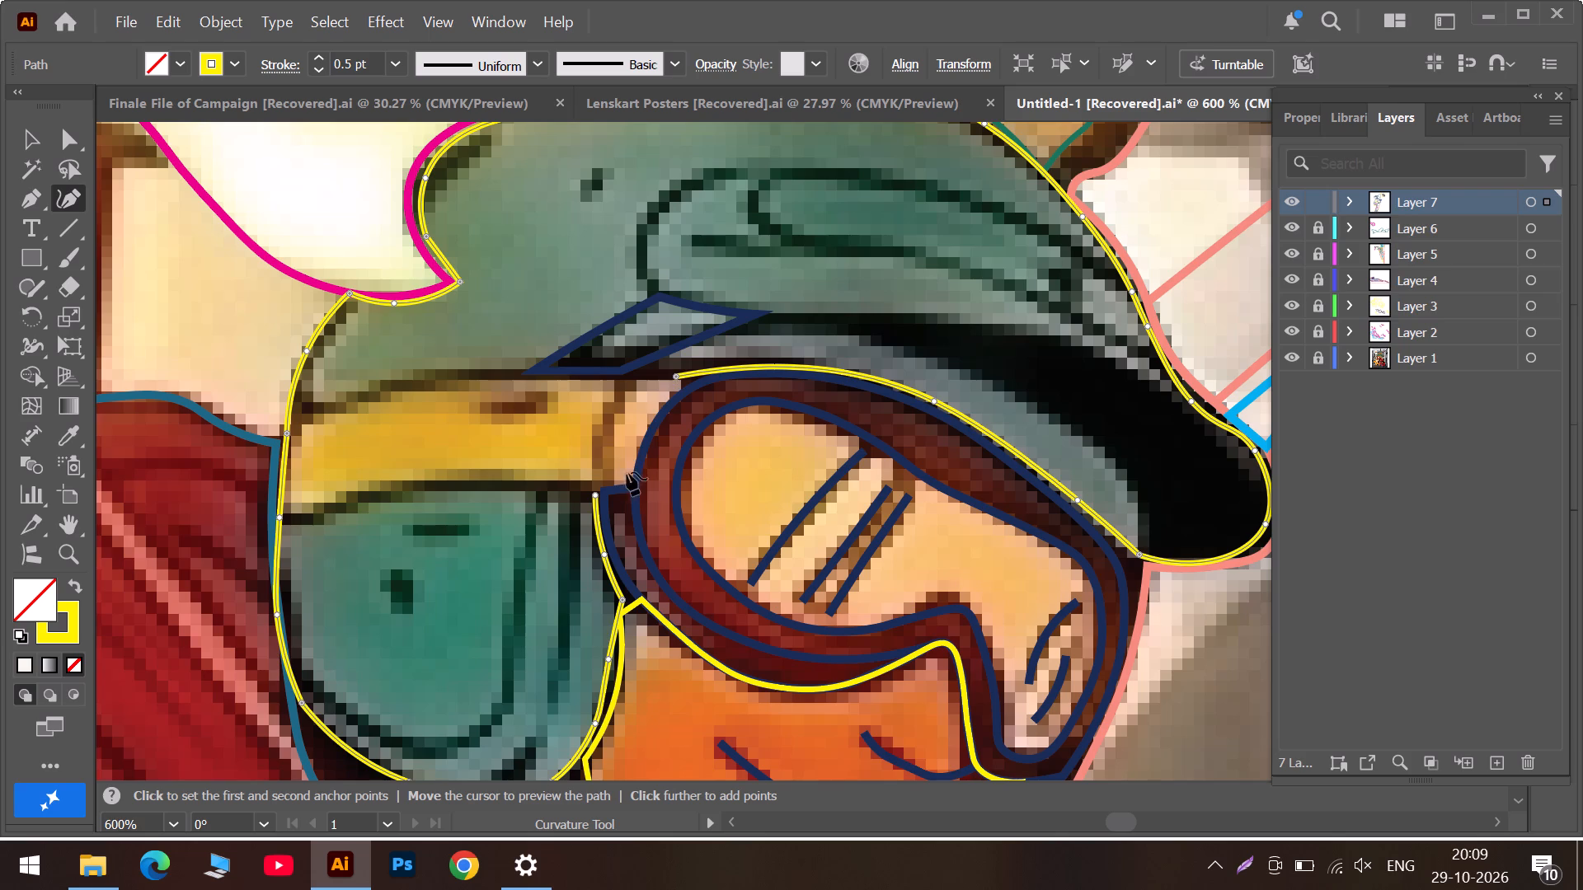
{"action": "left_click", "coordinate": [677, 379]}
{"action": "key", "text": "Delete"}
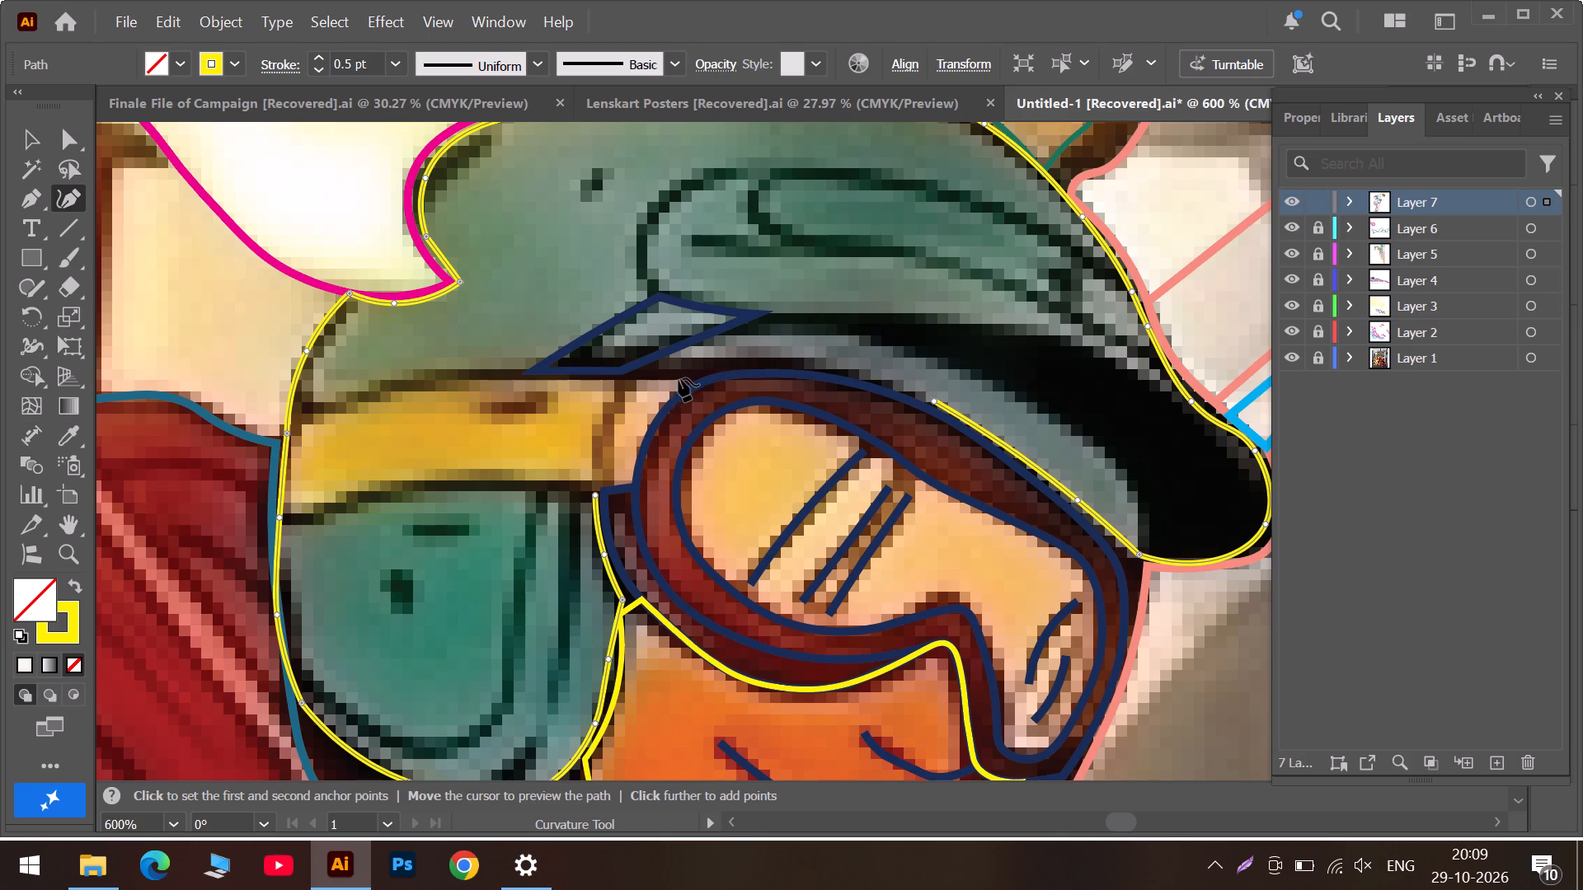
Carry the yellow outline over the goggles' upper rim and down their rear curve, joining it to the ear flap's corner through a strap corner anchor.
{"action": "left_click", "coordinate": [934, 400]}
{"action": "left_click", "coordinate": [720, 363]}
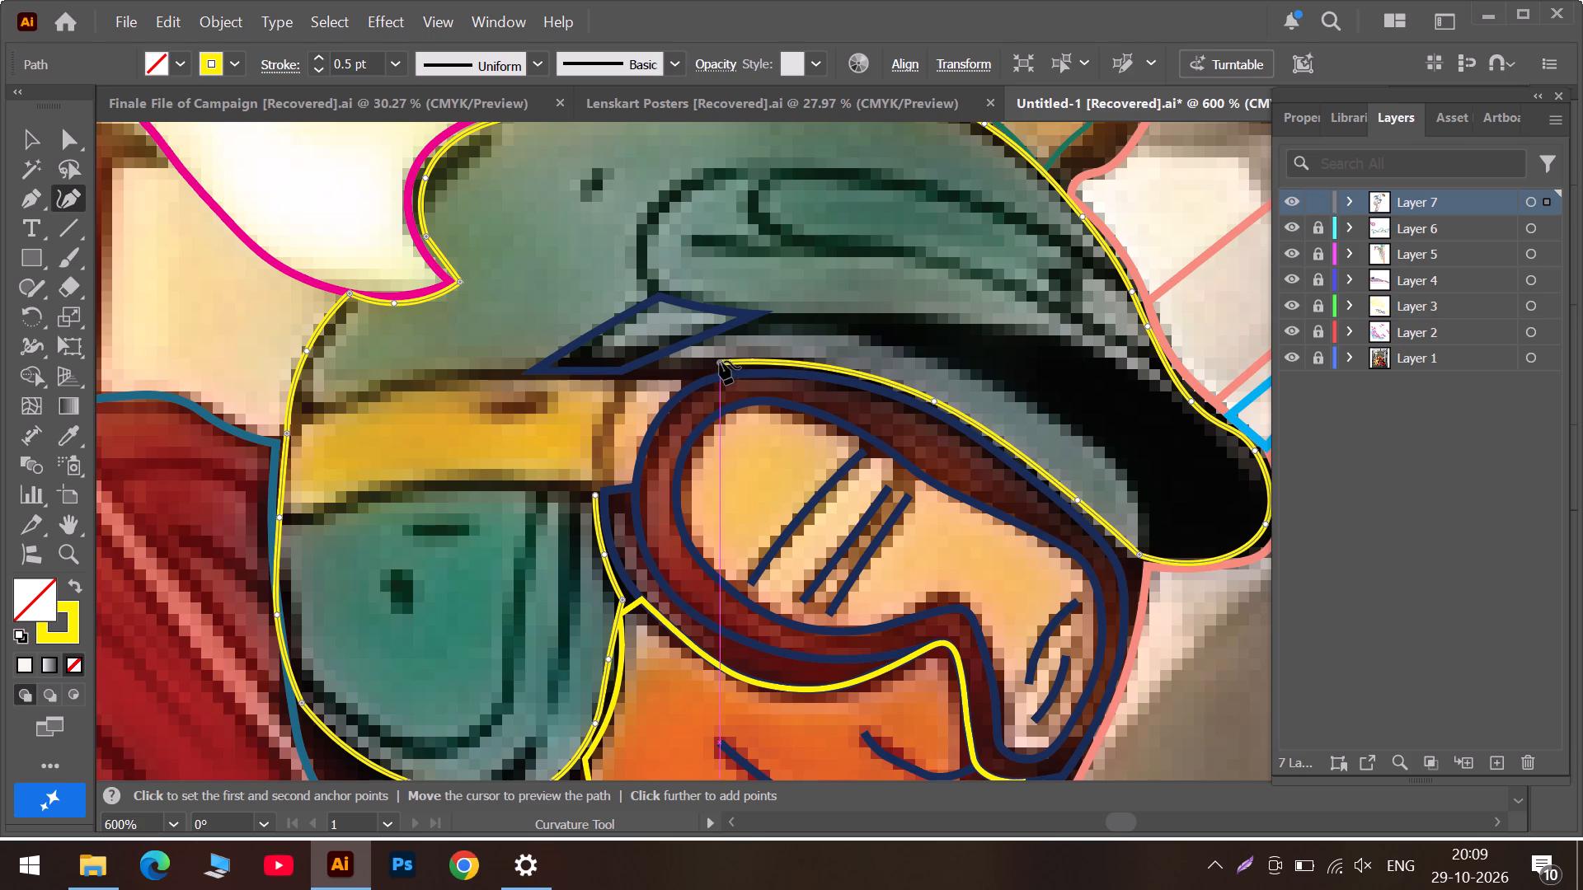
{"action": "left_click", "coordinate": [641, 416]}
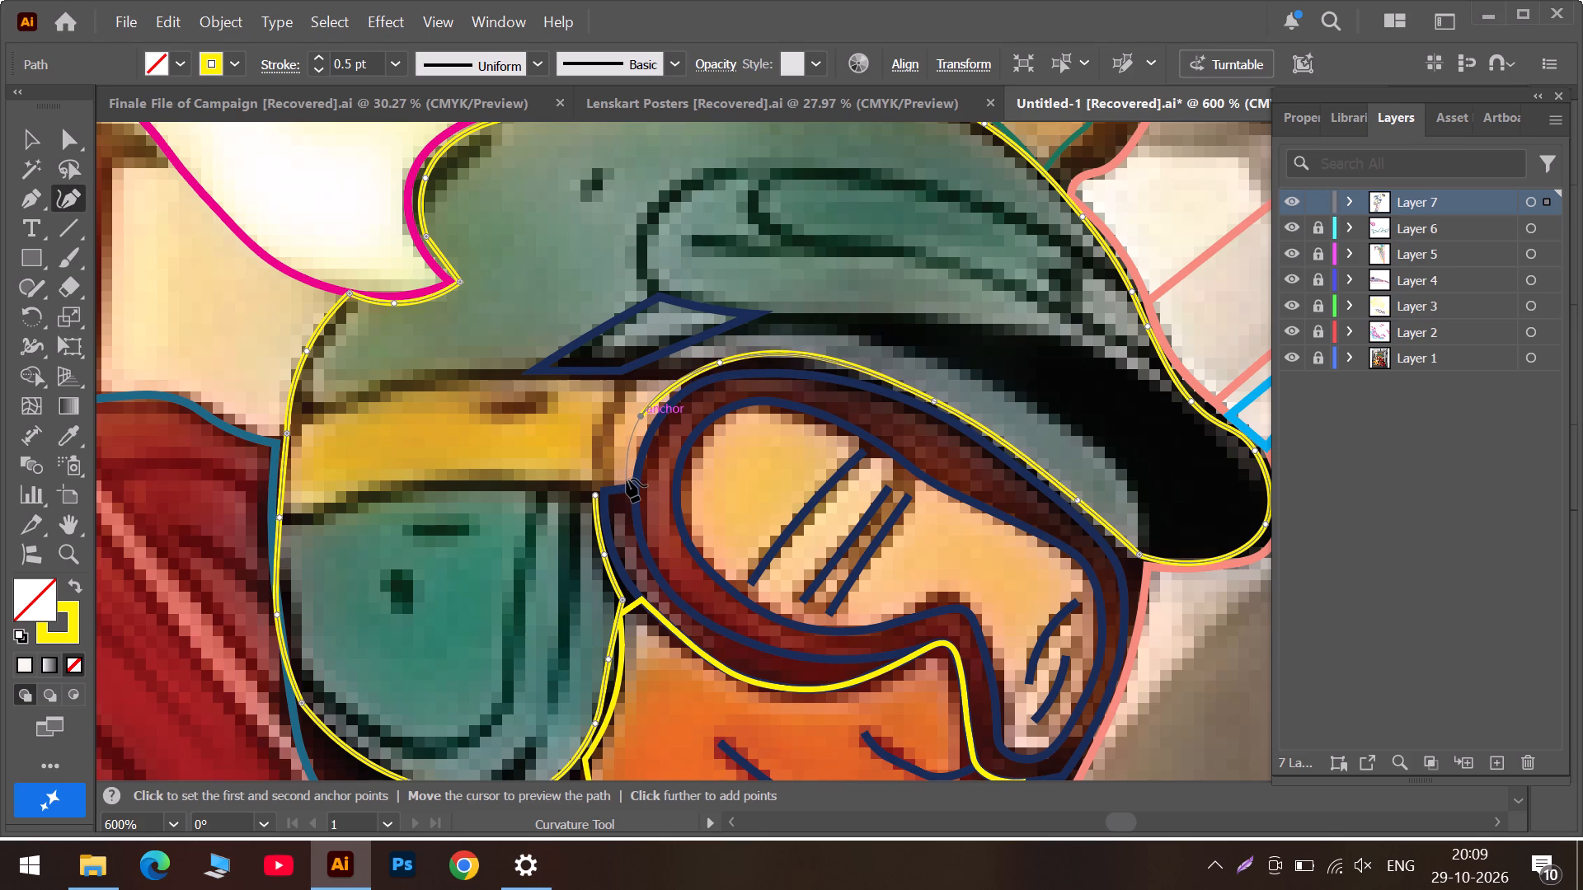
{"action": "double_click", "coordinate": [627, 476]}
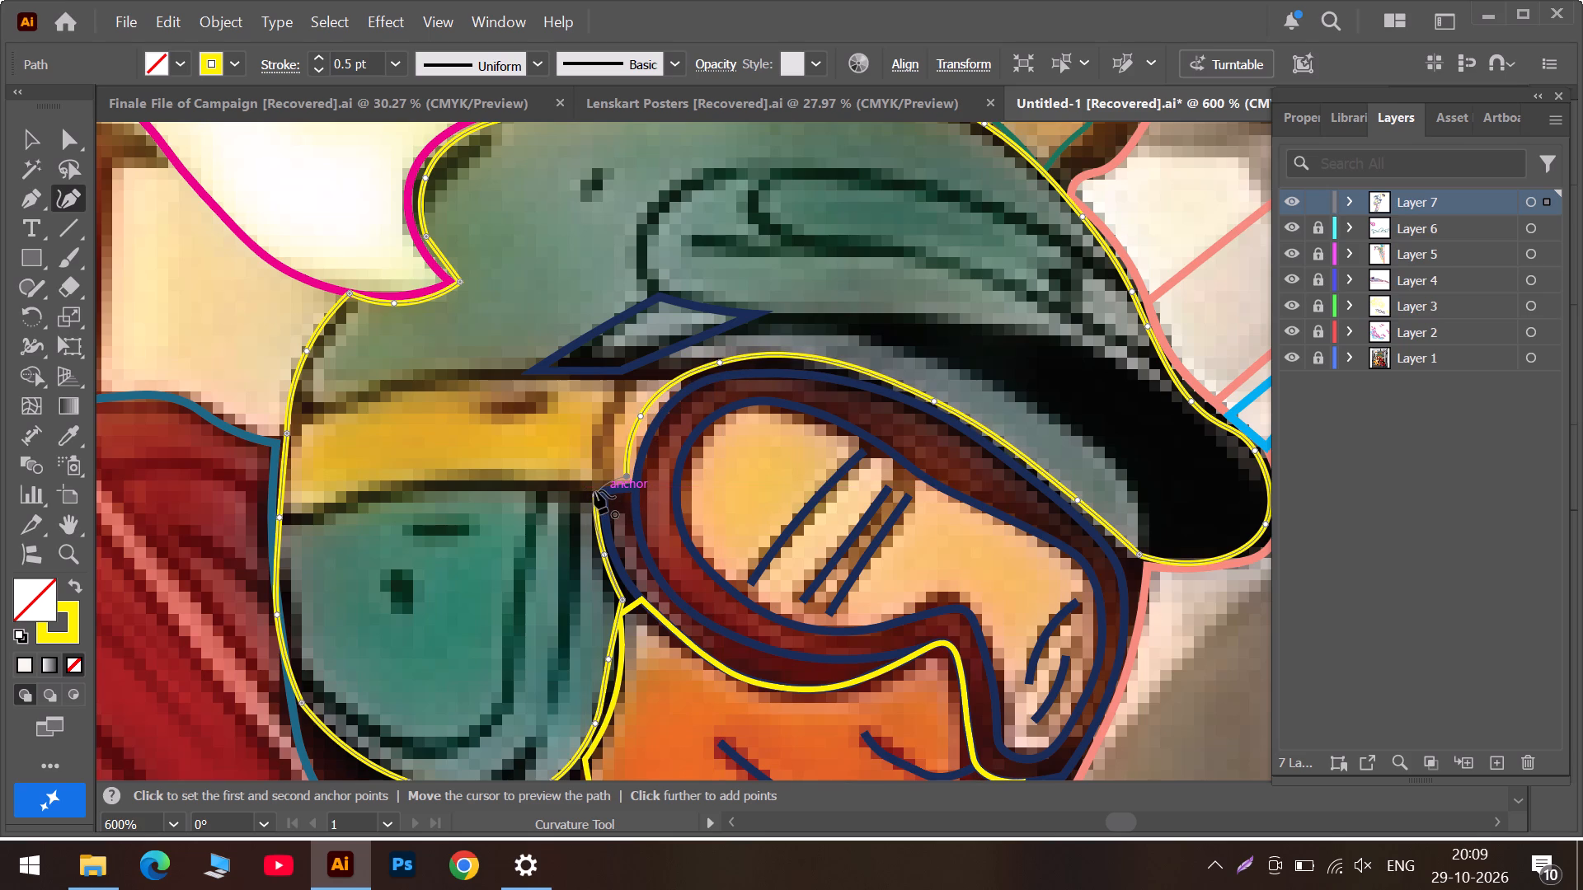
{"action": "triple_click", "coordinate": [594, 490]}
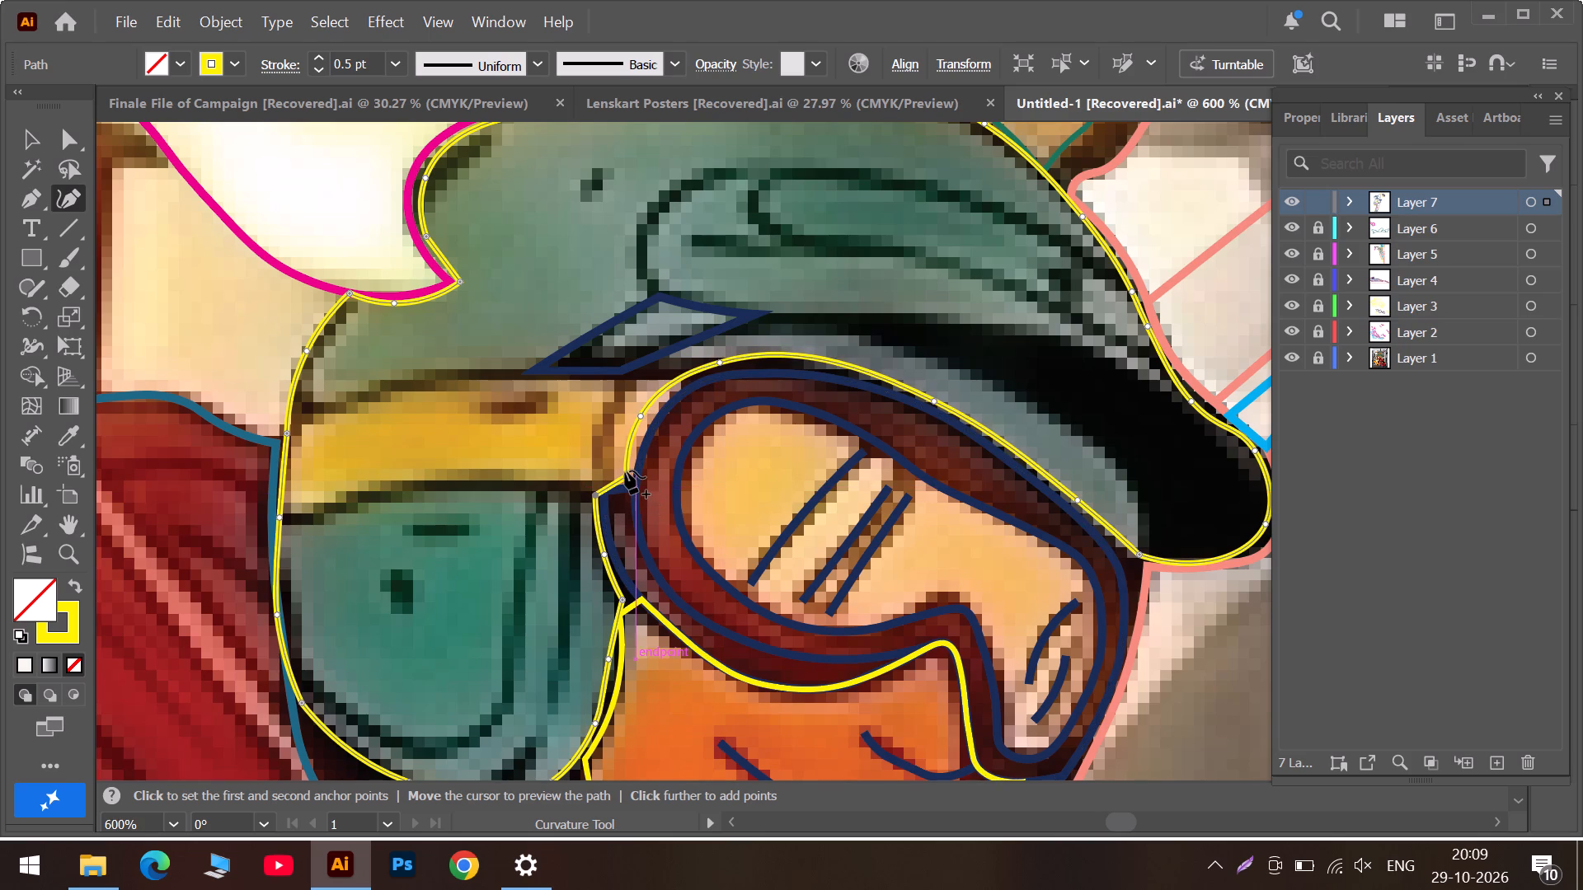
Align the outline's two corner anchors at the goggles' strap with the corners of the navy strap outline.
{"action": "left_click_drag", "start_coordinate": [627, 475], "coordinate": [636, 487]}
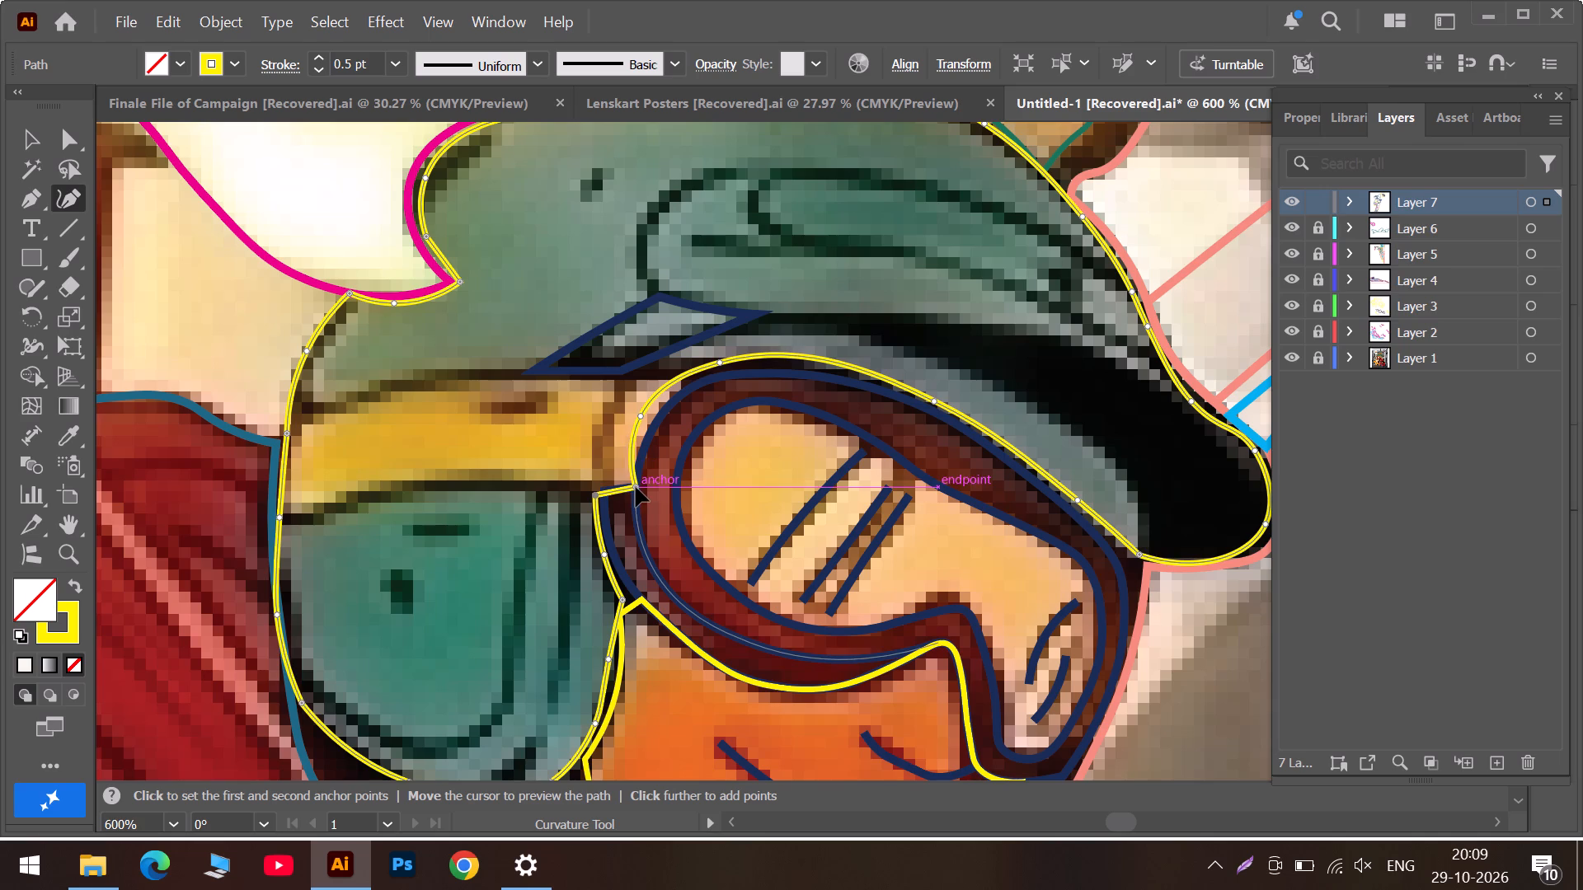
{"action": "left_click_drag", "start_coordinate": [636, 487], "coordinate": [636, 488]}
{"action": "scroll", "coordinate": [635, 490], "scroll_direction": "up", "scroll_amount": 4, "text": "alt"}
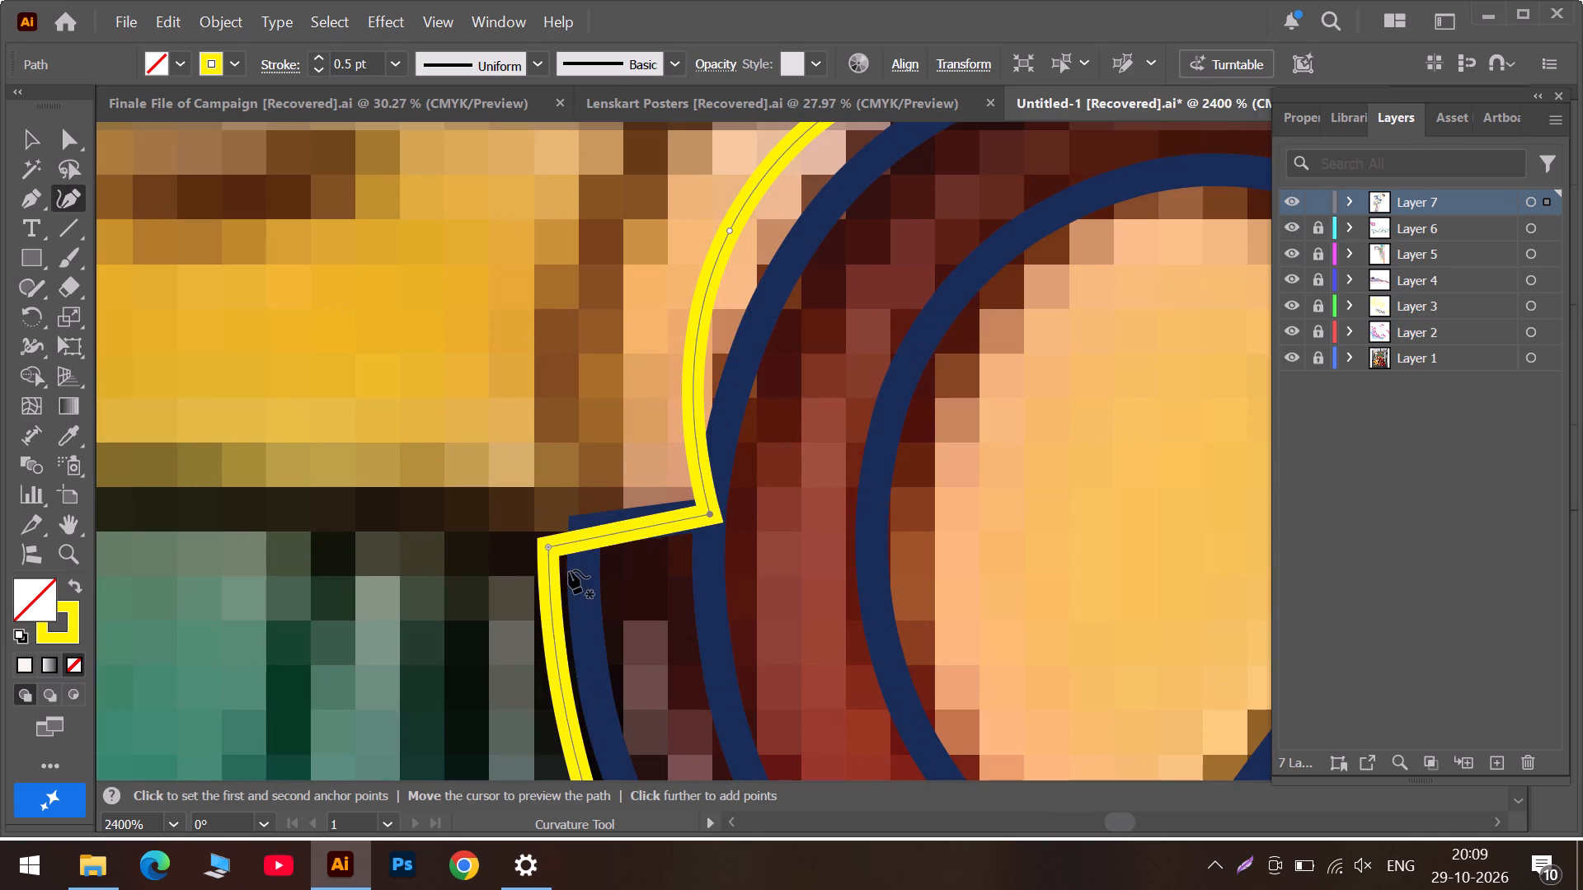
{"action": "left_click_drag", "start_coordinate": [547, 544], "coordinate": [561, 540]}
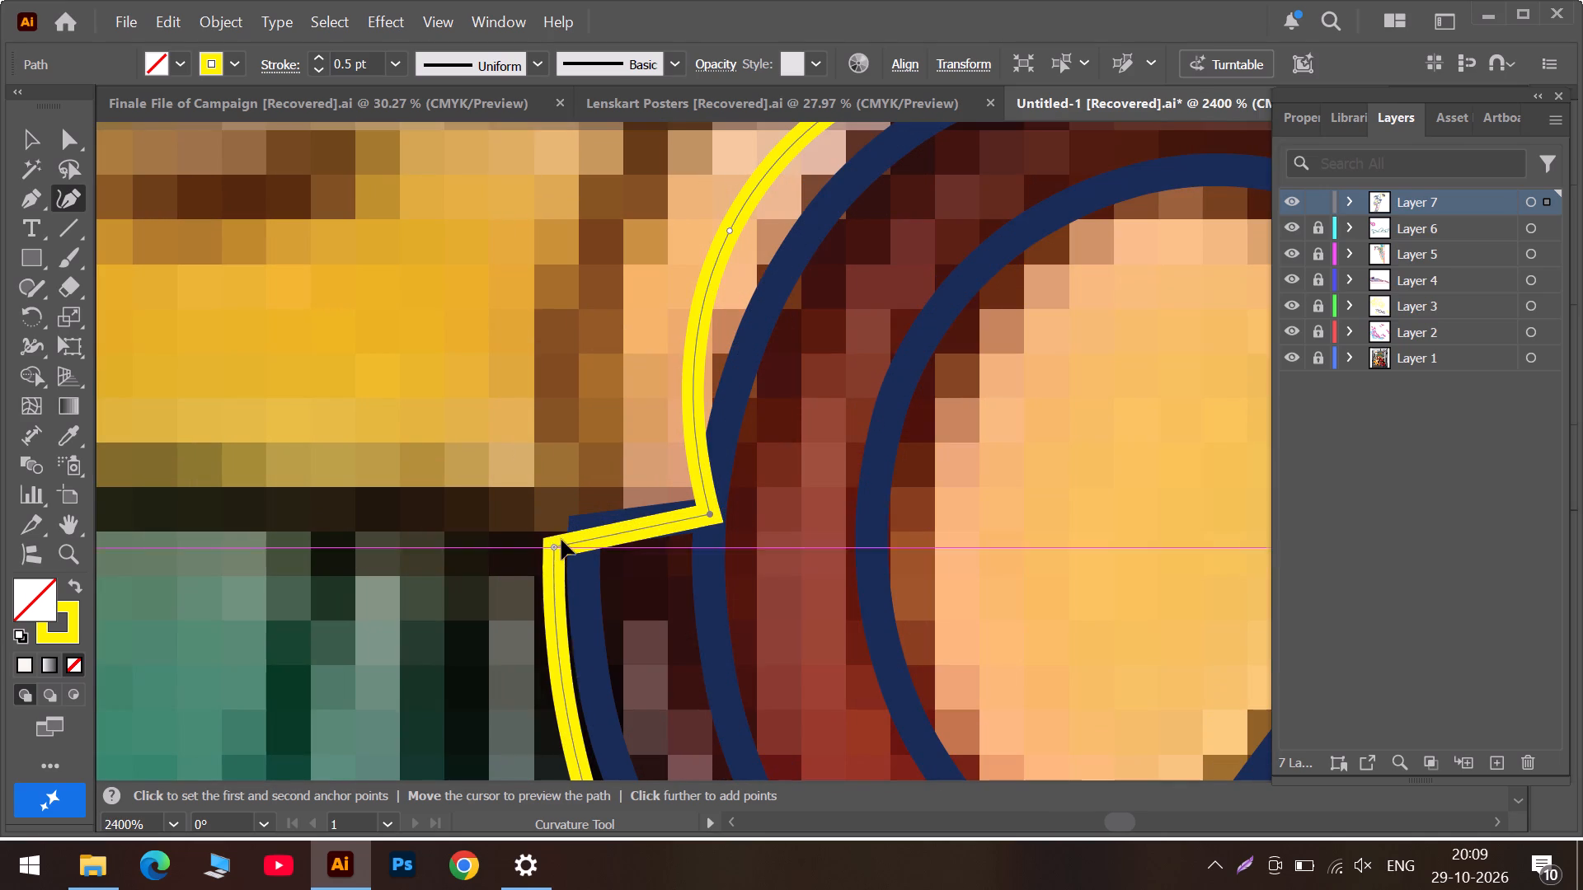
{"action": "left_click_drag", "start_coordinate": [561, 540], "coordinate": [585, 530]}
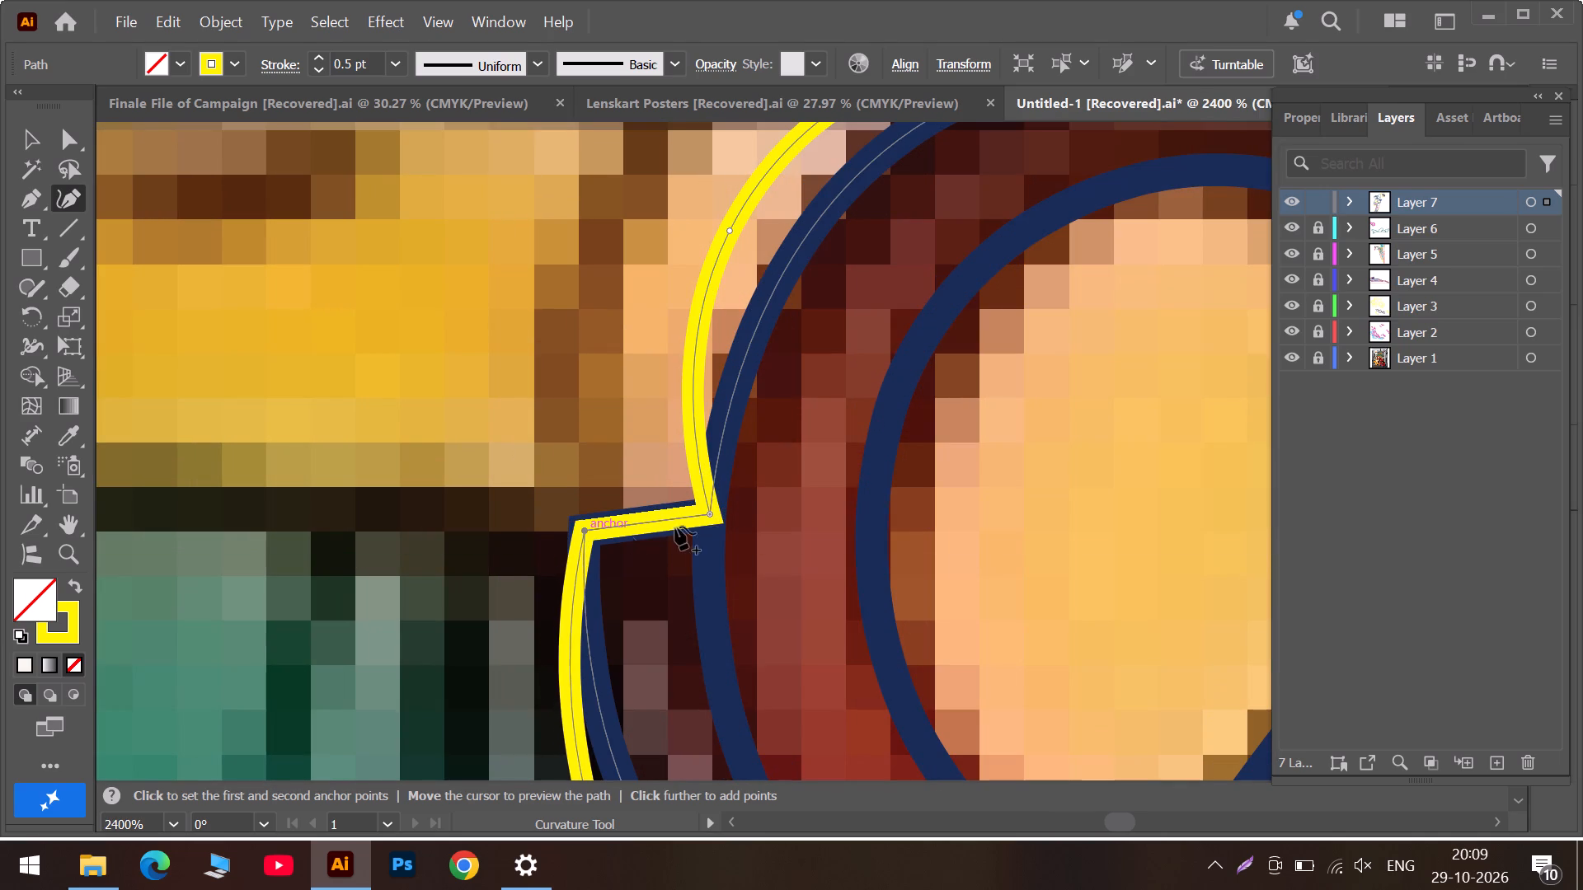
Move the two curve anchors on the goggles' upper rear edge onto the navy goggles outline.
{"action": "left_click_drag", "start_coordinate": [728, 232], "coordinate": [768, 259]}
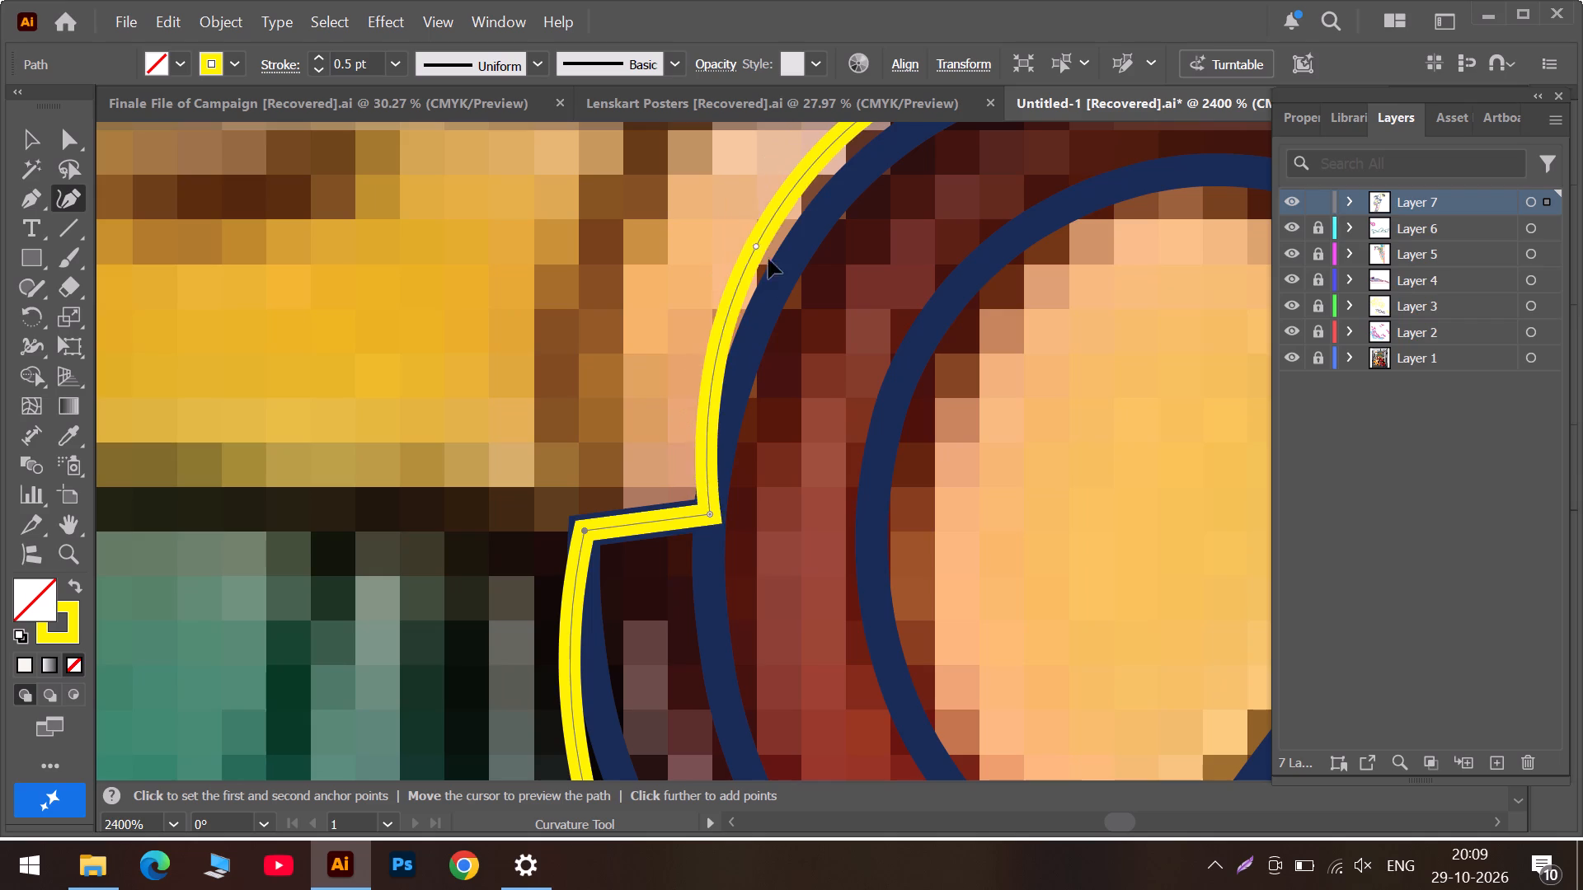
{"action": "left_click_drag", "start_coordinate": [768, 259], "coordinate": [779, 282]}
{"action": "scroll", "coordinate": [744, 340], "scroll_direction": "up", "scroll_amount": 6}
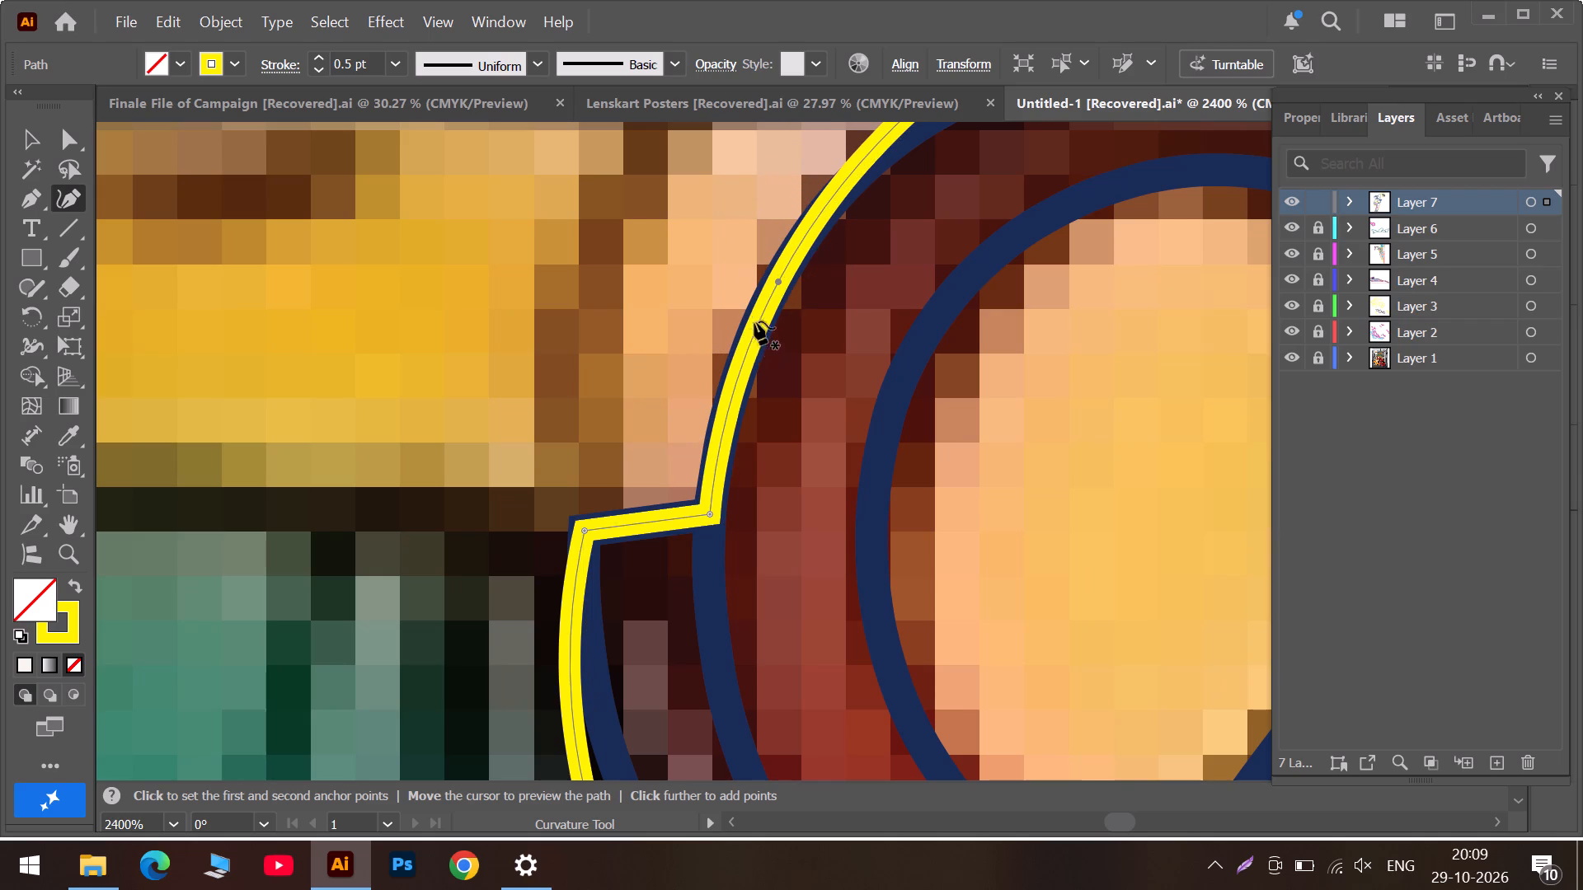
{"action": "left_click_drag", "start_coordinate": [1046, 277], "coordinate": [1029, 297]}
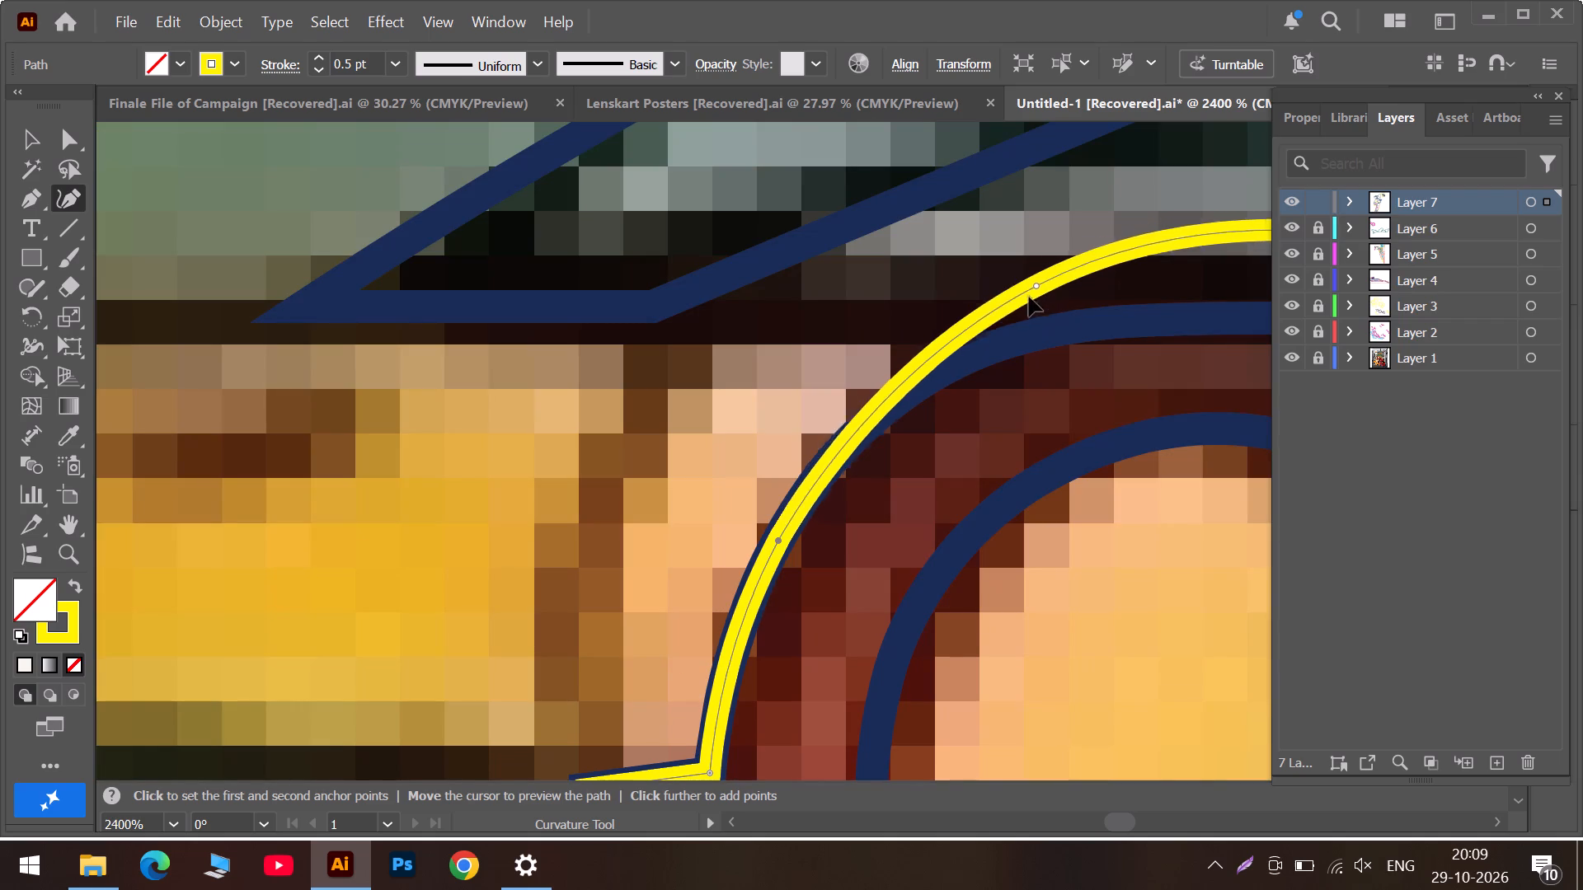
{"action": "left_click_drag", "start_coordinate": [1029, 297], "coordinate": [1017, 336]}
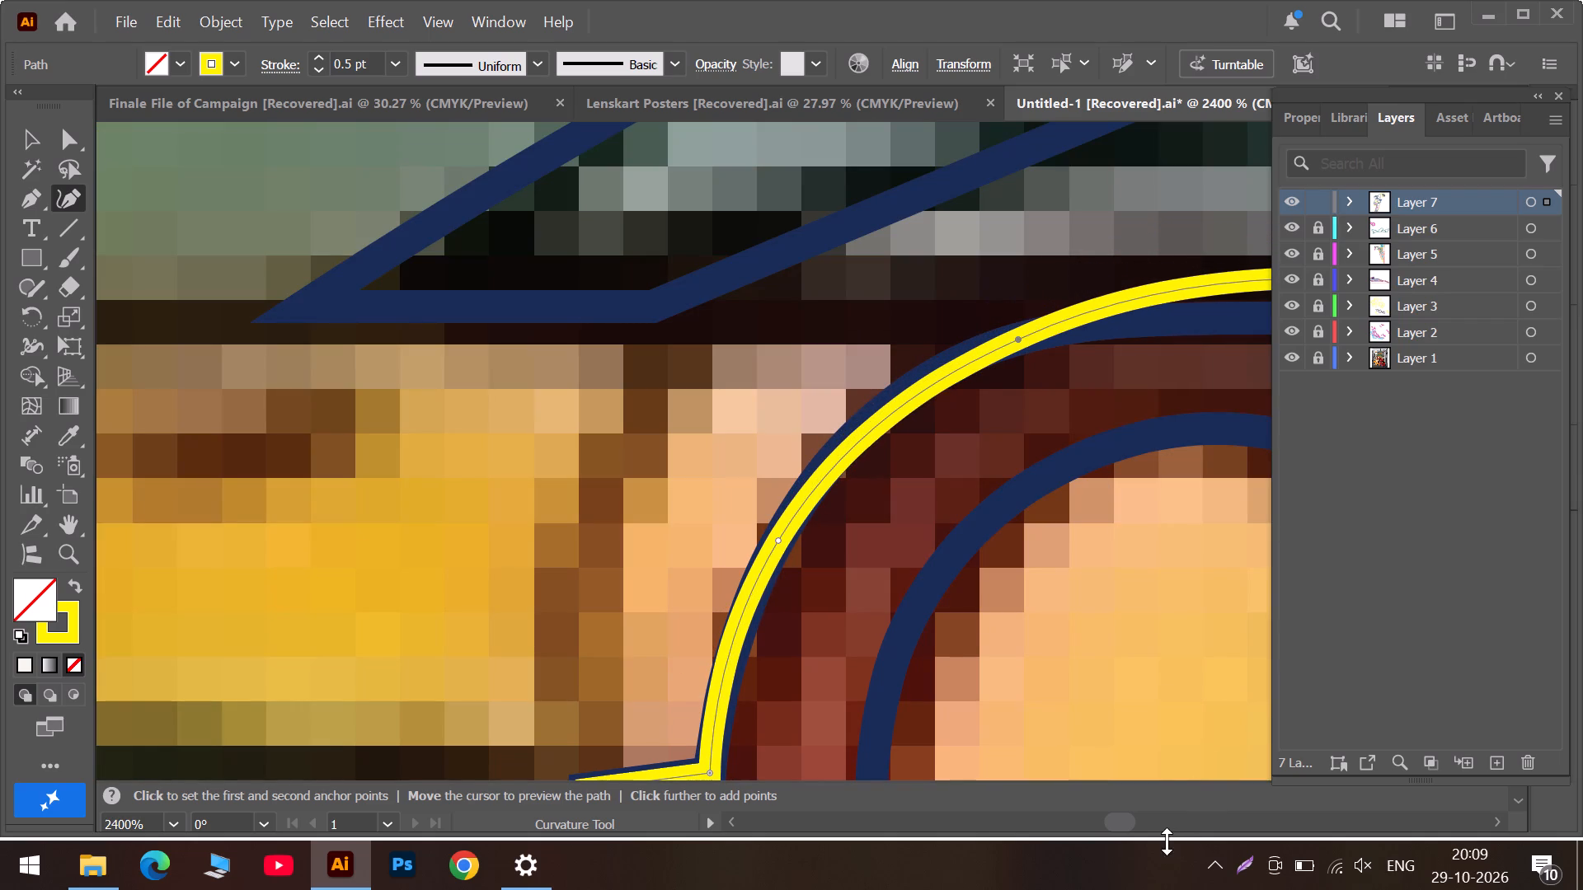
Fit the yellow outline to the navy line over the goggles' top by adding and repositioning anchors along the arch.
{"action": "left_click", "coordinate": [1163, 824]}
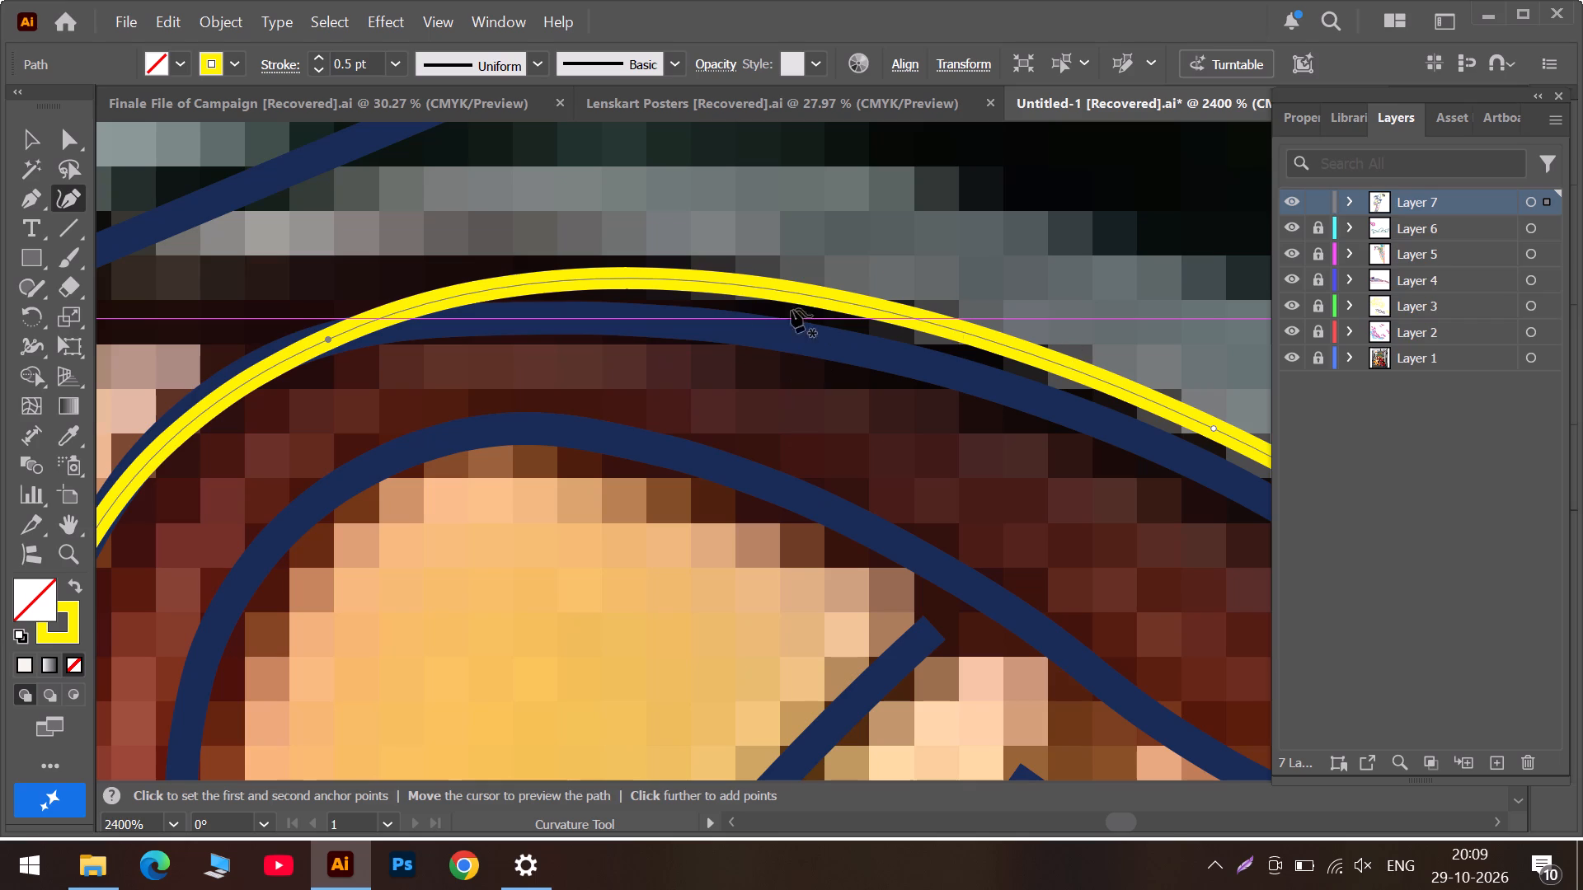
{"action": "left_click_drag", "start_coordinate": [643, 276], "coordinate": [627, 316]}
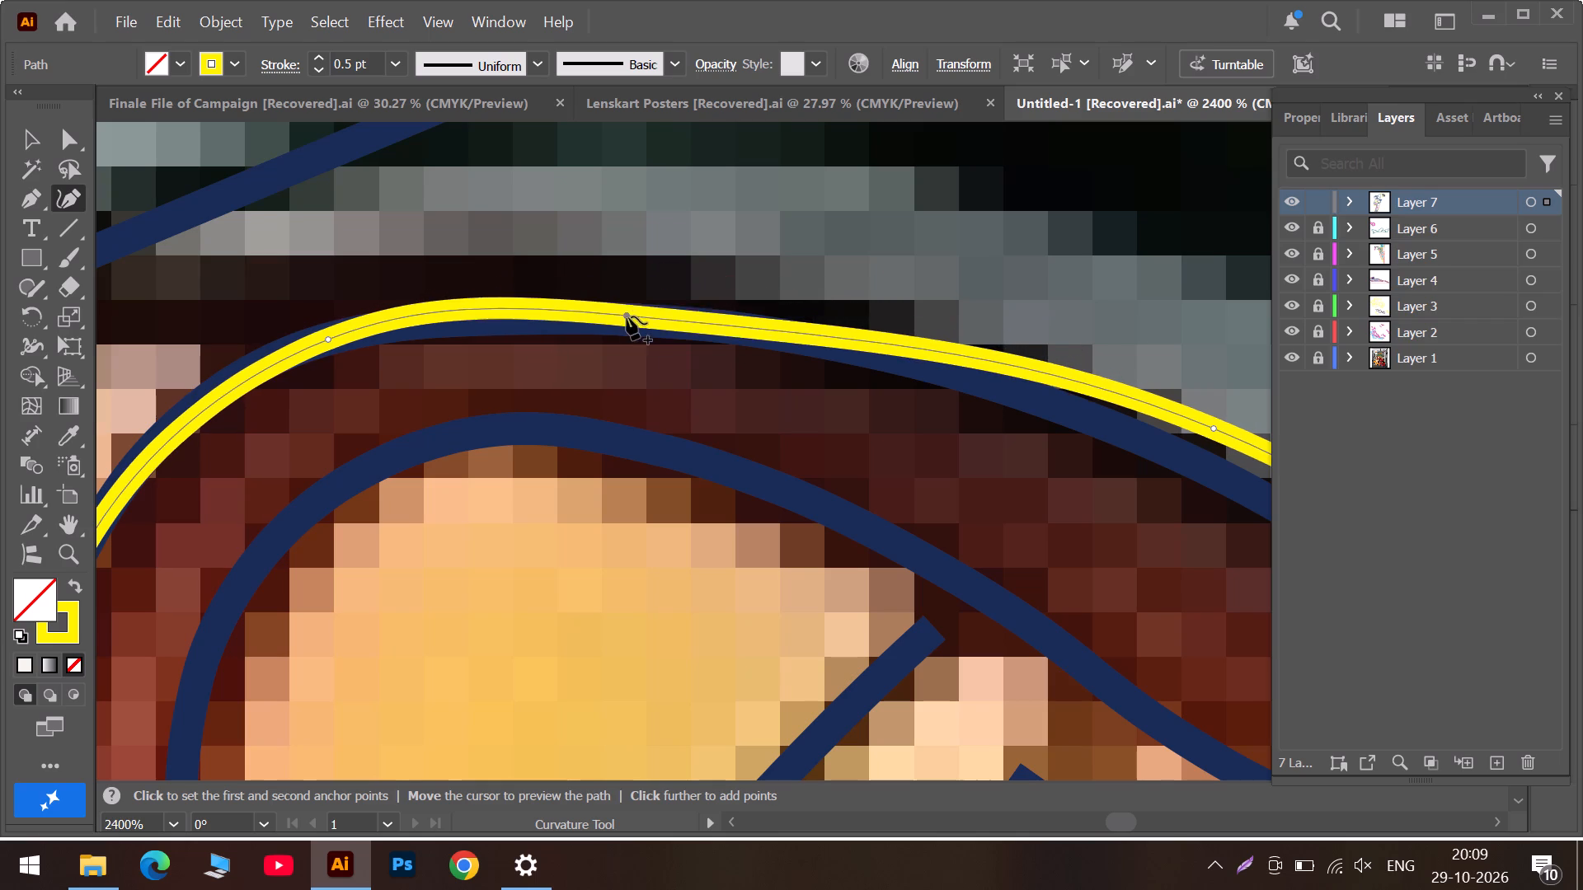
{"action": "left_click_drag", "start_coordinate": [627, 316], "coordinate": [737, 327]}
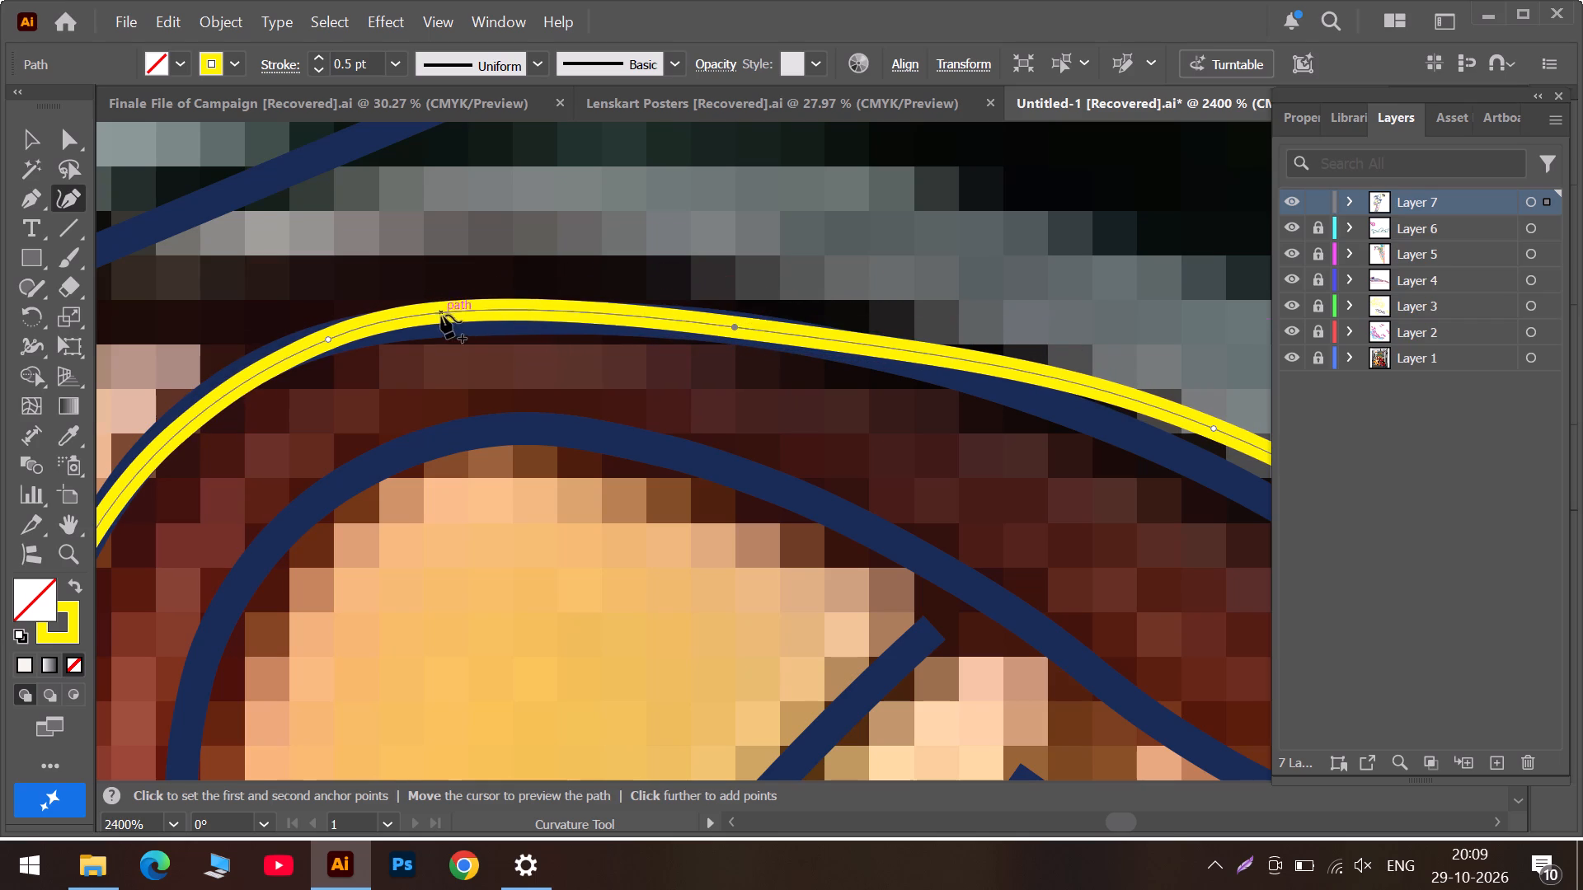
{"action": "left_click_drag", "start_coordinate": [331, 340], "coordinate": [283, 354]}
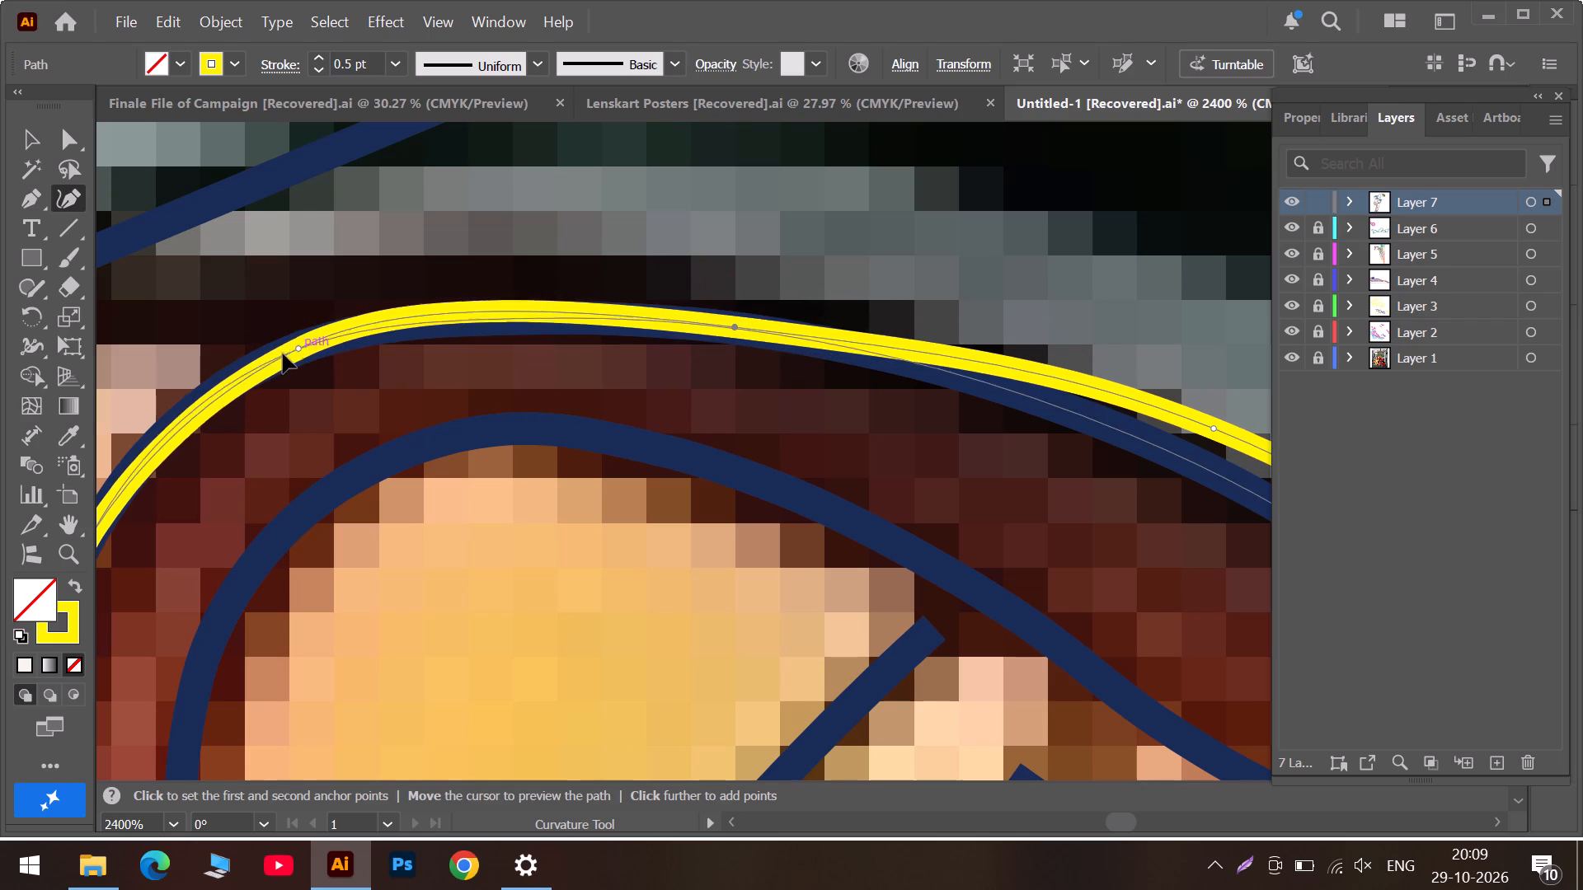
{"action": "left_click_drag", "start_coordinate": [283, 354], "coordinate": [213, 392]}
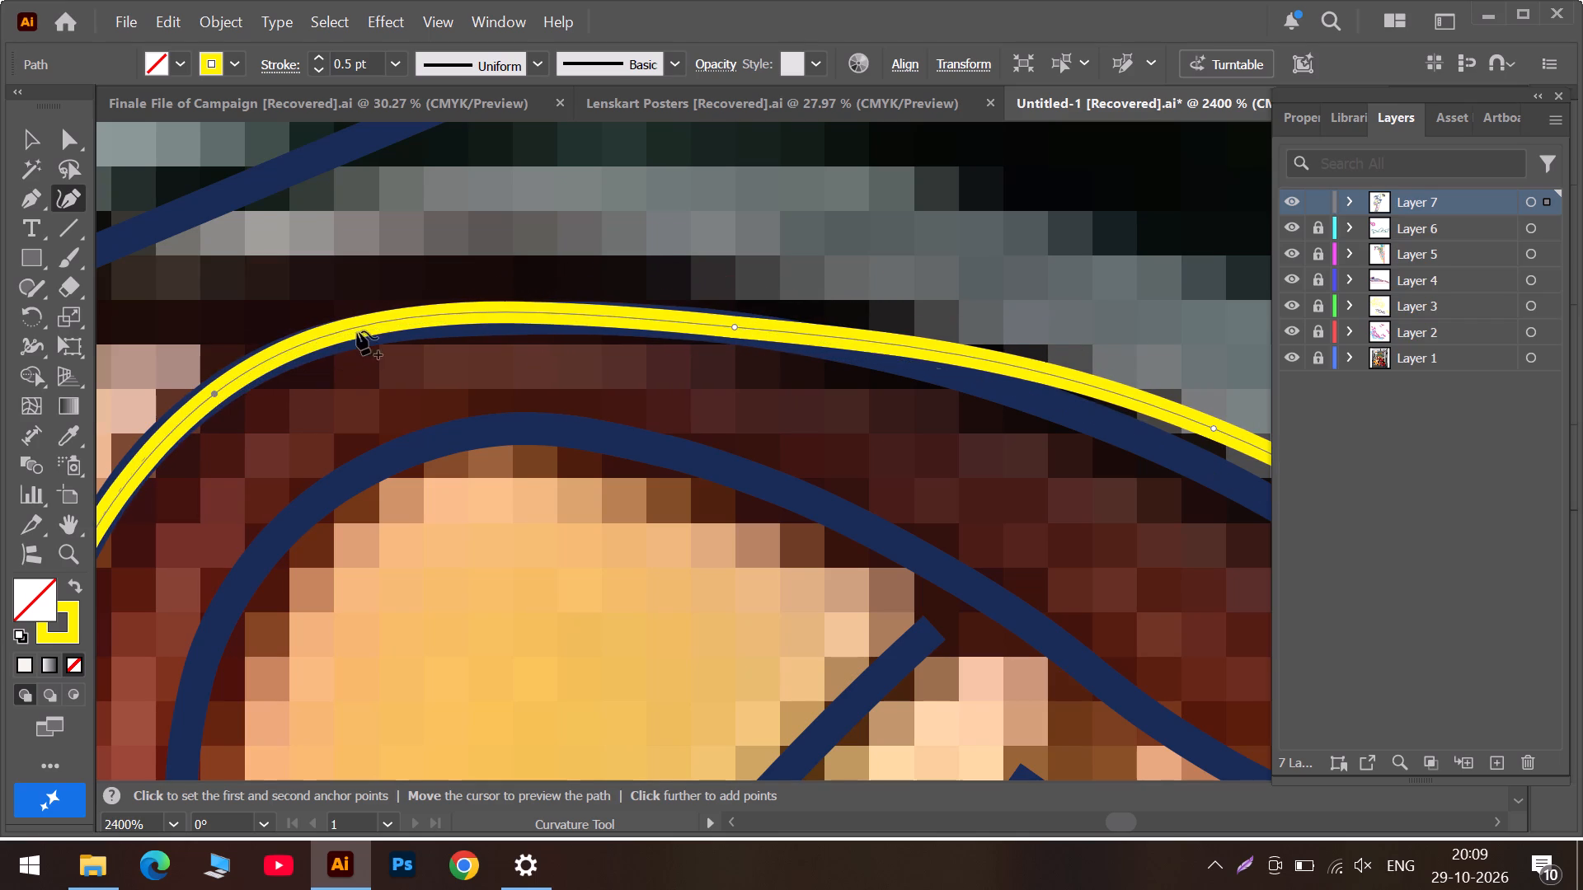
{"action": "left_click_drag", "start_coordinate": [361, 326], "coordinate": [420, 329]}
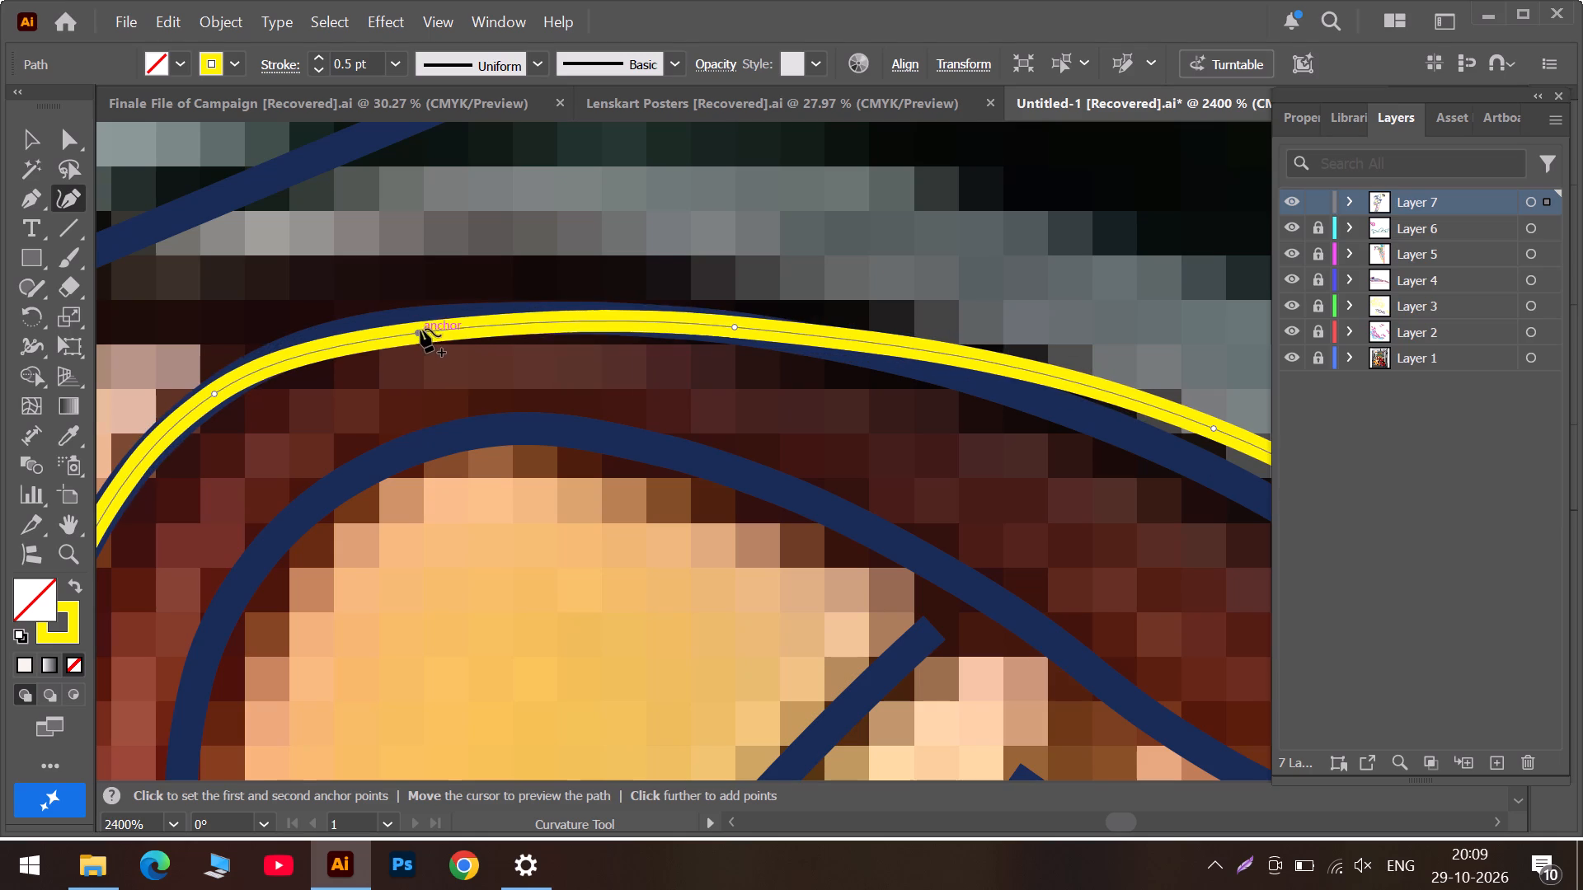
{"action": "left_click_drag", "start_coordinate": [420, 329], "coordinate": [373, 333]}
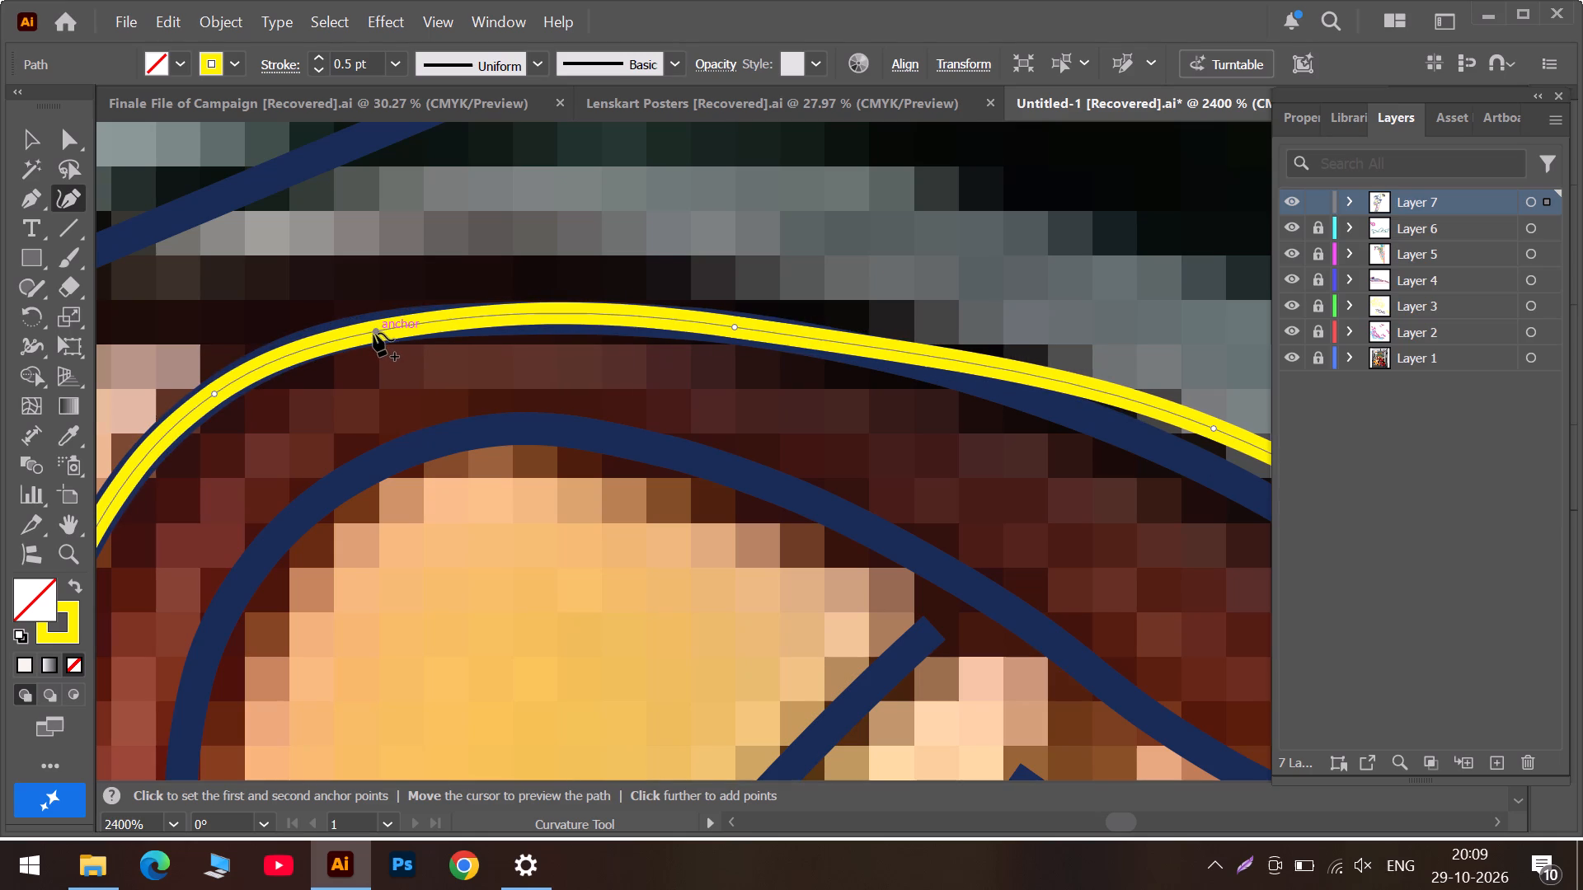
{"action": "left_click_drag", "start_coordinate": [373, 333], "coordinate": [362, 333]}
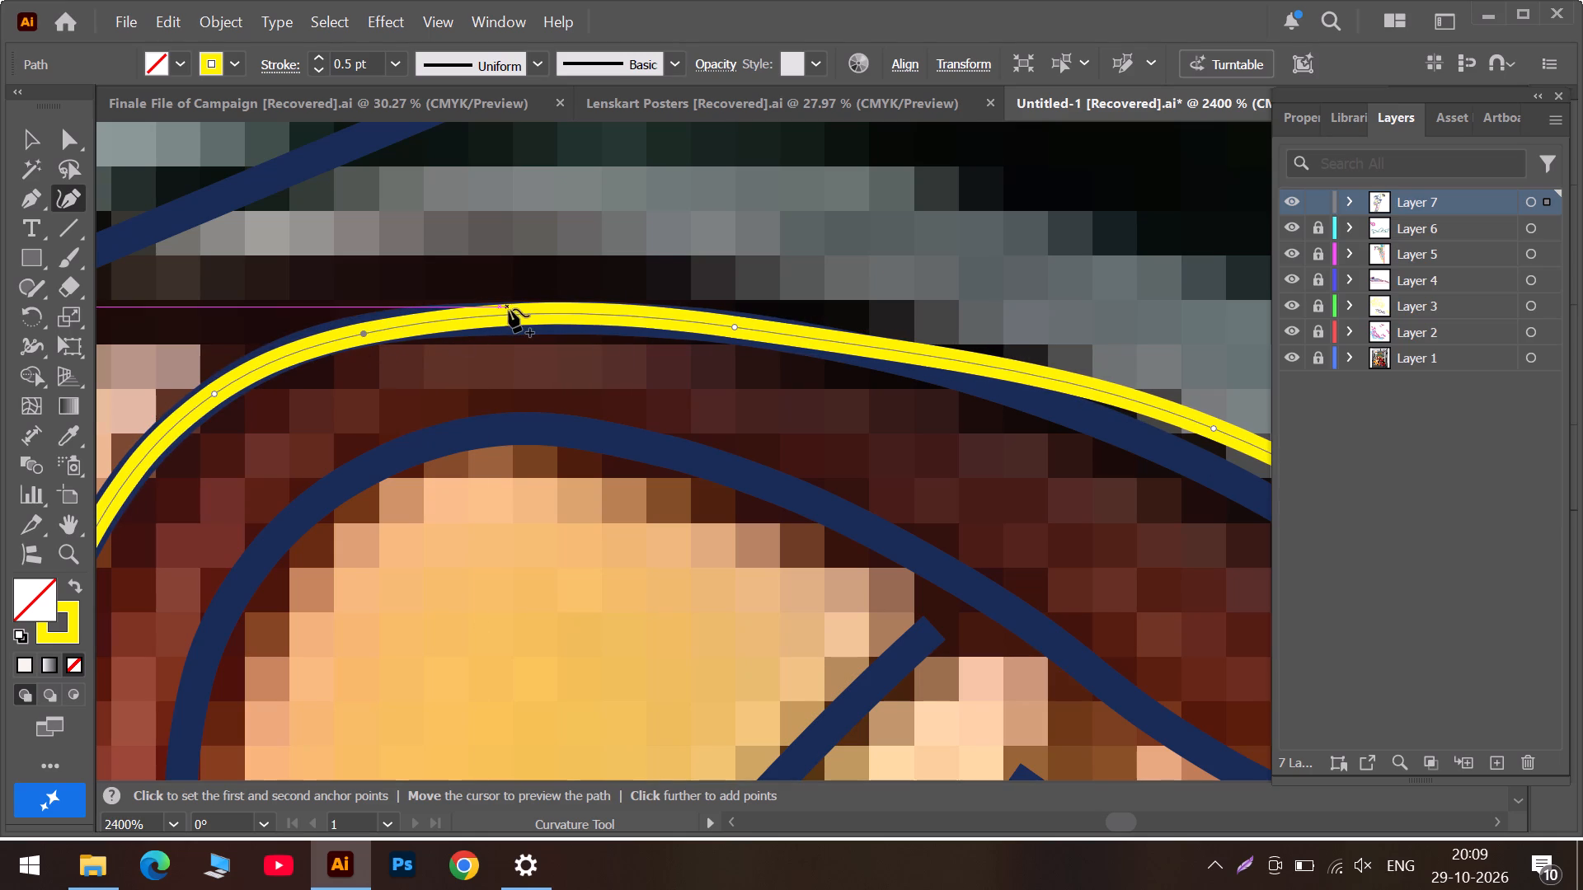
{"action": "left_click_drag", "start_coordinate": [518, 313], "coordinate": [545, 320]}
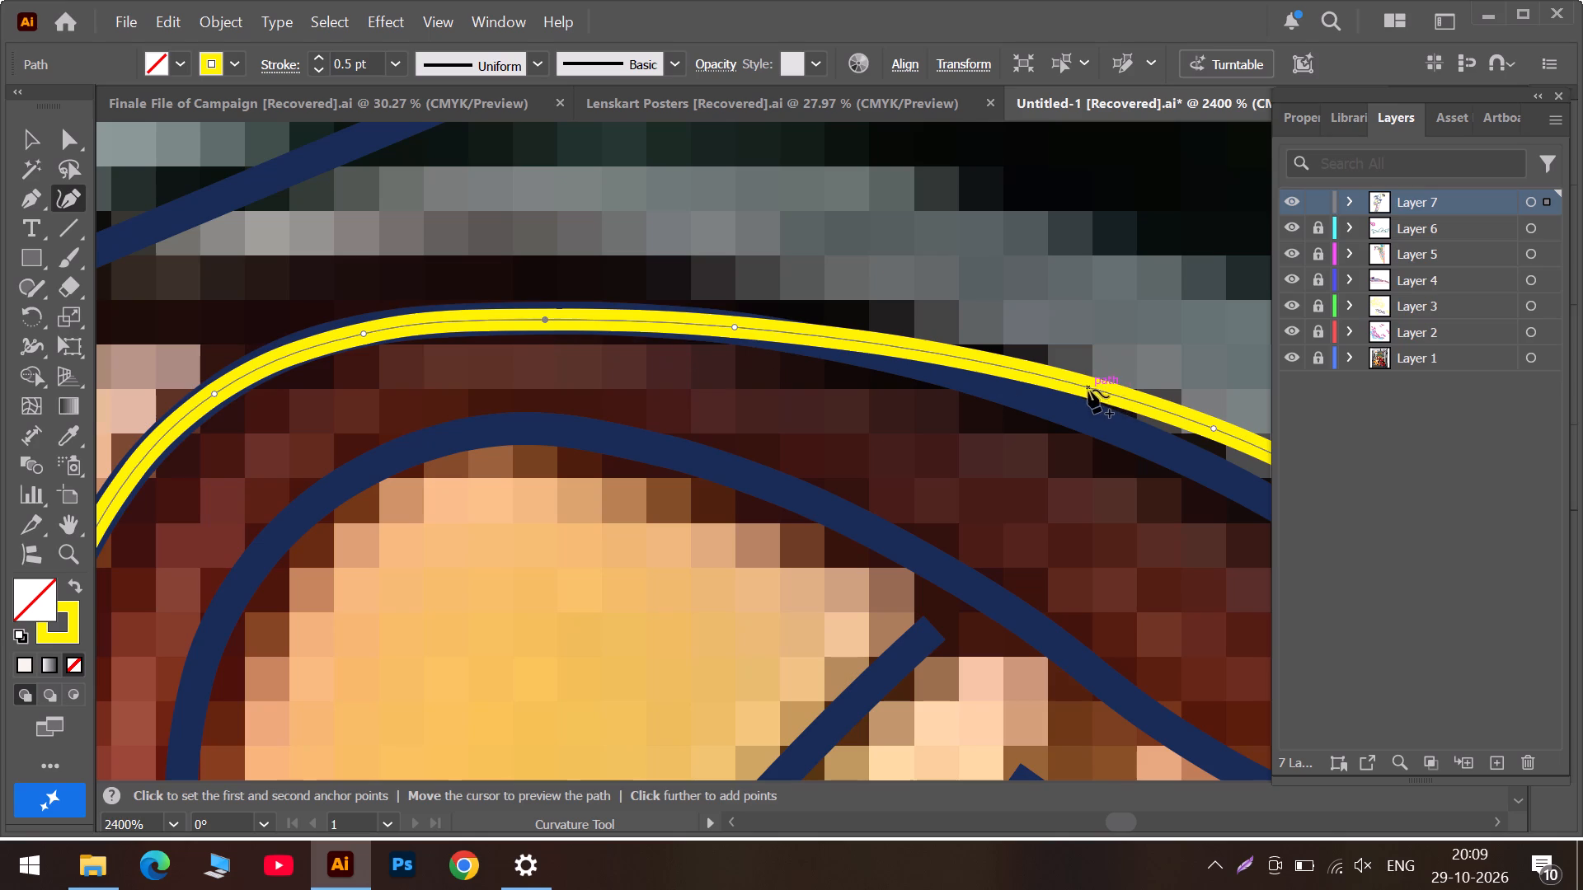
{"action": "left_click_drag", "start_coordinate": [1214, 430], "coordinate": [1111, 431]}
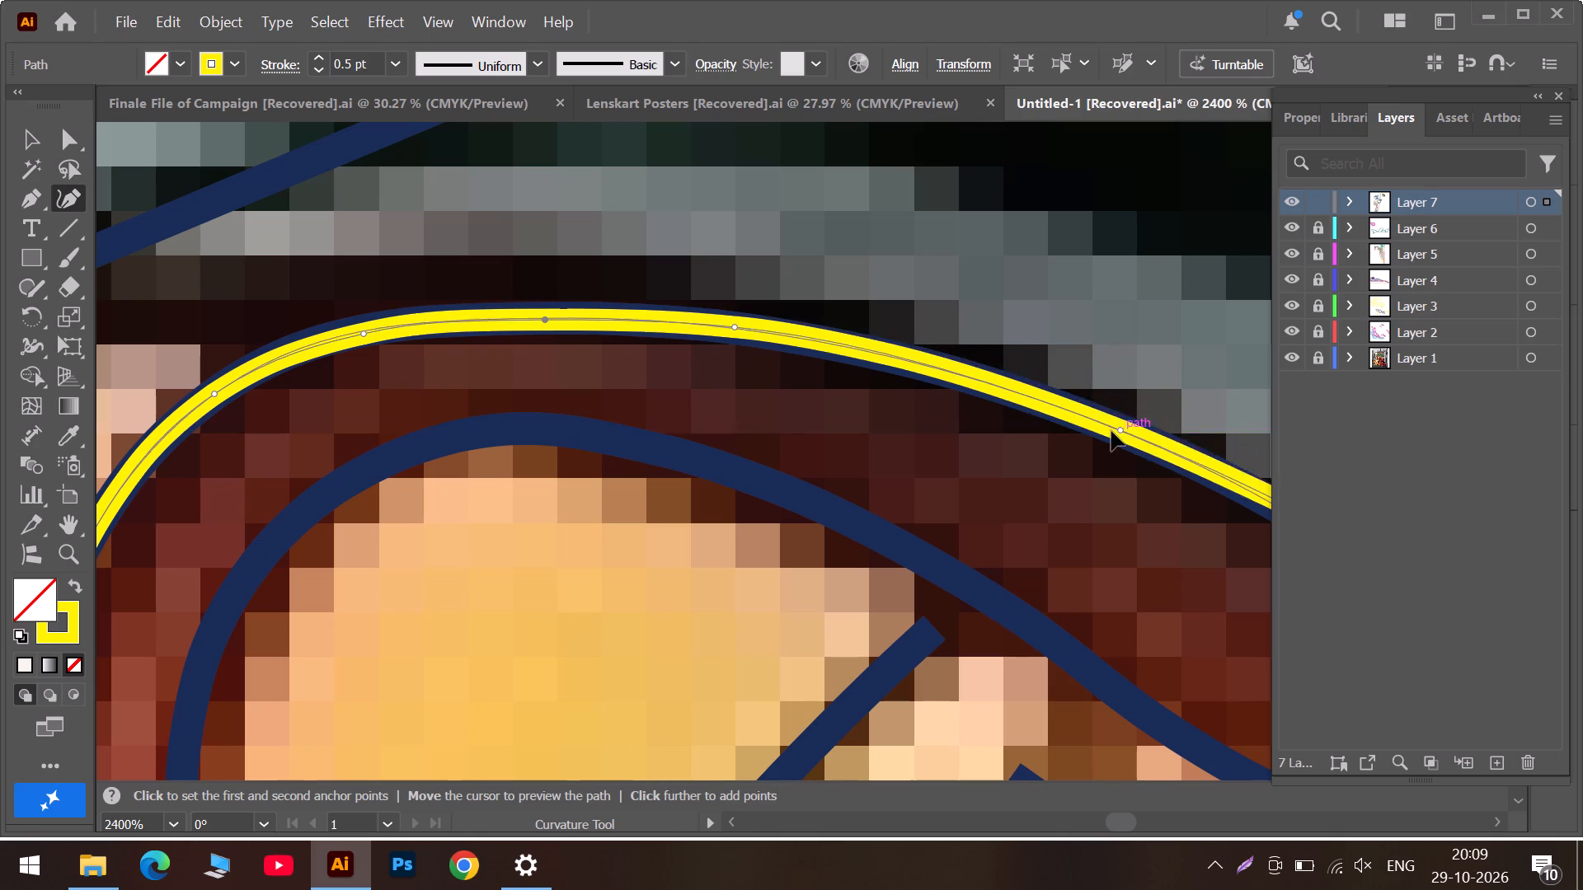
{"action": "left_click_drag", "start_coordinate": [1111, 431], "coordinate": [1069, 413]}
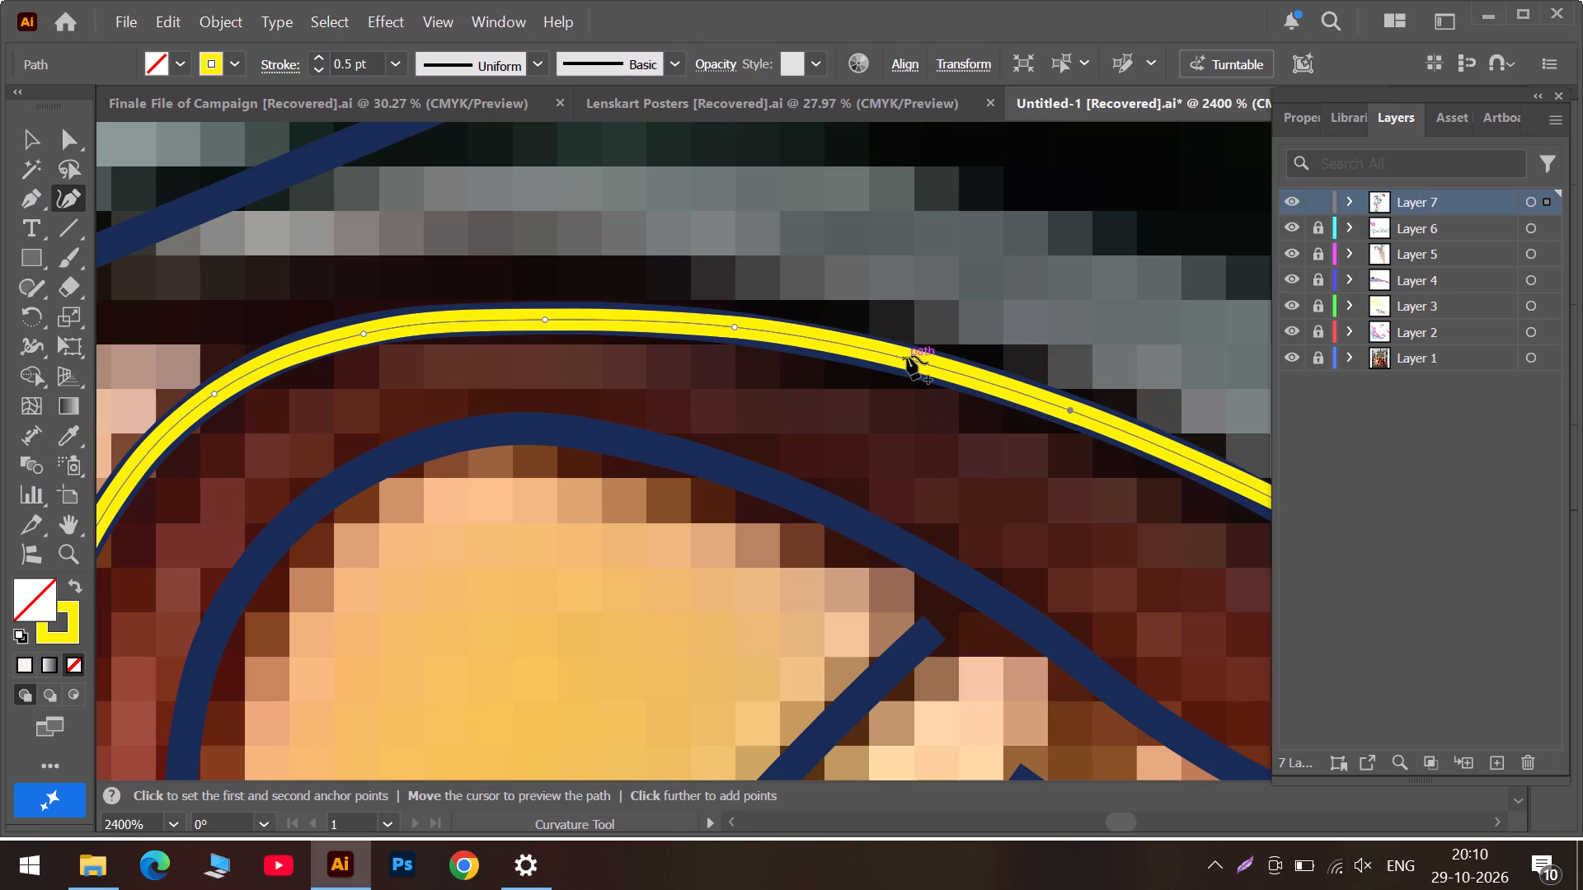
{"action": "left_click", "coordinate": [907, 356]}
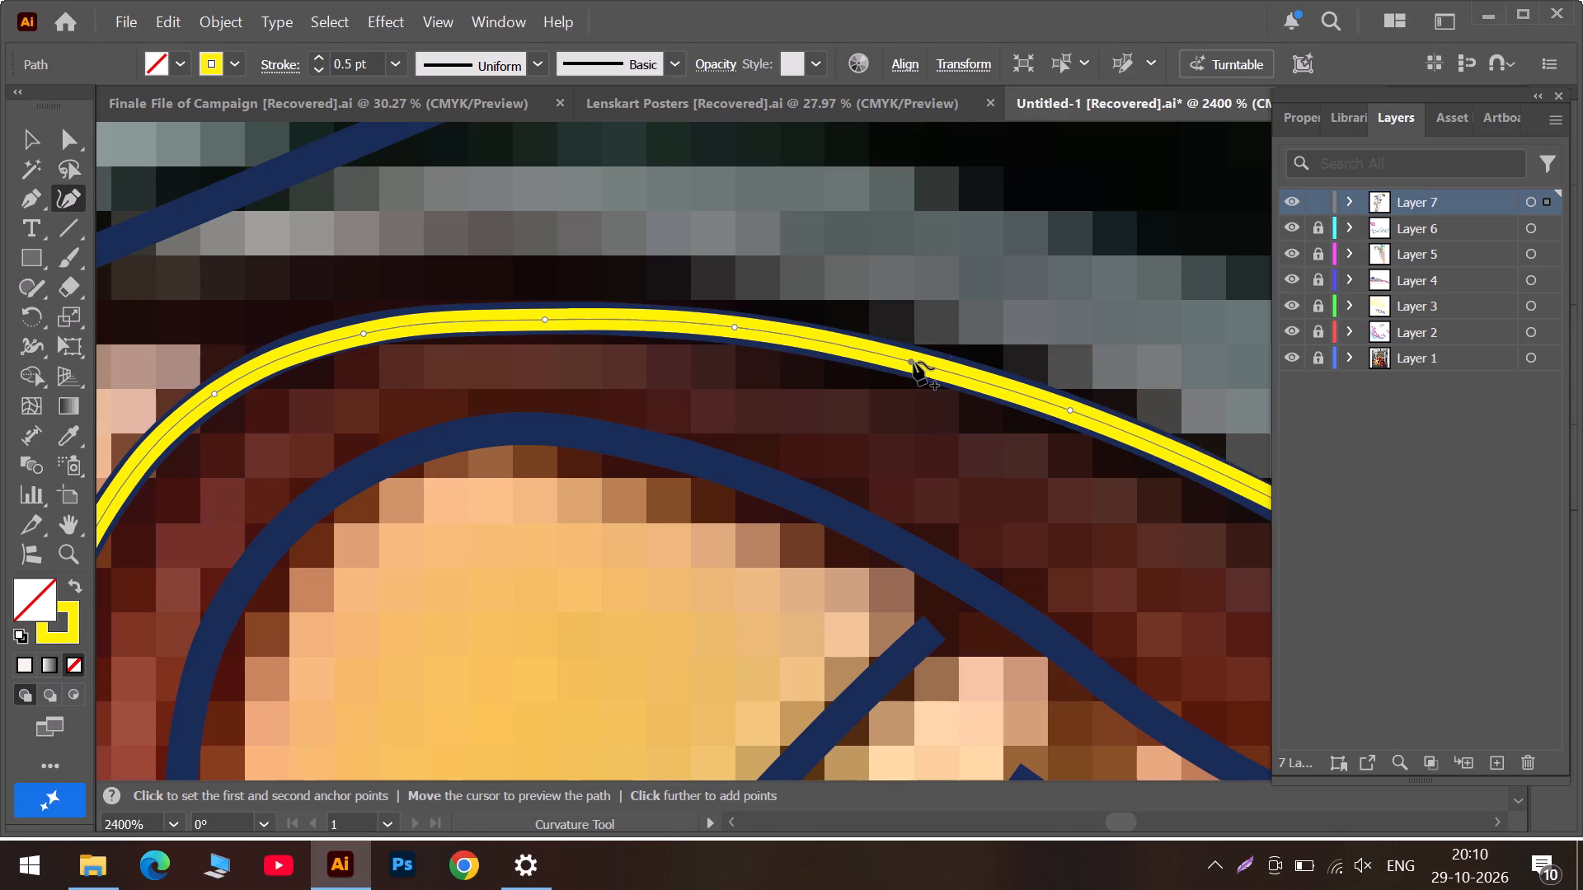
Fit the outline to the navy line along the goggles' sloping upper front edge by shifting its anchor and adding two more.
{"action": "left_click", "coordinate": [1153, 825]}
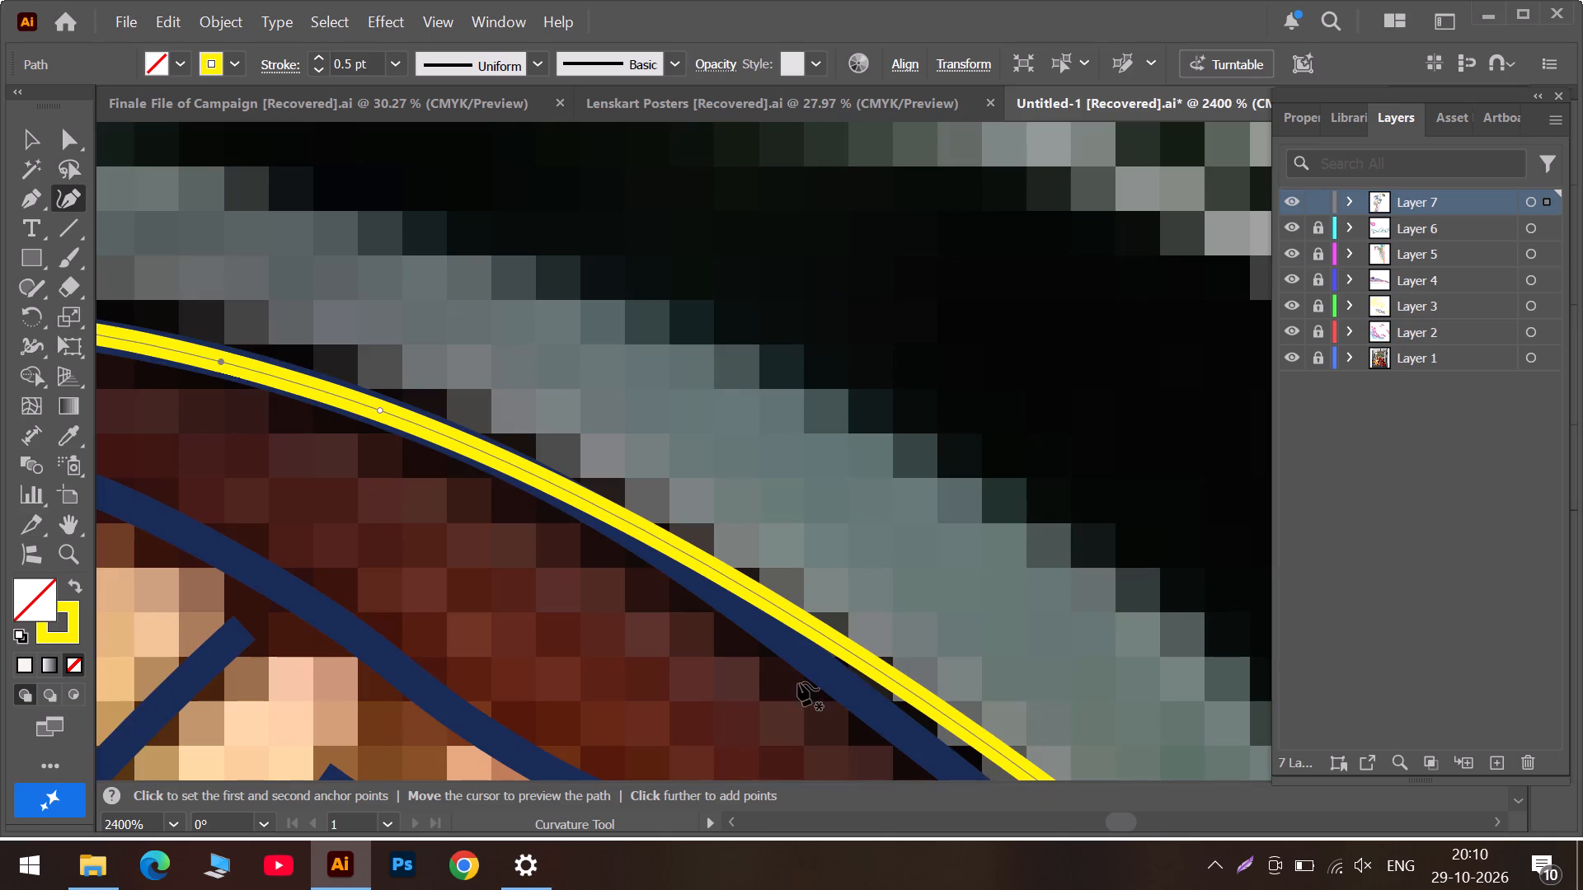
{"action": "scroll", "coordinate": [900, 686], "scroll_direction": "down", "scroll_amount": 2}
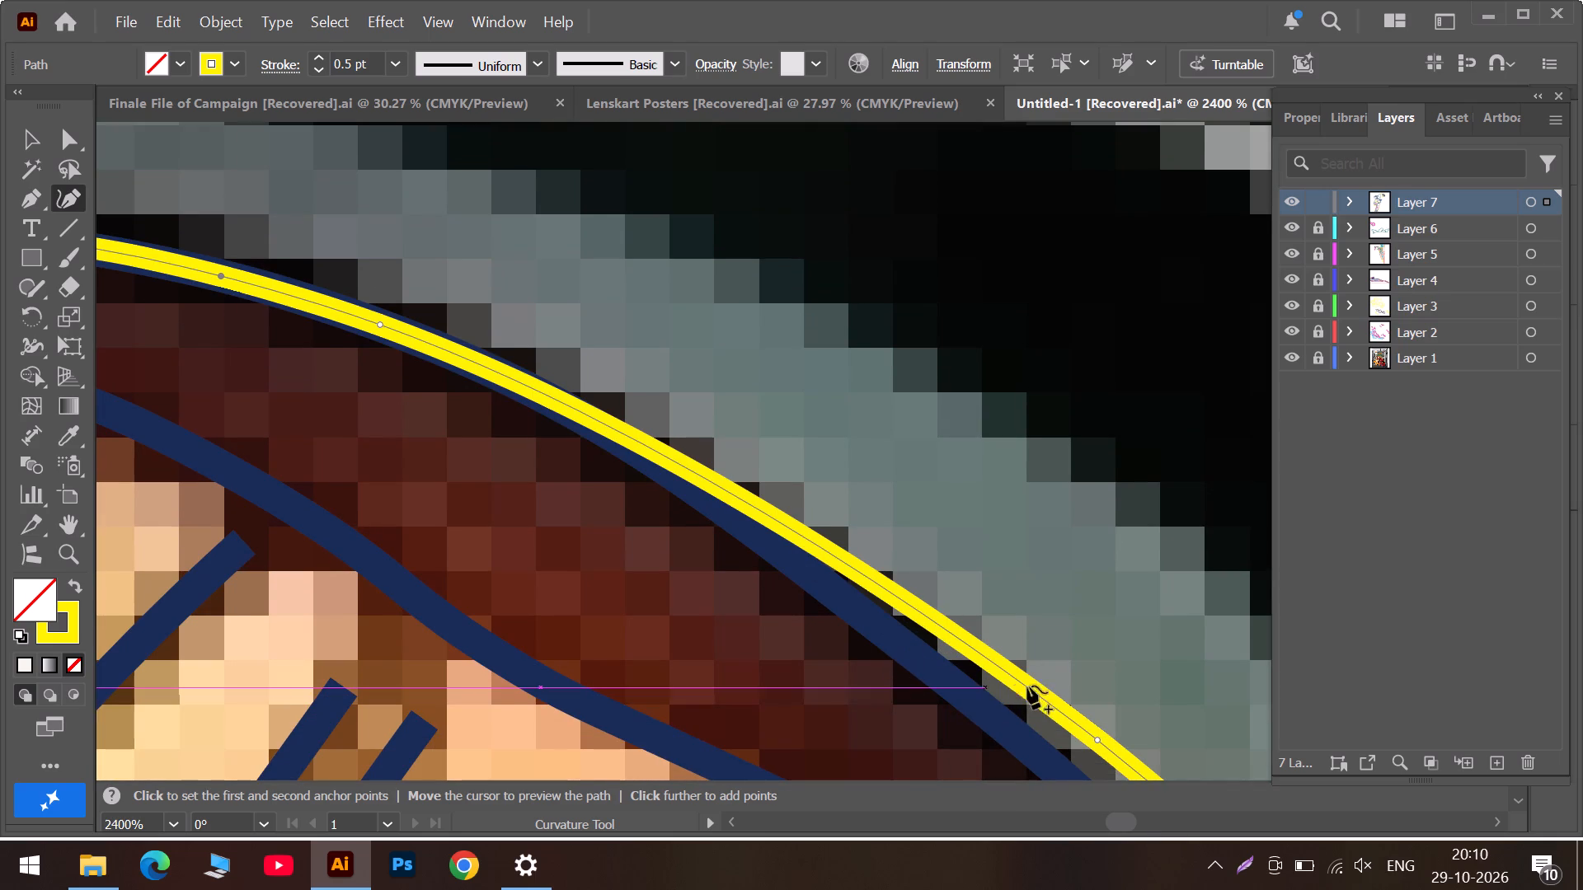
{"action": "left_click_drag", "start_coordinate": [1097, 740], "coordinate": [1042, 730]}
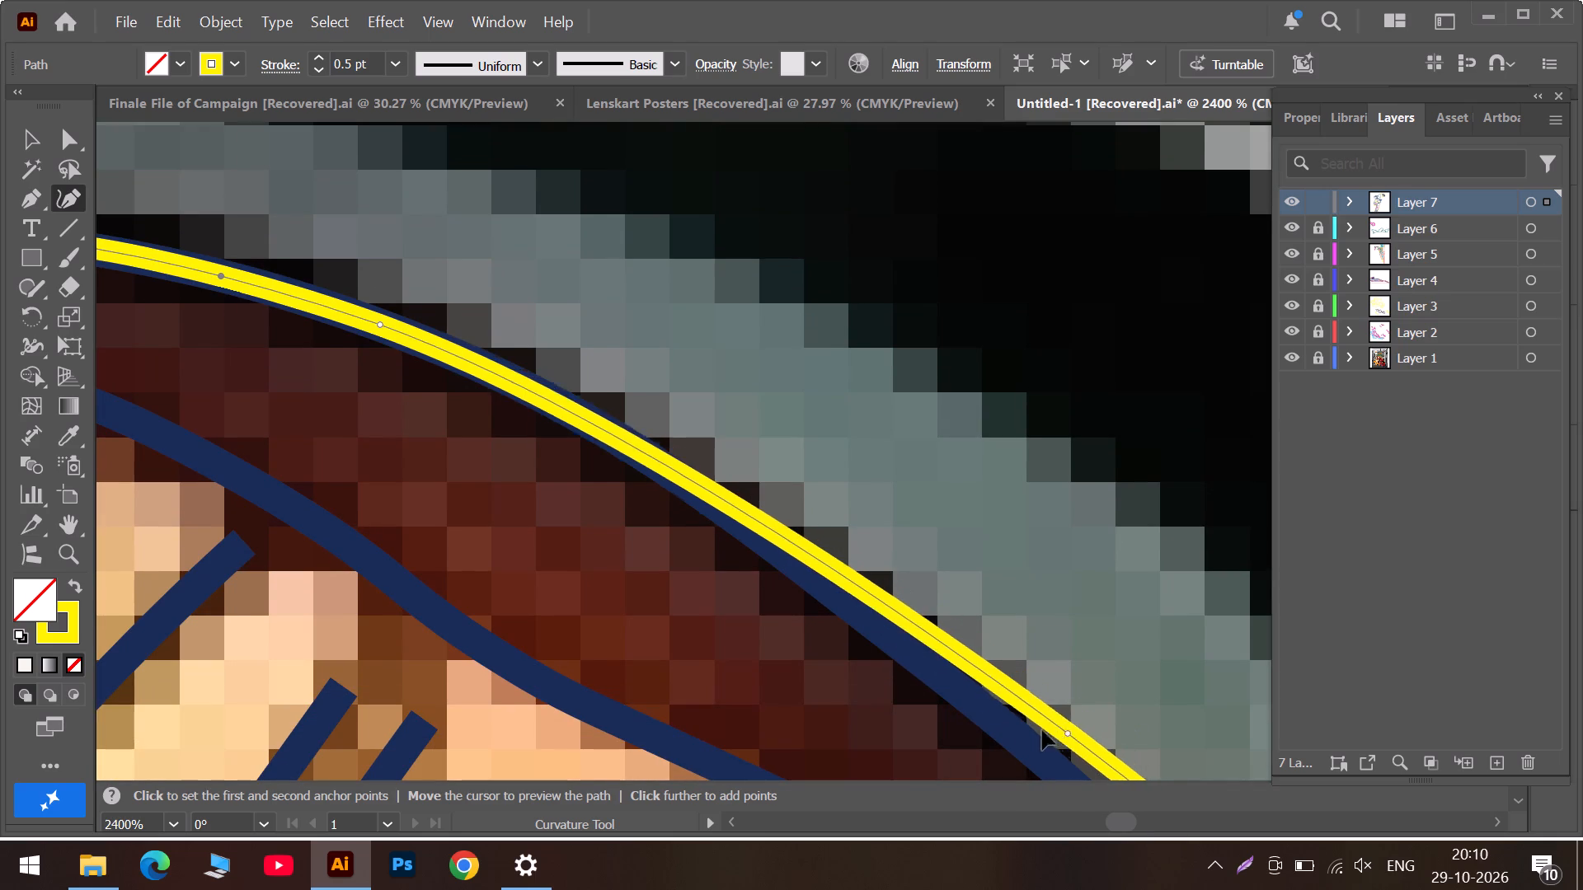
{"action": "left_click_drag", "start_coordinate": [1042, 730], "coordinate": [887, 630]}
{"action": "left_click_drag", "start_coordinate": [627, 452], "coordinate": [638, 446]}
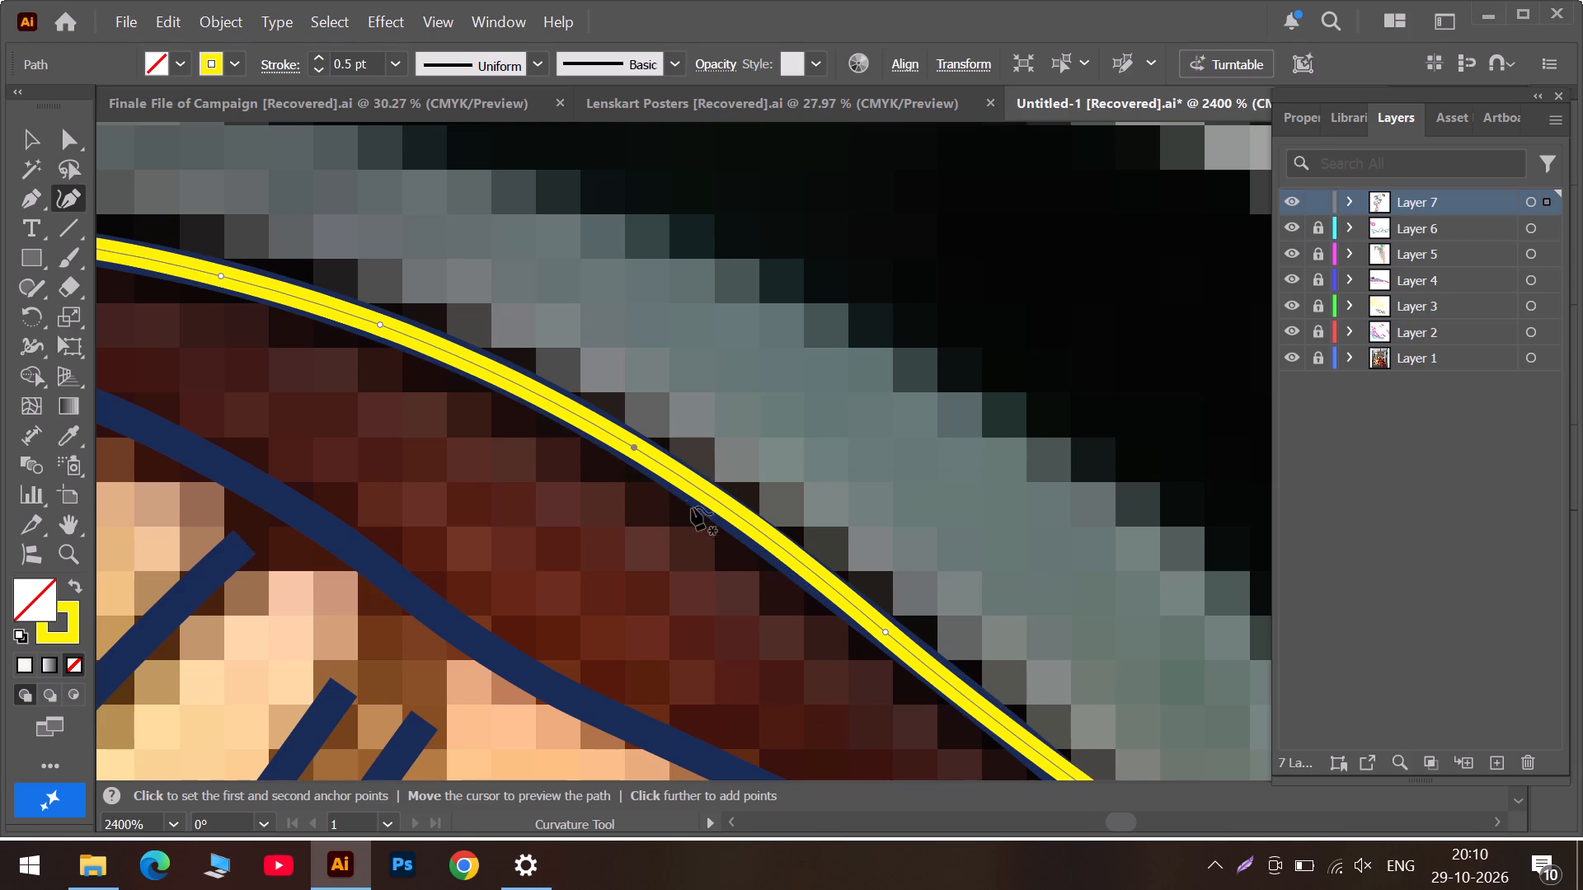
{"action": "left_click_drag", "start_coordinate": [632, 447], "coordinate": [642, 461]}
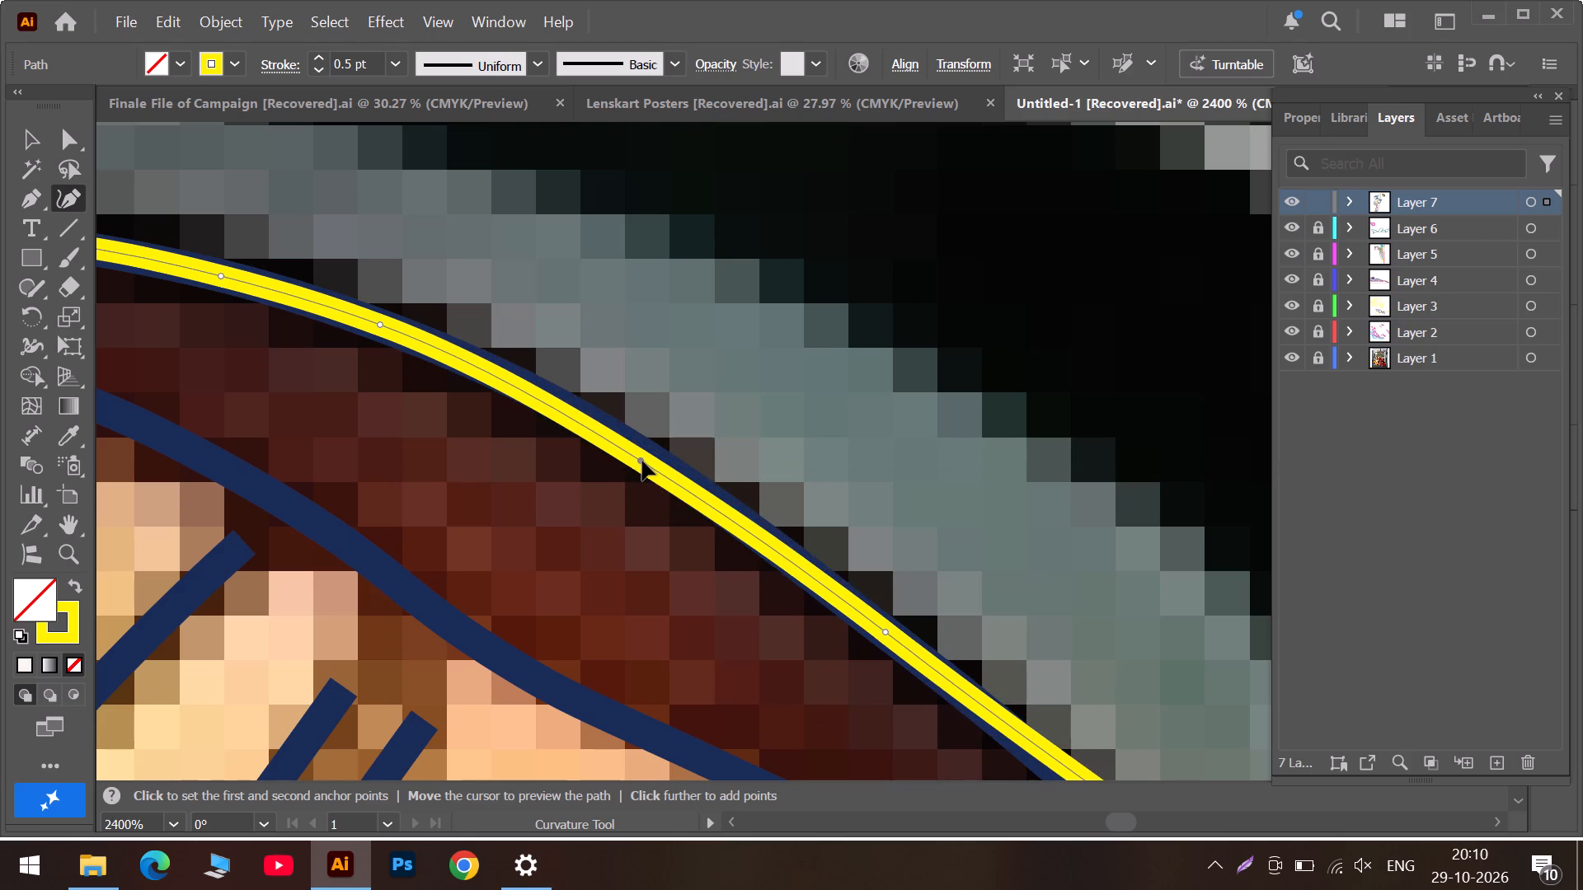
{"action": "left_click_drag", "start_coordinate": [642, 461], "coordinate": [652, 461]}
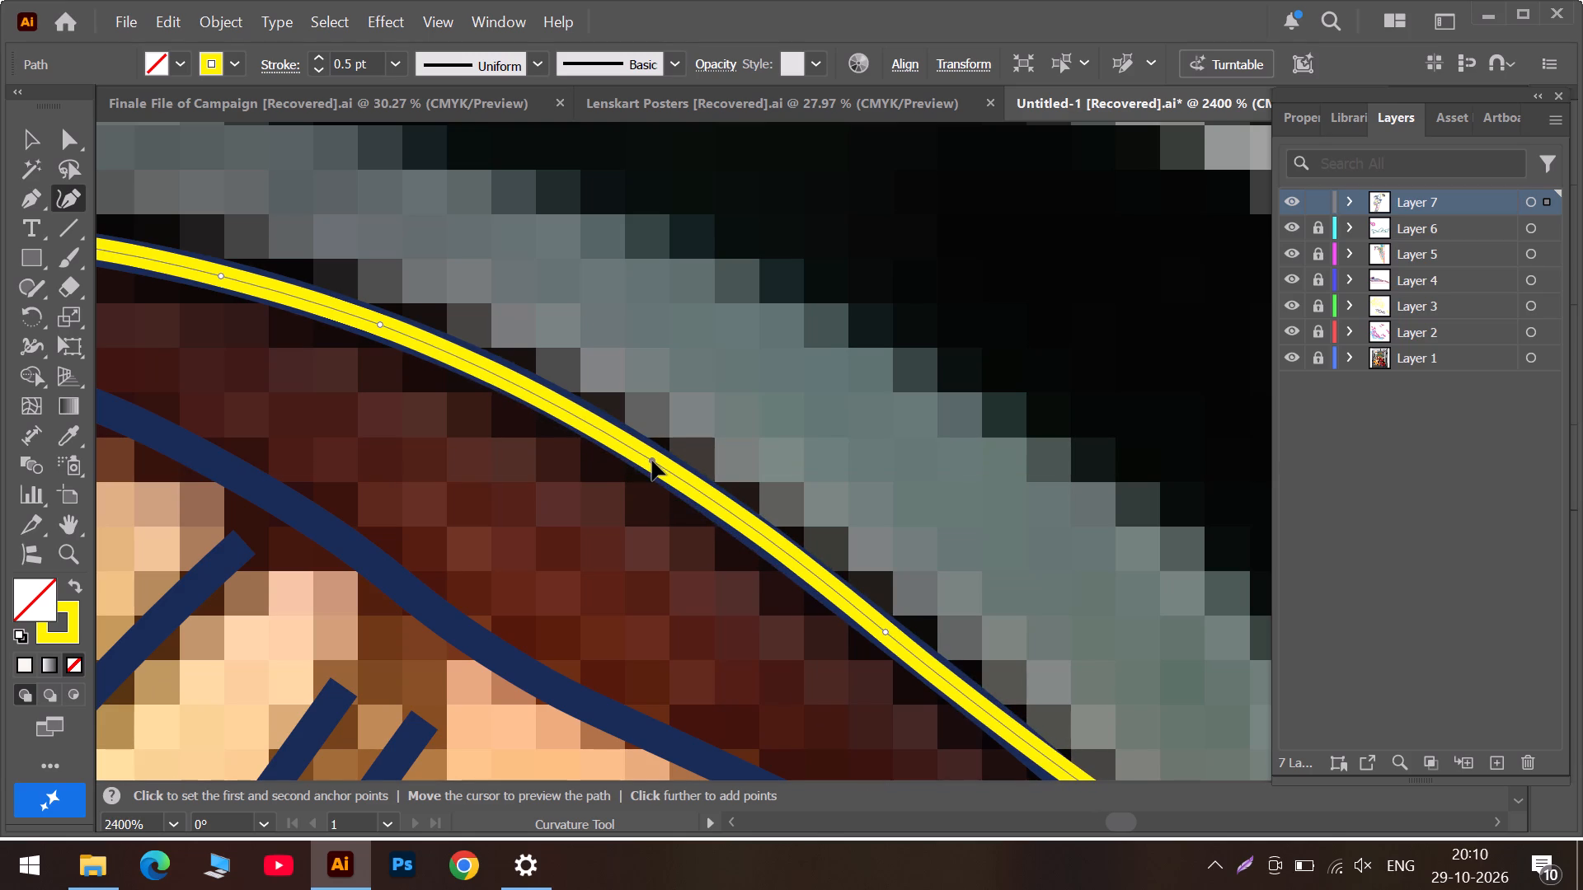
{"action": "left_click_drag", "start_coordinate": [652, 461], "coordinate": [653, 461]}
{"action": "left_click_drag", "start_coordinate": [770, 541], "coordinate": [777, 548]}
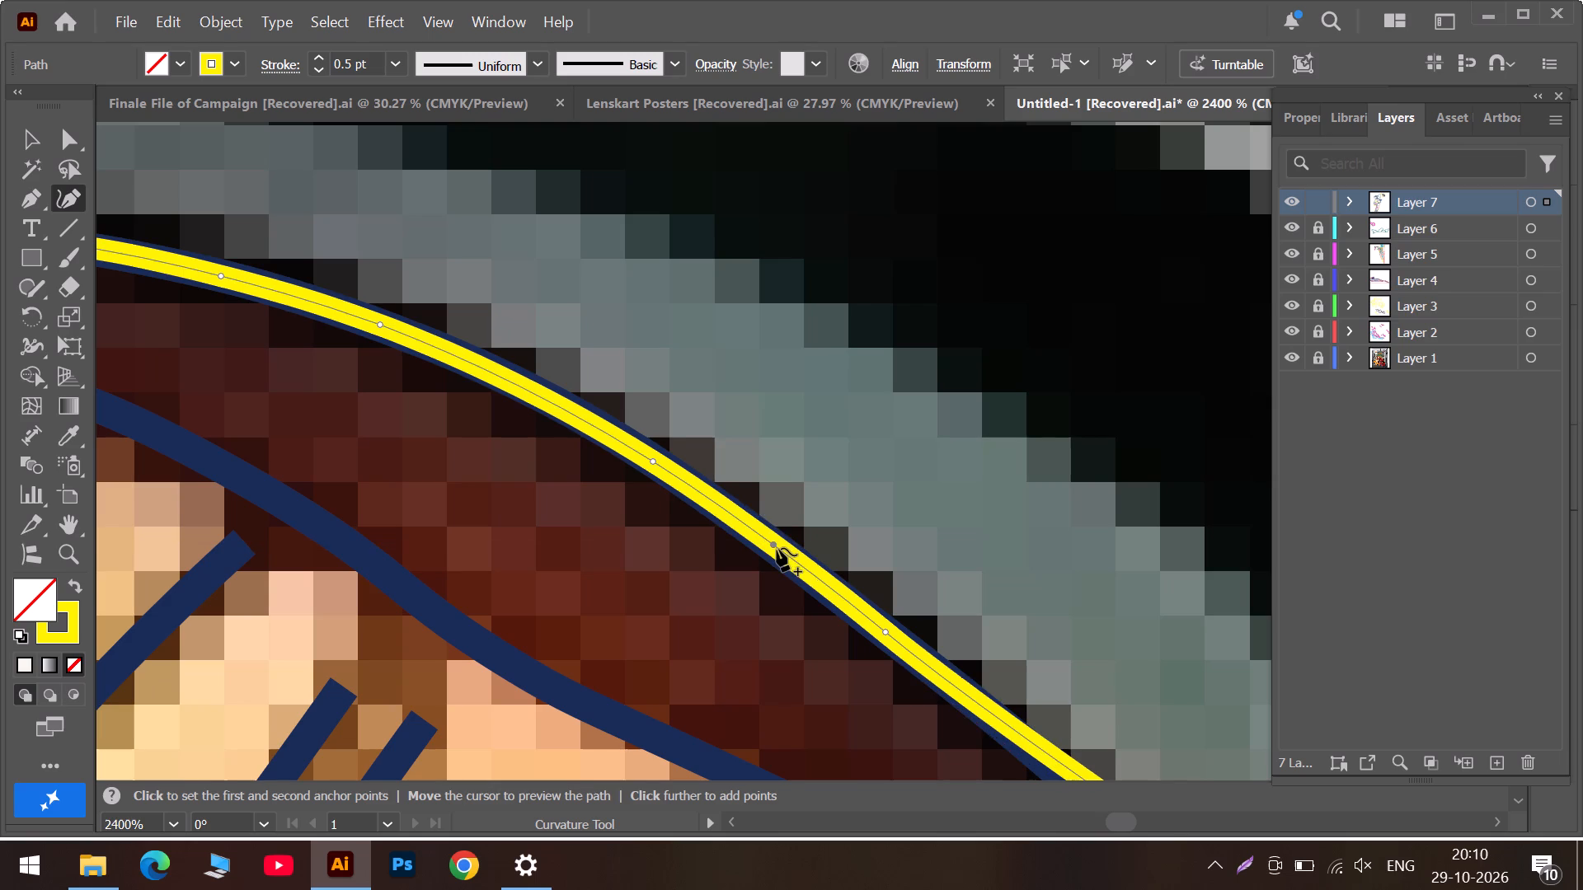
{"action": "left_click_drag", "start_coordinate": [777, 548], "coordinate": [777, 548]}
{"action": "scroll", "coordinate": [857, 654], "scroll_direction": "down", "scroll_amount": 5}
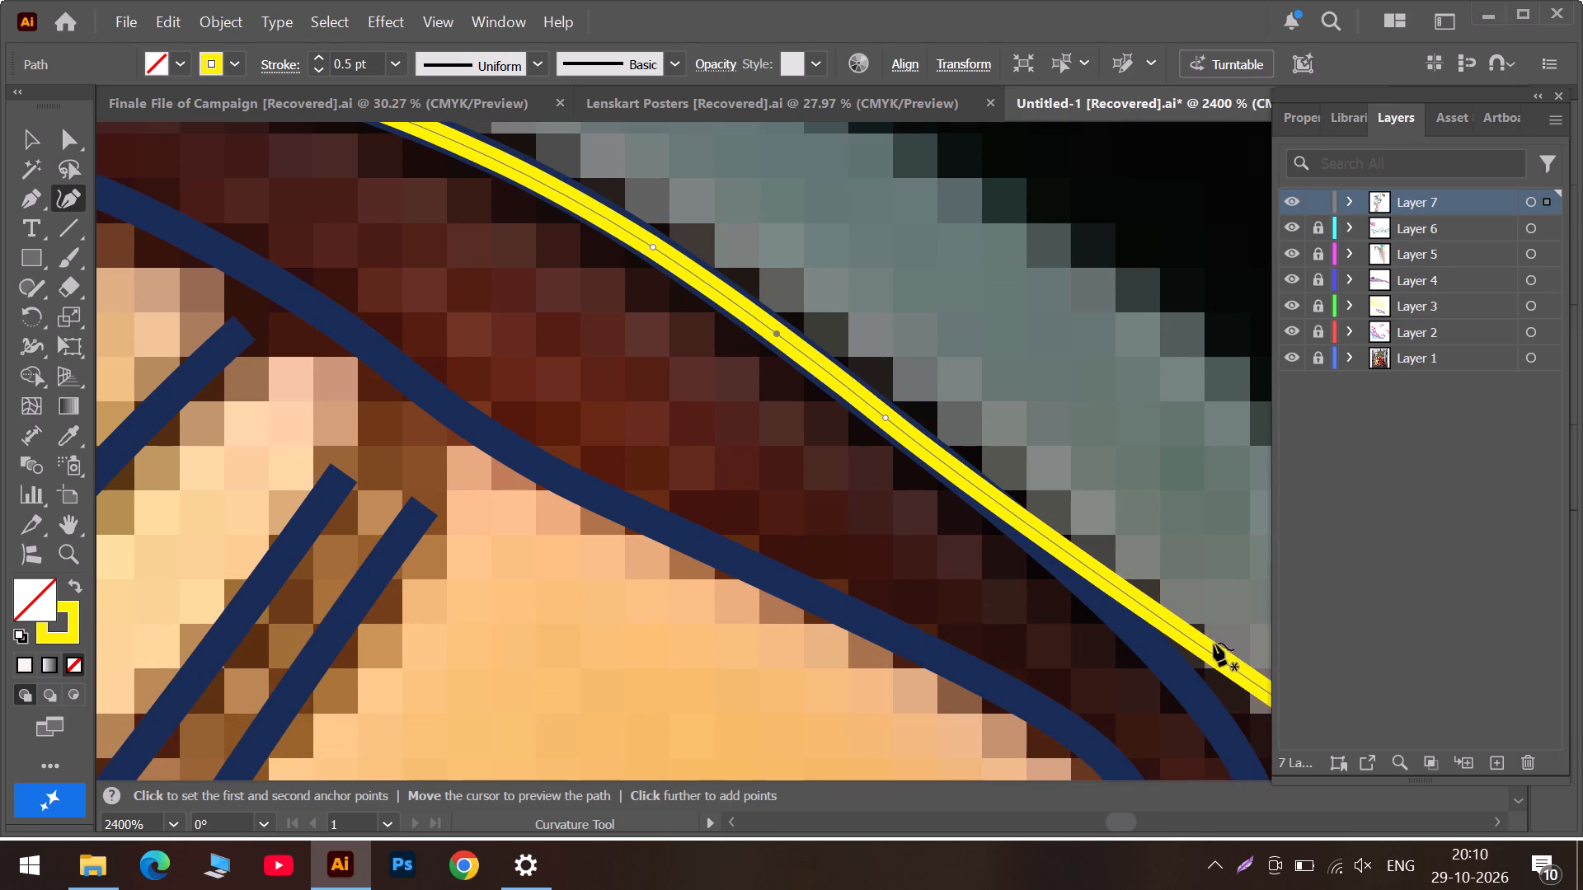
Move the visor's lower corner anchor back onto the navy goggles line and add an anchor behind it to follow the curve.
{"action": "left_click", "coordinate": [1154, 813]}
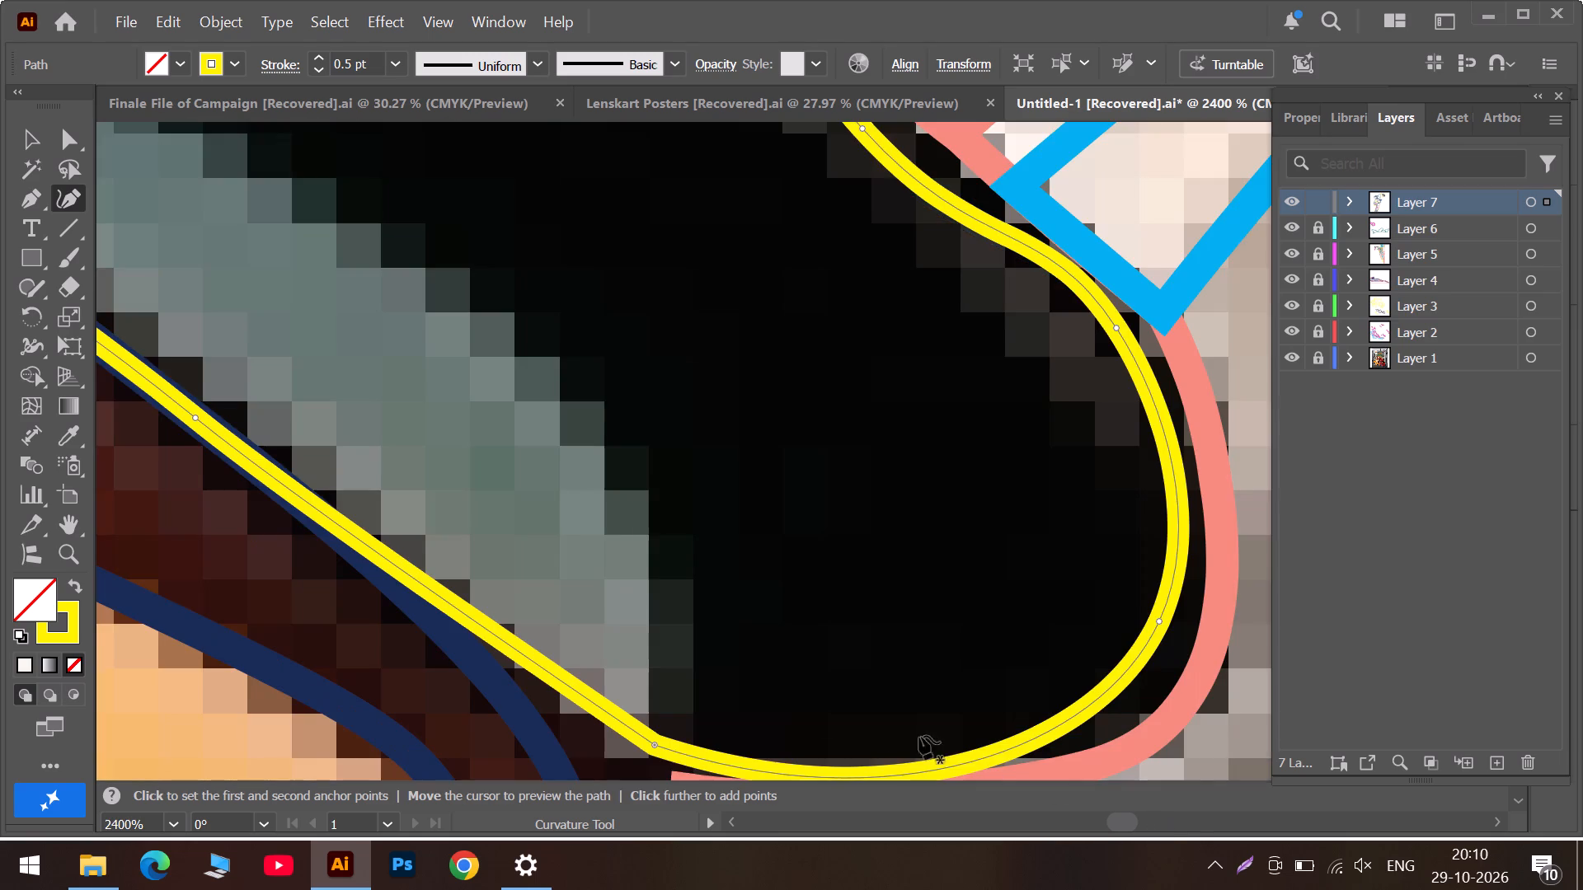
{"action": "scroll", "coordinate": [736, 676], "scroll_direction": "down", "scroll_amount": 3}
{"action": "left_click_drag", "start_coordinate": [653, 614], "coordinate": [644, 618]}
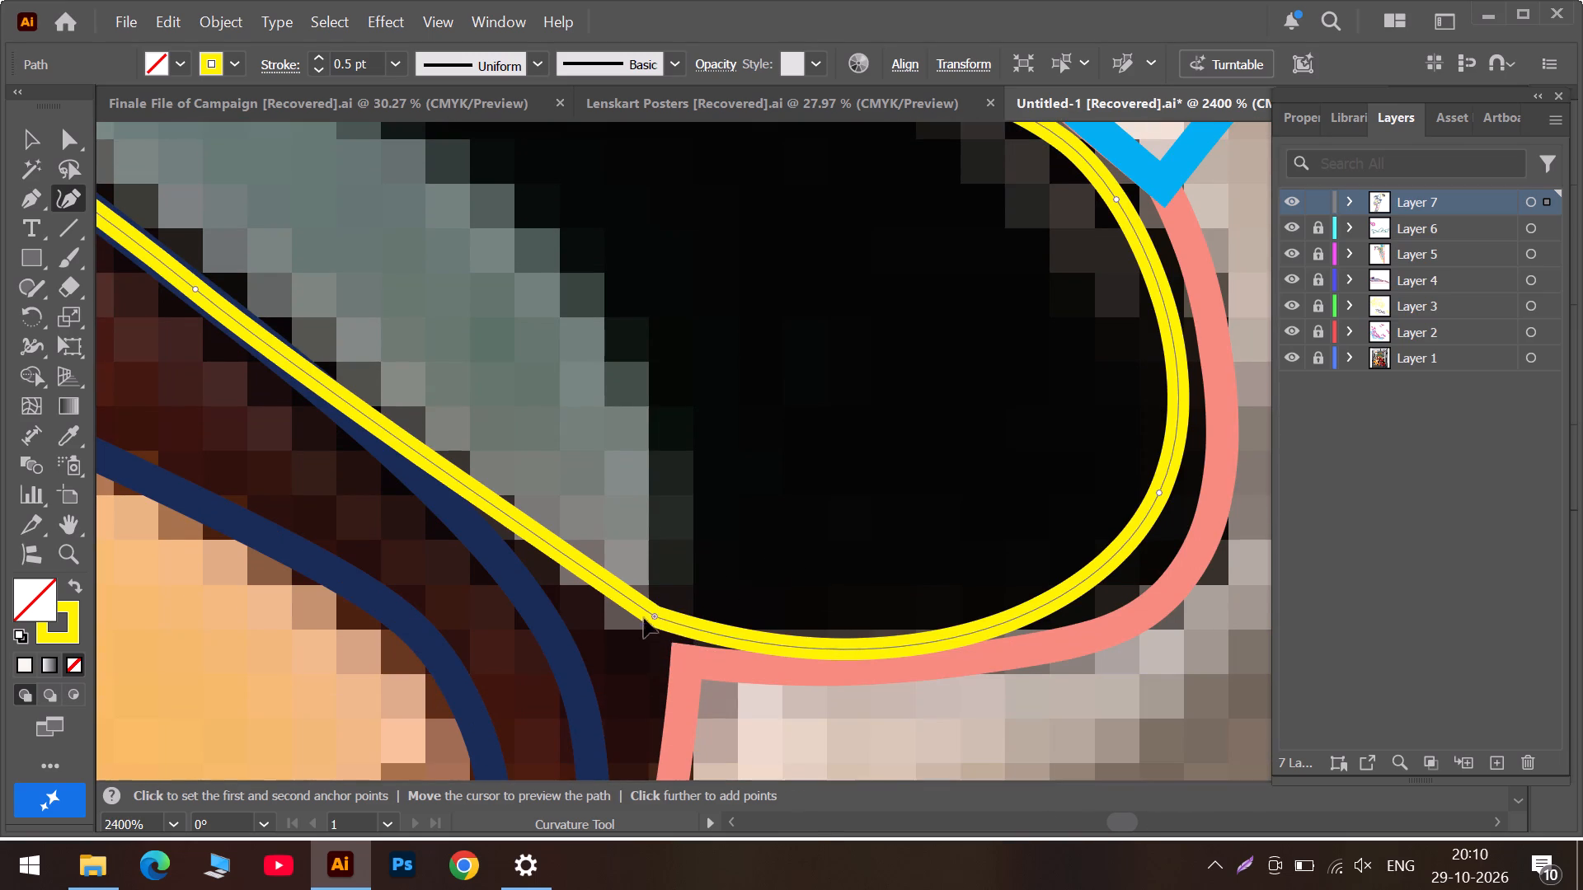
{"action": "left_click_drag", "start_coordinate": [644, 618], "coordinate": [544, 611]}
{"action": "left_click_drag", "start_coordinate": [410, 481], "coordinate": [425, 480]}
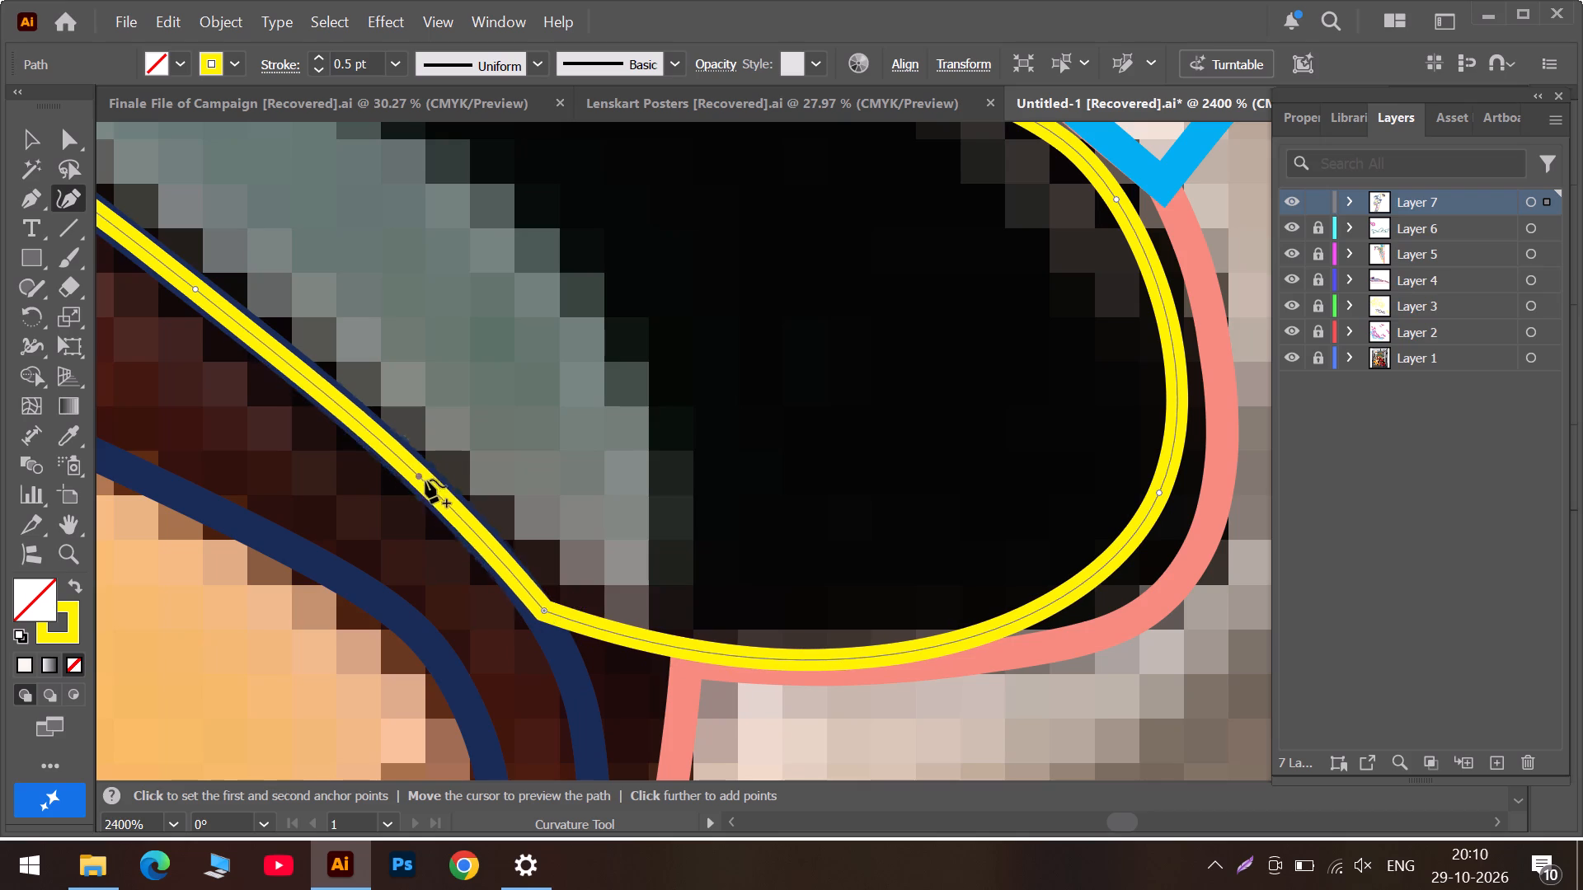
Reposition the anchor just behind the visor's lower corner so the yellow outline follows the navy goggles line.
{"action": "left_click_drag", "start_coordinate": [425, 480], "coordinate": [435, 495]}
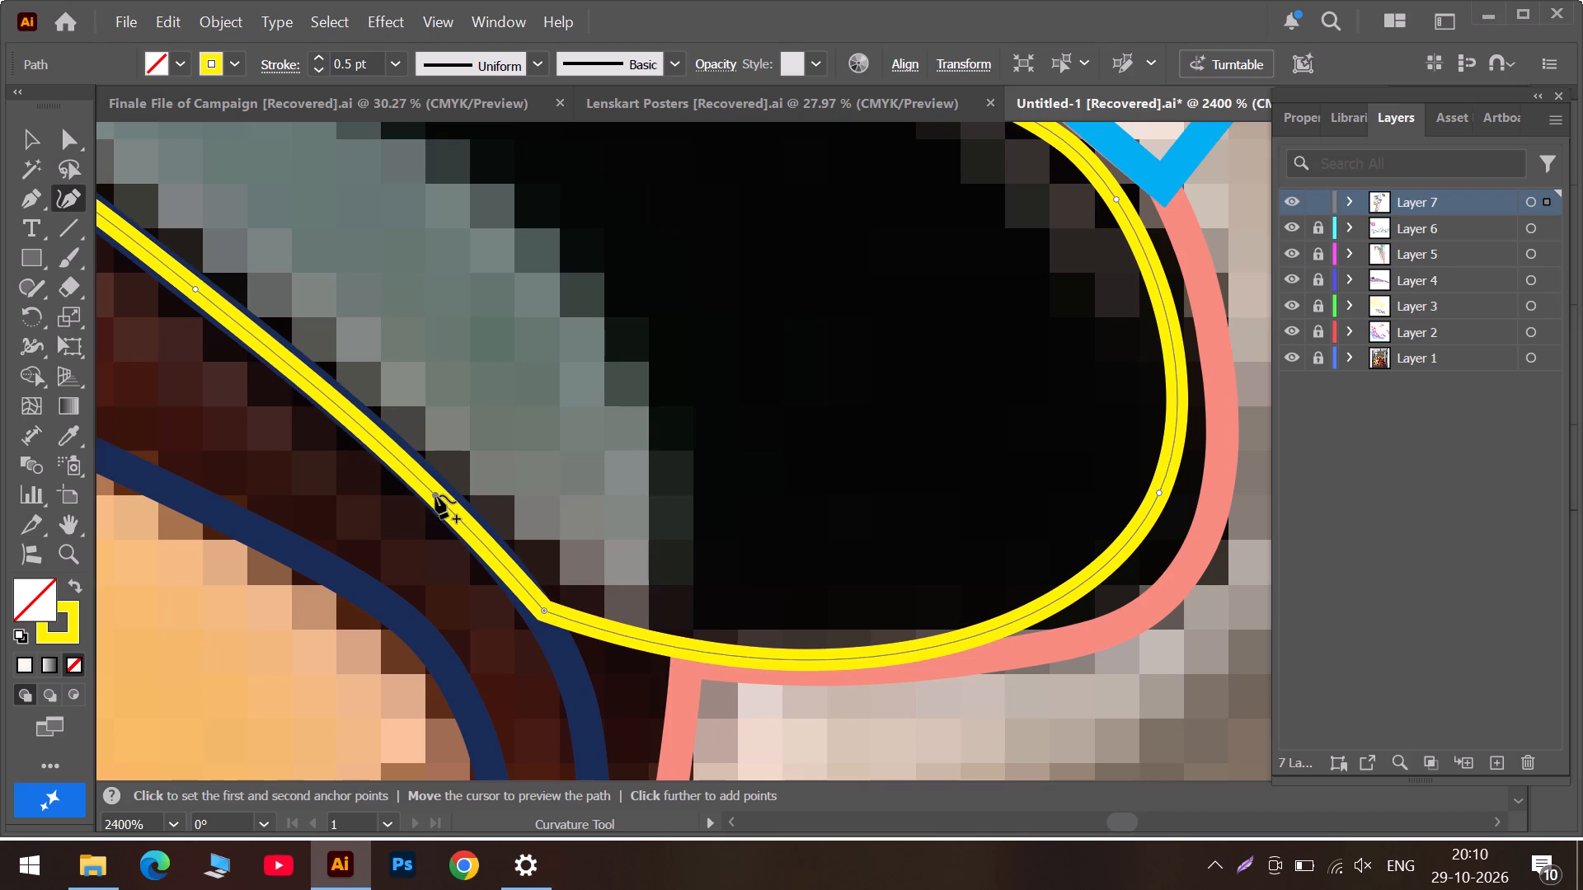
{"action": "left_click_drag", "start_coordinate": [435, 495], "coordinate": [439, 496]}
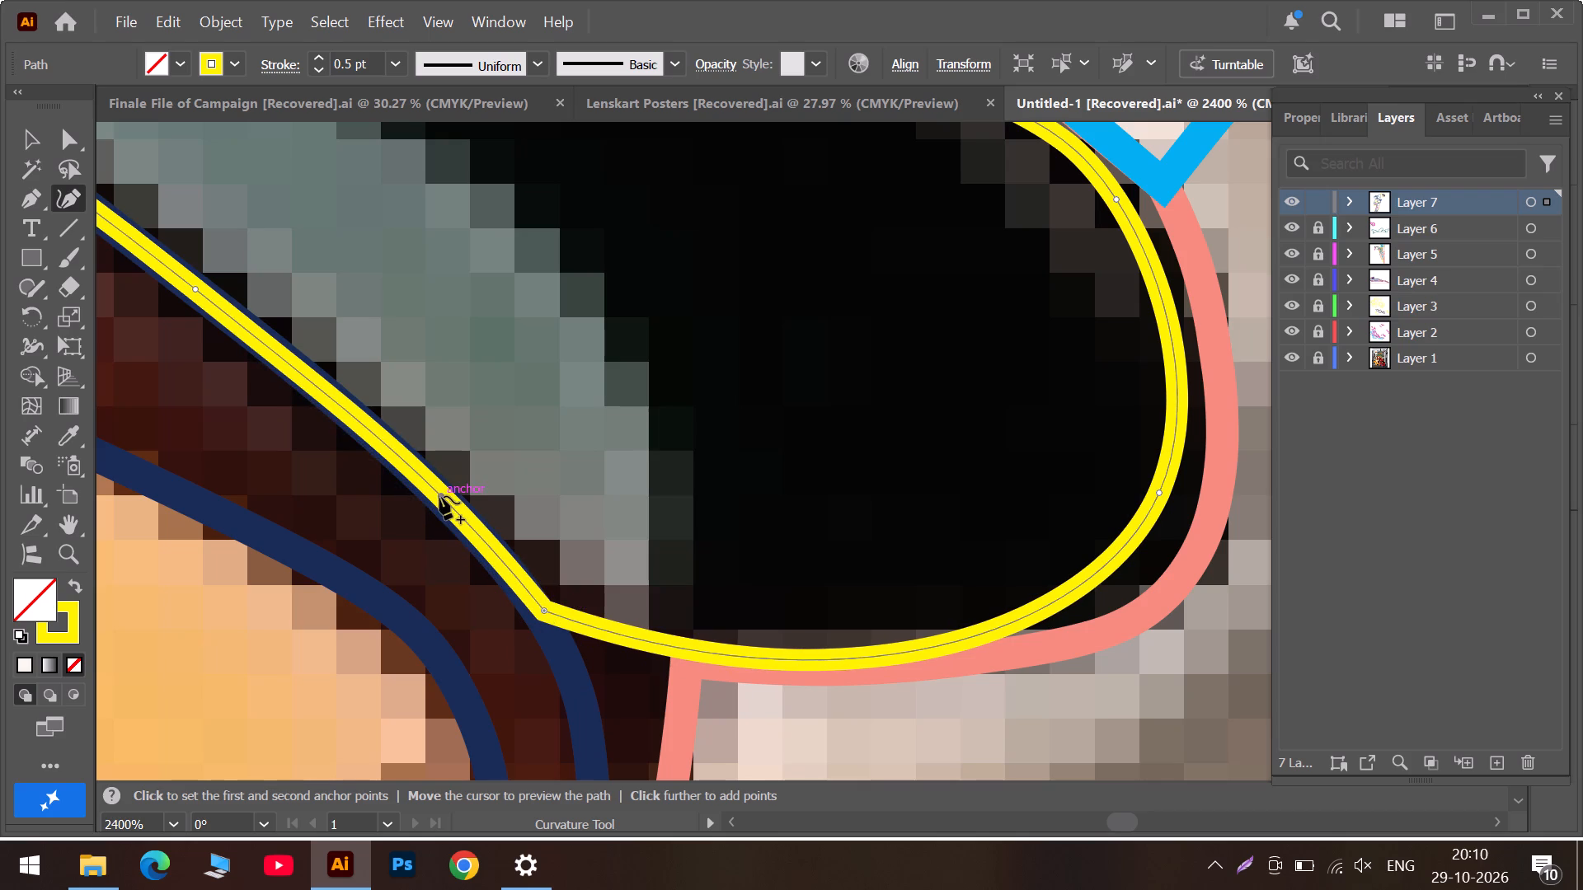
{"action": "left_click_drag", "start_coordinate": [439, 496], "coordinate": [435, 494]}
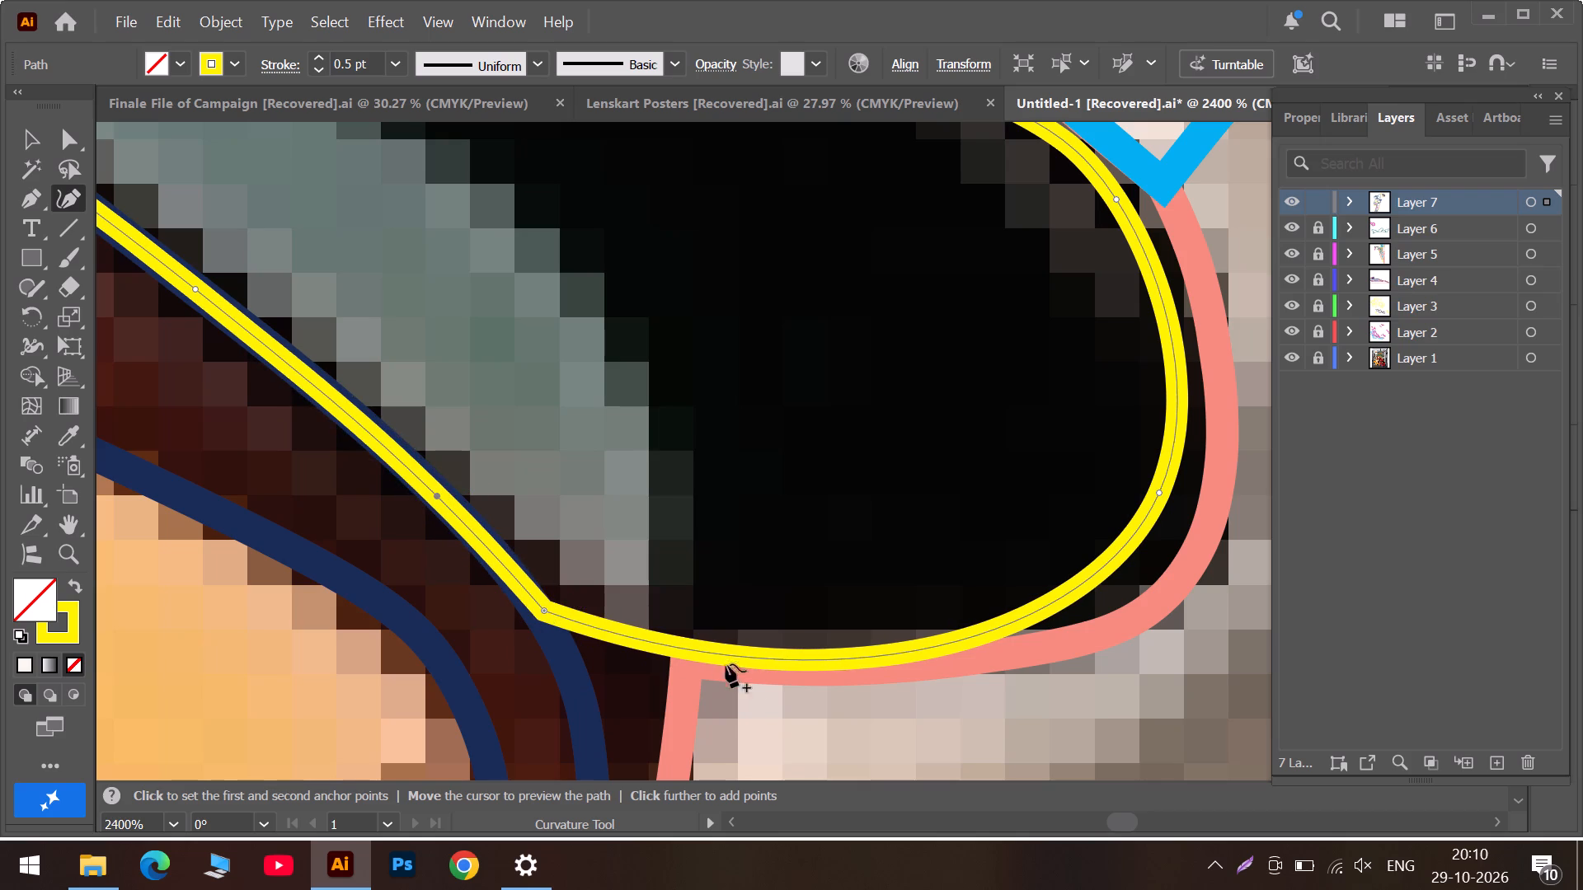
Move the lower front curve anchor out onto the salmon line and add an anchor on the bottom edge to match it.
{"action": "left_click_drag", "start_coordinate": [1161, 492], "coordinate": [1164, 498]}
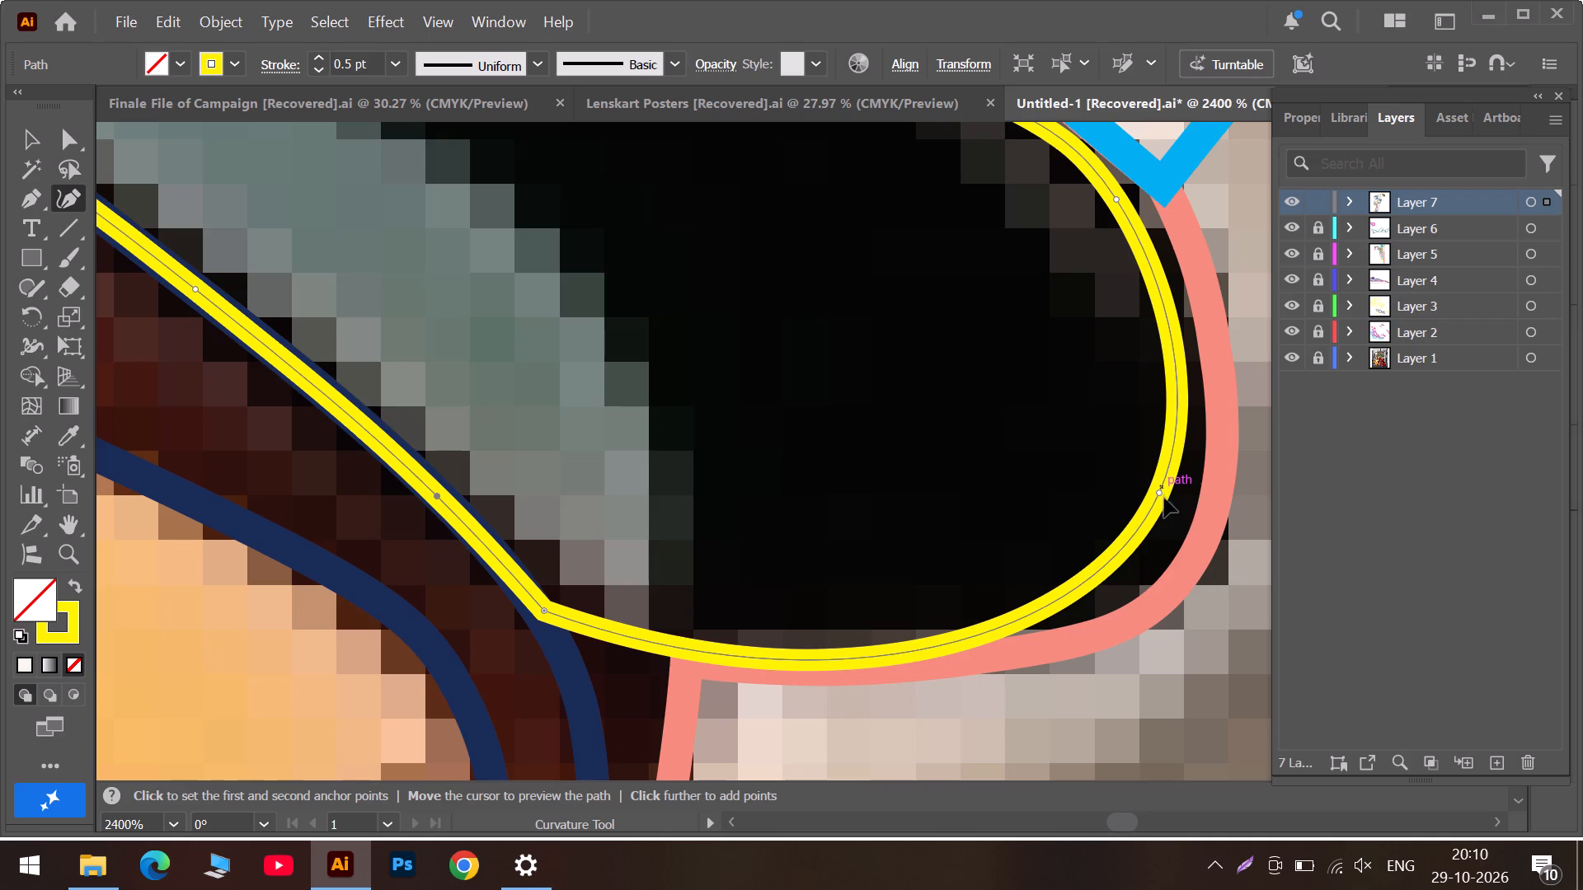
{"action": "left_click_drag", "start_coordinate": [1164, 498], "coordinate": [1208, 519]}
{"action": "left_click_drag", "start_coordinate": [716, 651], "coordinate": [731, 660]}
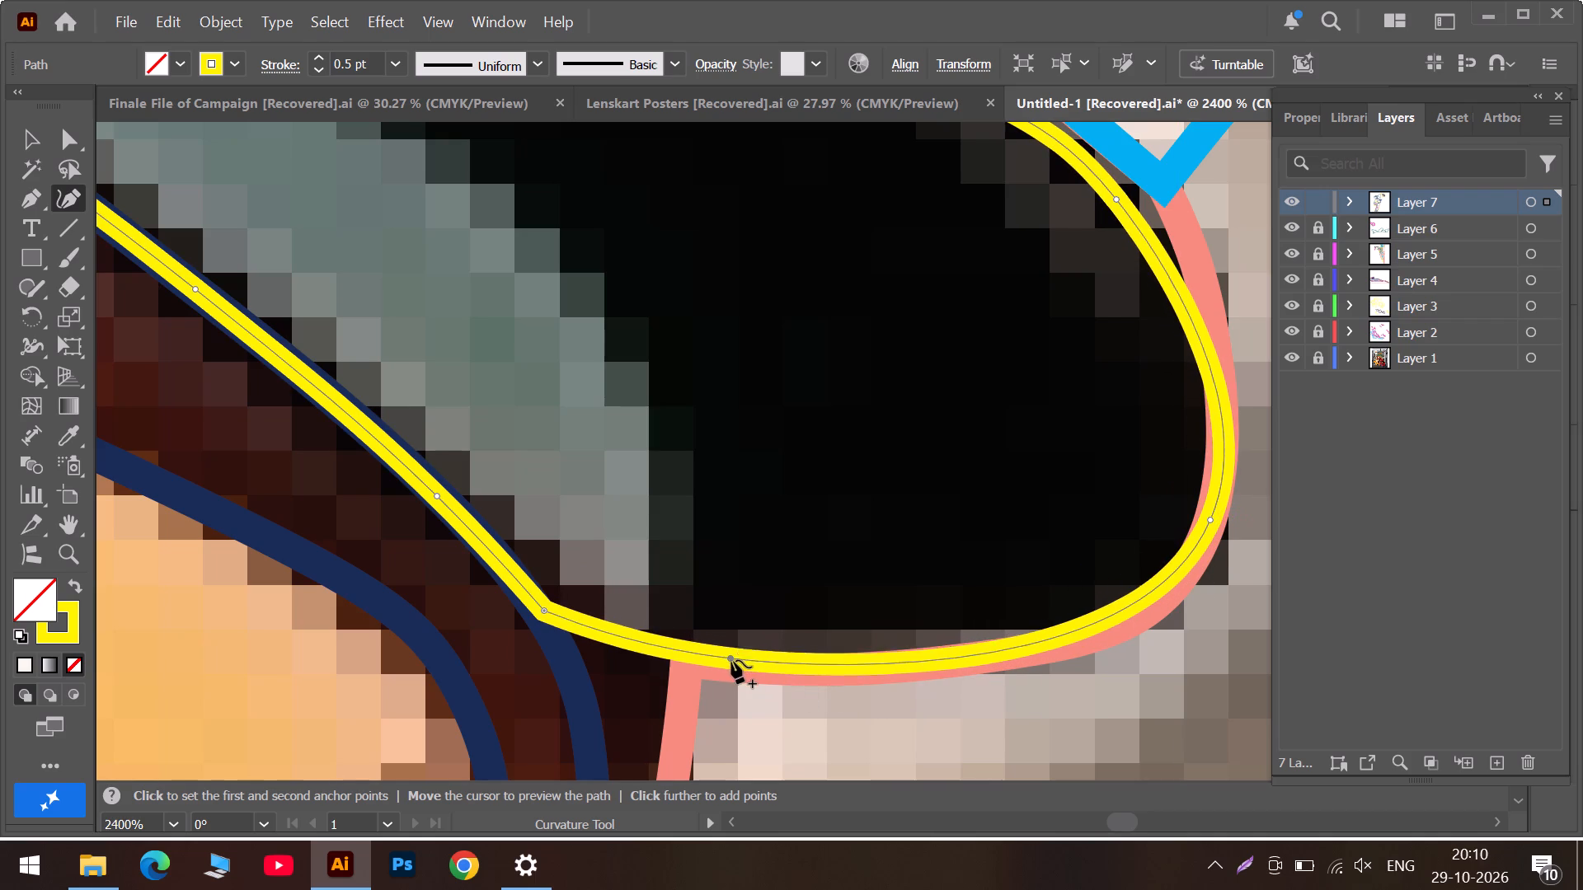
{"action": "left_click_drag", "start_coordinate": [731, 660], "coordinate": [738, 667]}
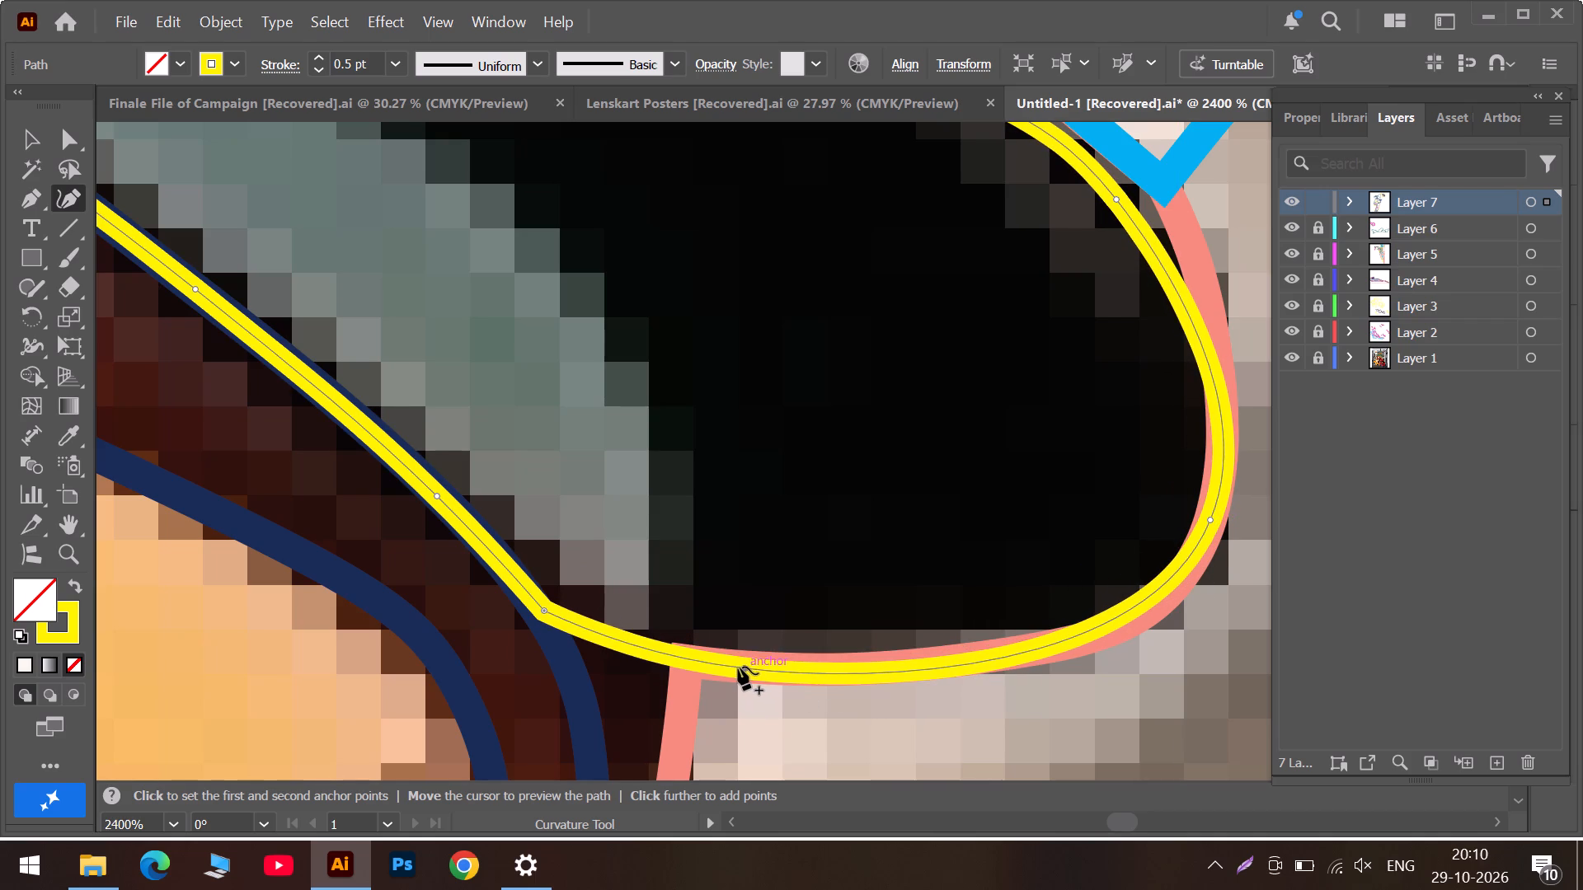
{"action": "left_click_drag", "start_coordinate": [738, 667], "coordinate": [730, 666]}
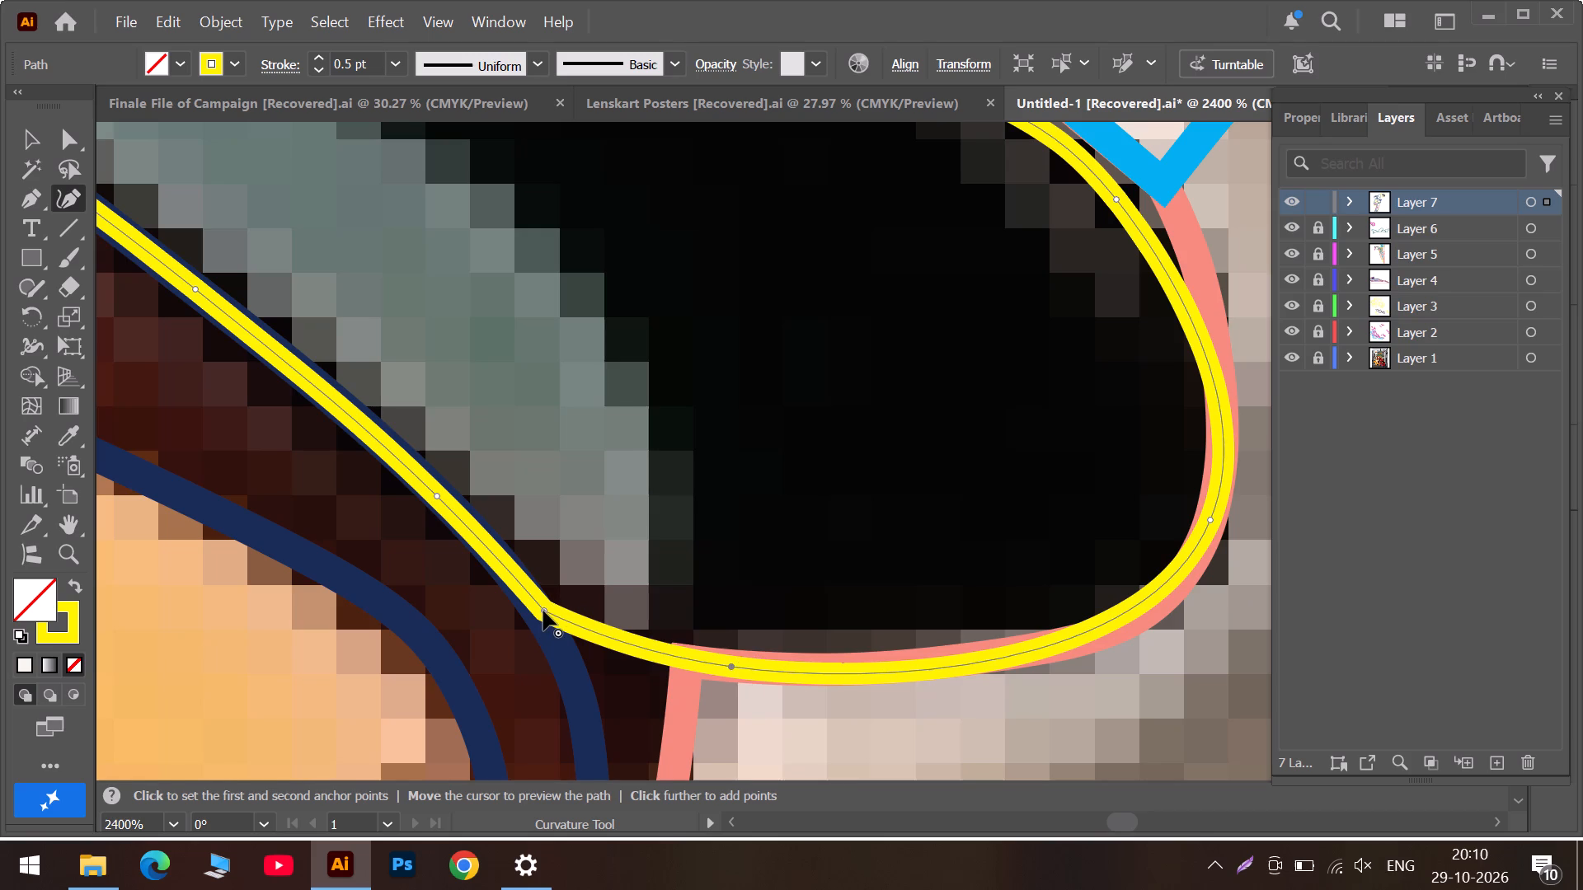
Shift the visor's lower corner anchor down along the navy line and add two anchors on the slope behind it.
{"action": "left_click_drag", "start_coordinate": [543, 611], "coordinate": [547, 622]}
{"action": "left_click_drag", "start_coordinate": [490, 552], "coordinate": [500, 555]}
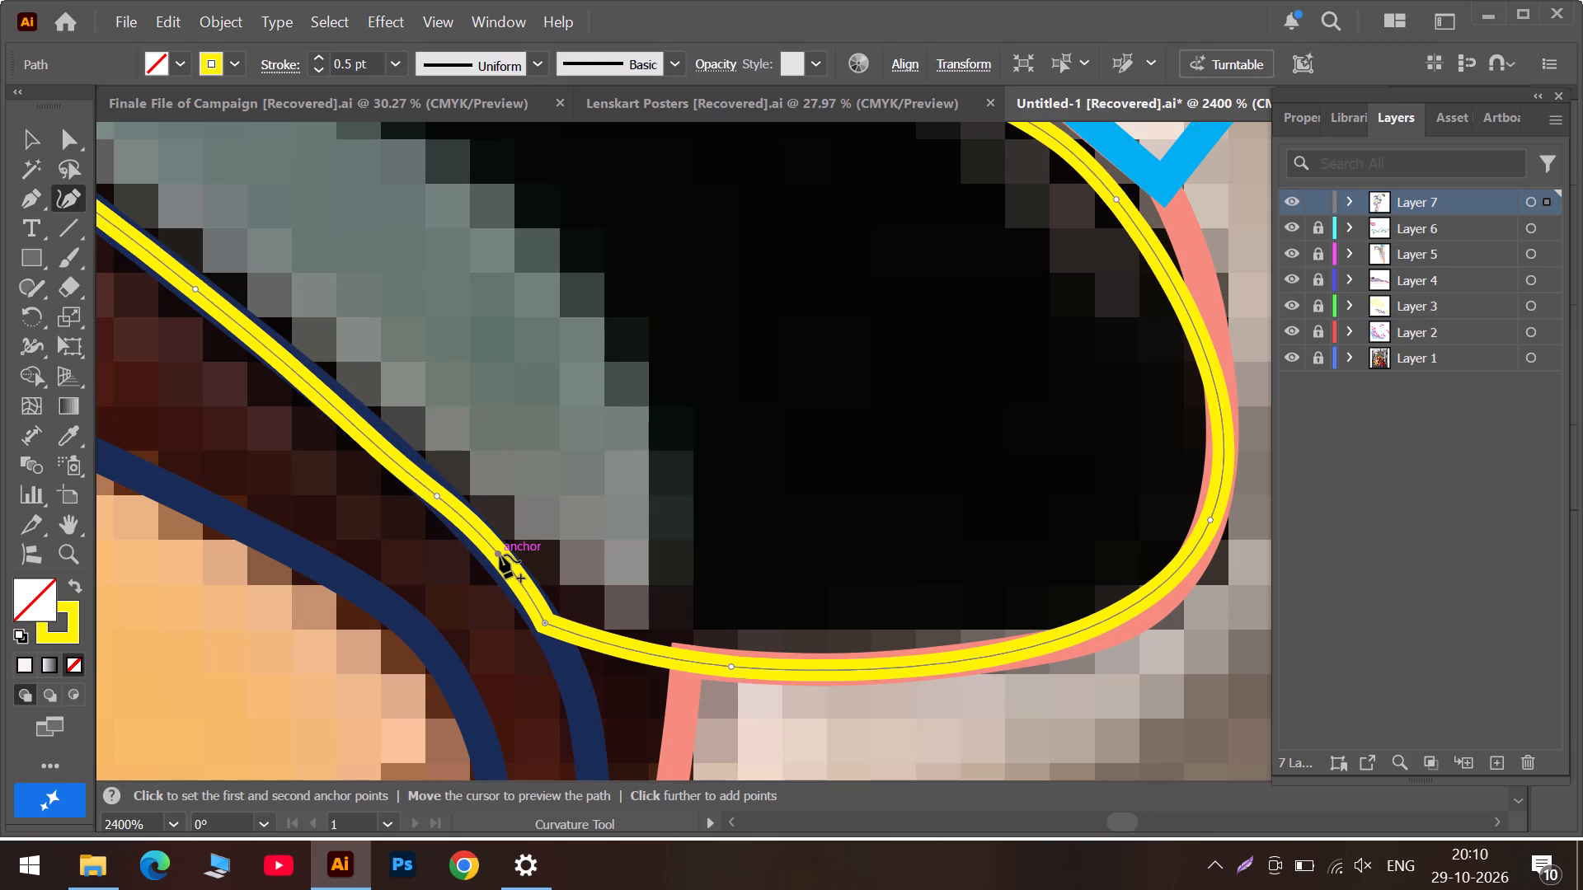
{"action": "left_click_drag", "start_coordinate": [500, 555], "coordinate": [510, 569]}
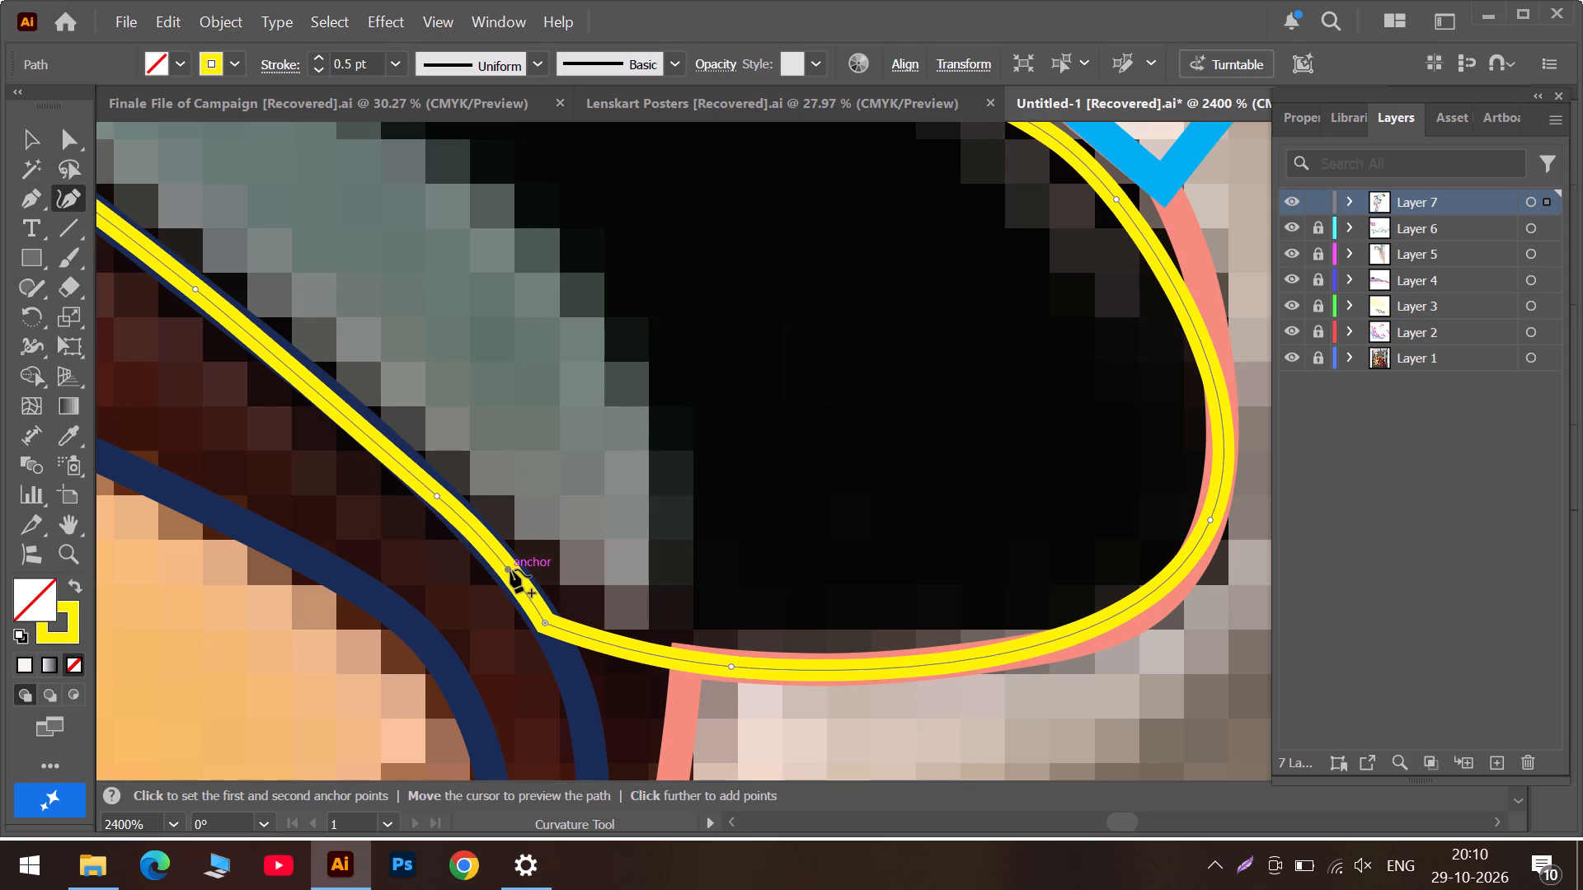
{"action": "left_click_drag", "start_coordinate": [510, 569], "coordinate": [503, 564]}
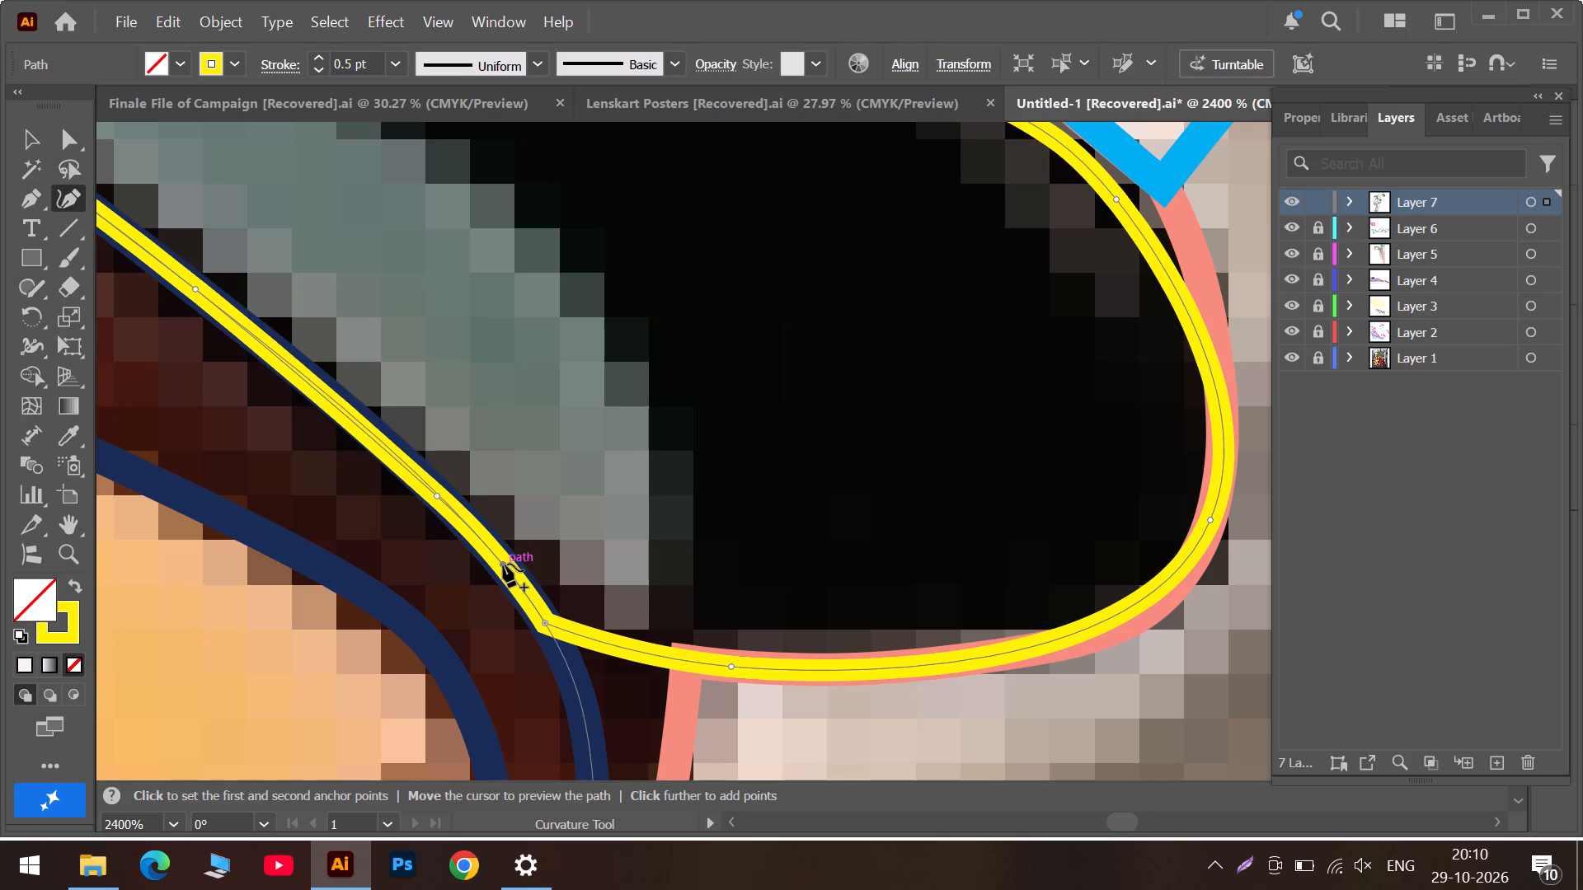
{"action": "left_click", "coordinate": [349, 418]}
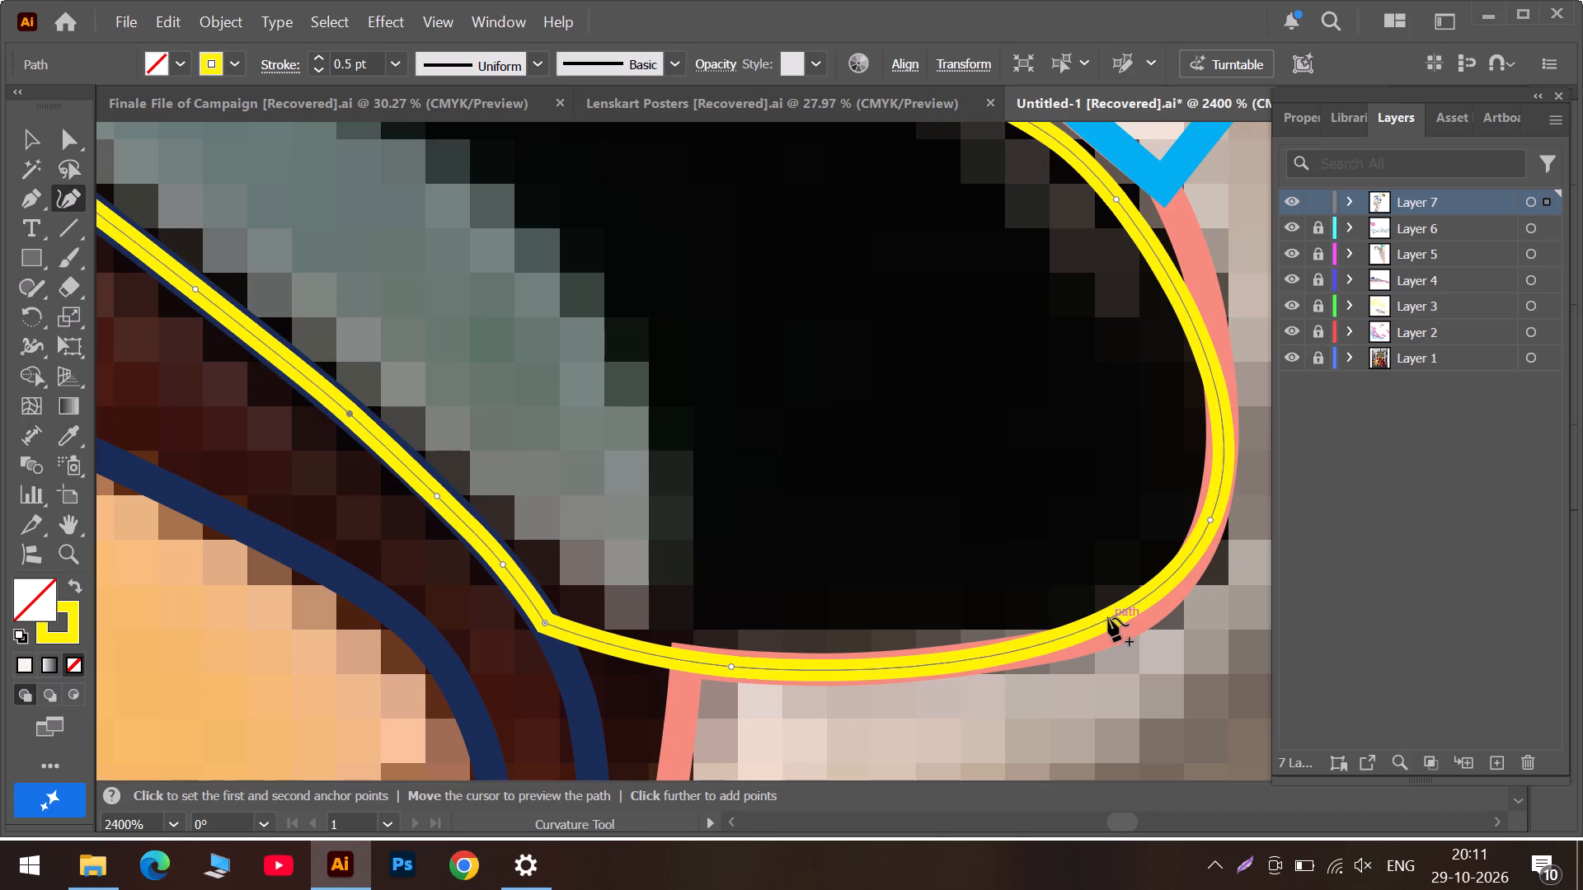
Add two anchors along the lower front curve and bottom edge, placing them on the salmon line.
{"action": "left_click_drag", "start_coordinate": [1098, 623], "coordinate": [1128, 618]}
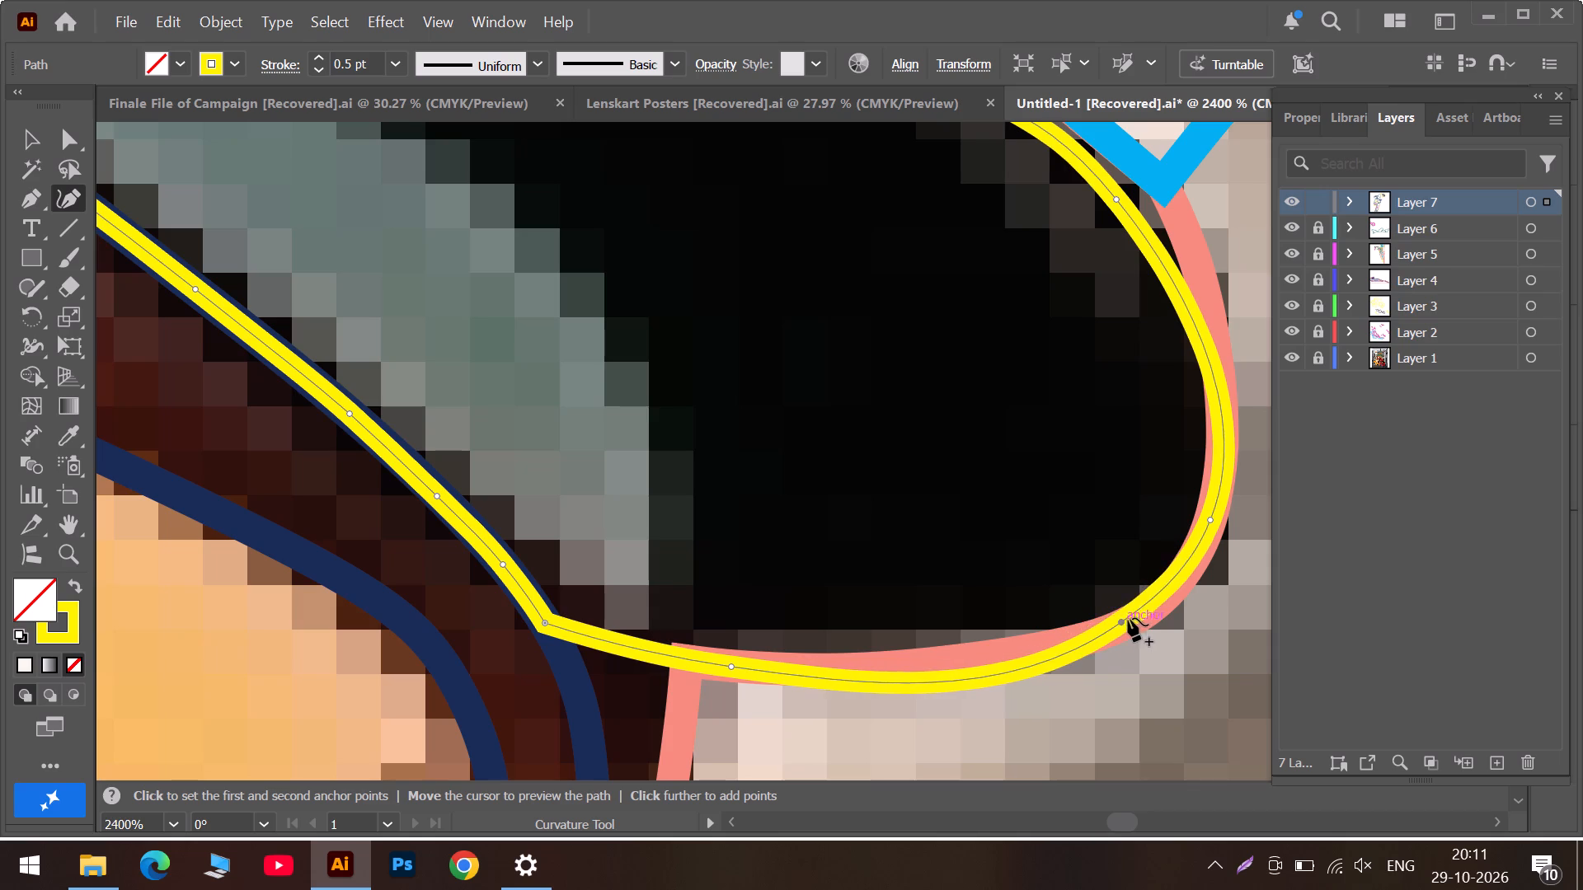
{"action": "left_click_drag", "start_coordinate": [1128, 618], "coordinate": [1173, 583]}
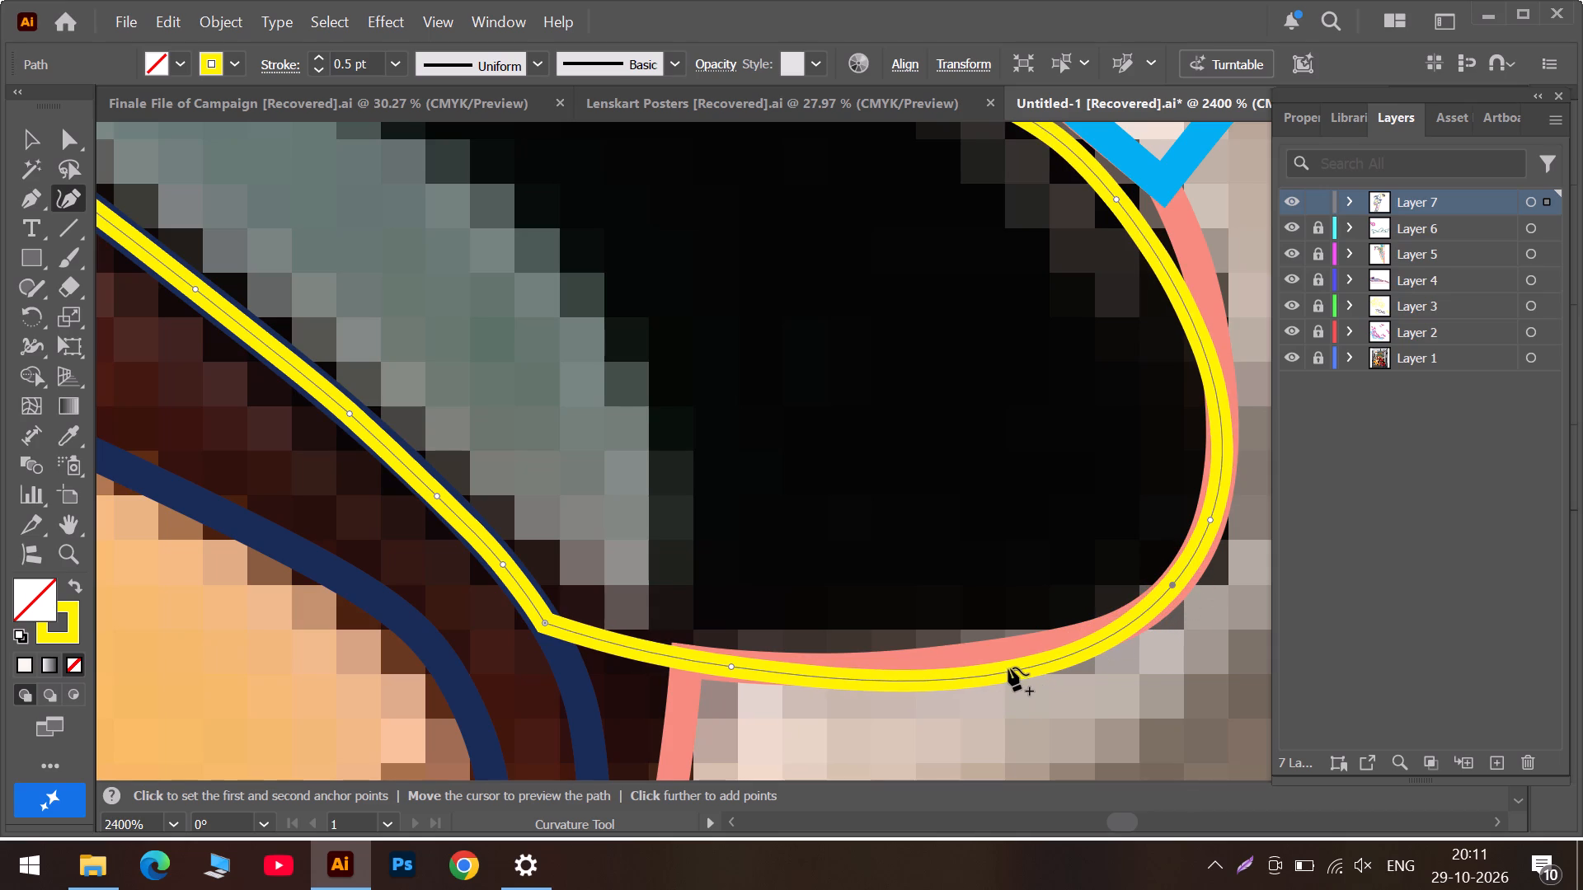
{"action": "left_click_drag", "start_coordinate": [997, 673], "coordinate": [961, 662]}
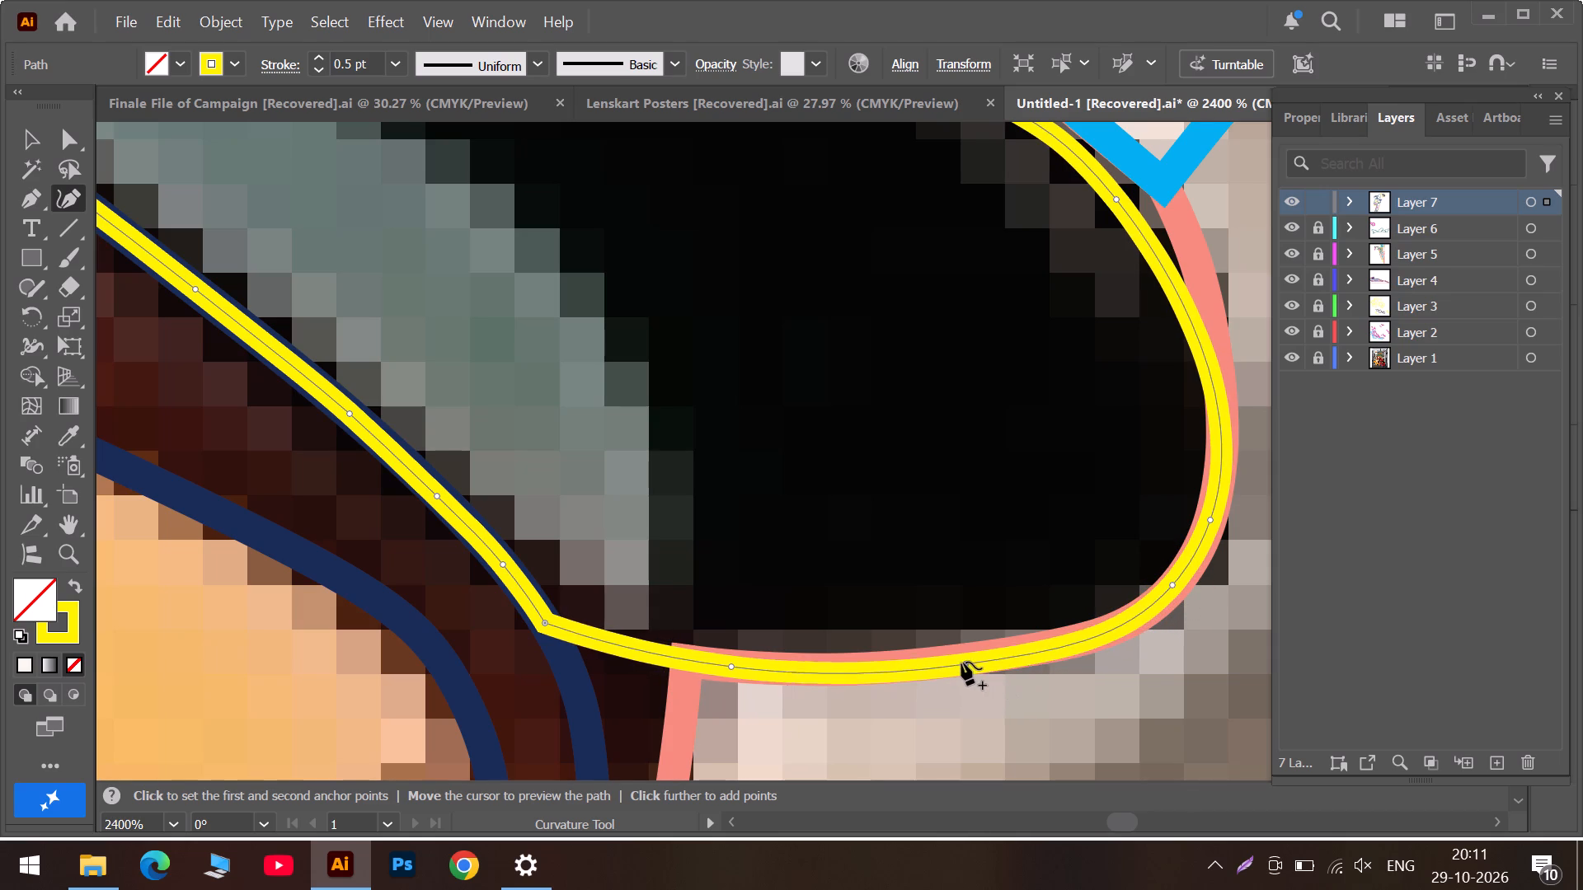
{"action": "left_click_drag", "start_coordinate": [961, 662], "coordinate": [952, 661]}
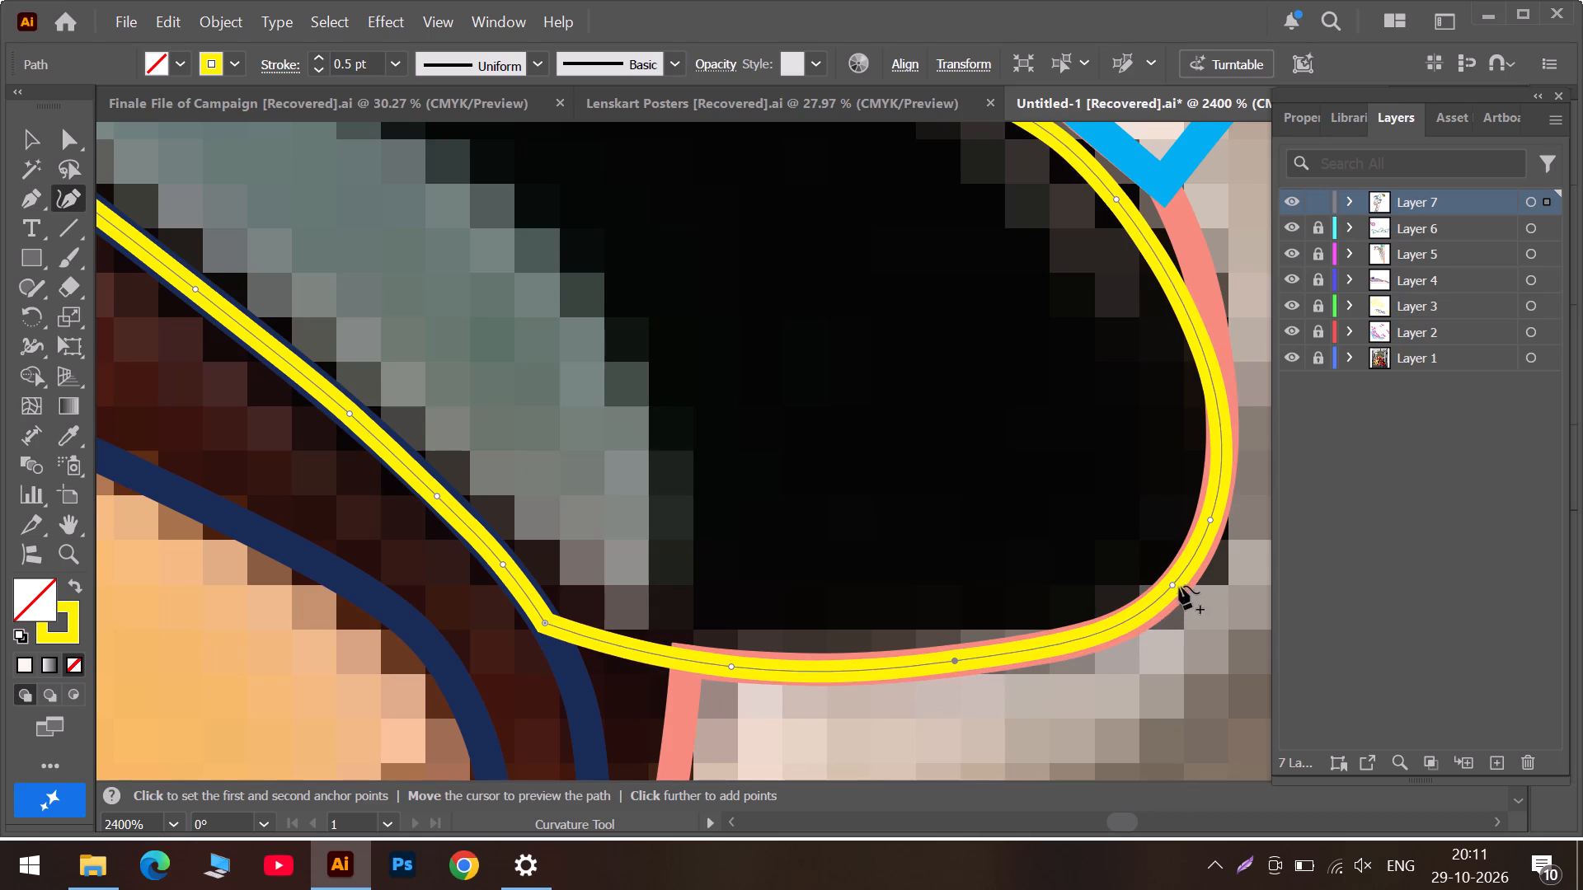
Fit the outline's front edge to the salmon and blue lines by moving two anchors outward and adding two more.
{"action": "scroll", "coordinate": [1179, 585], "scroll_direction": "up", "scroll_amount": 3}
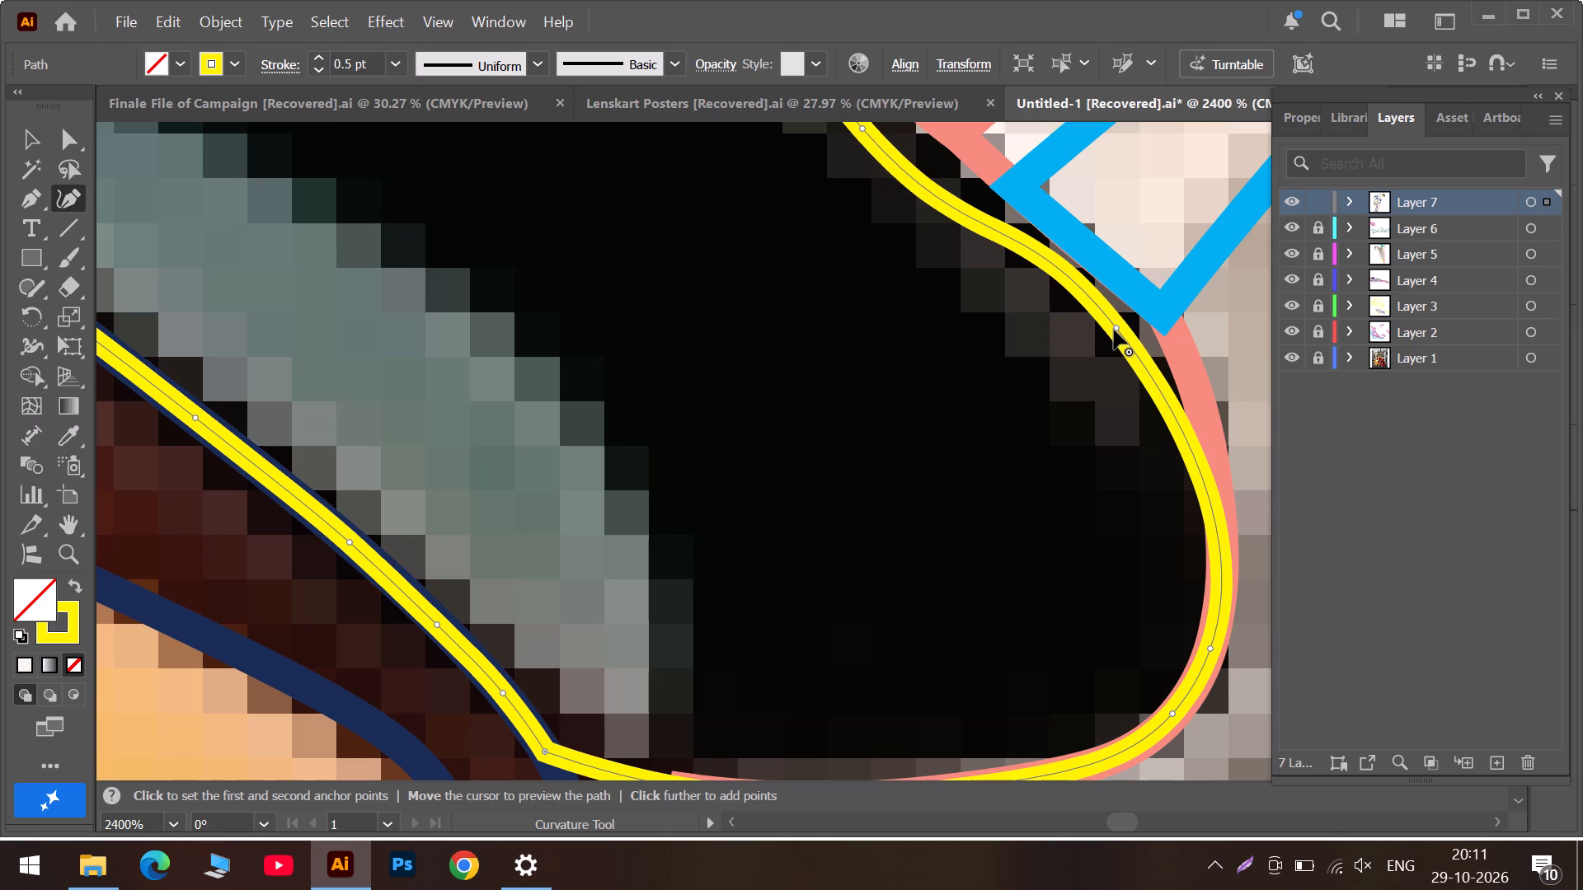
{"action": "left_click_drag", "start_coordinate": [1117, 328], "coordinate": [1172, 338]}
{"action": "left_click_drag", "start_coordinate": [1231, 506], "coordinate": [1219, 499]}
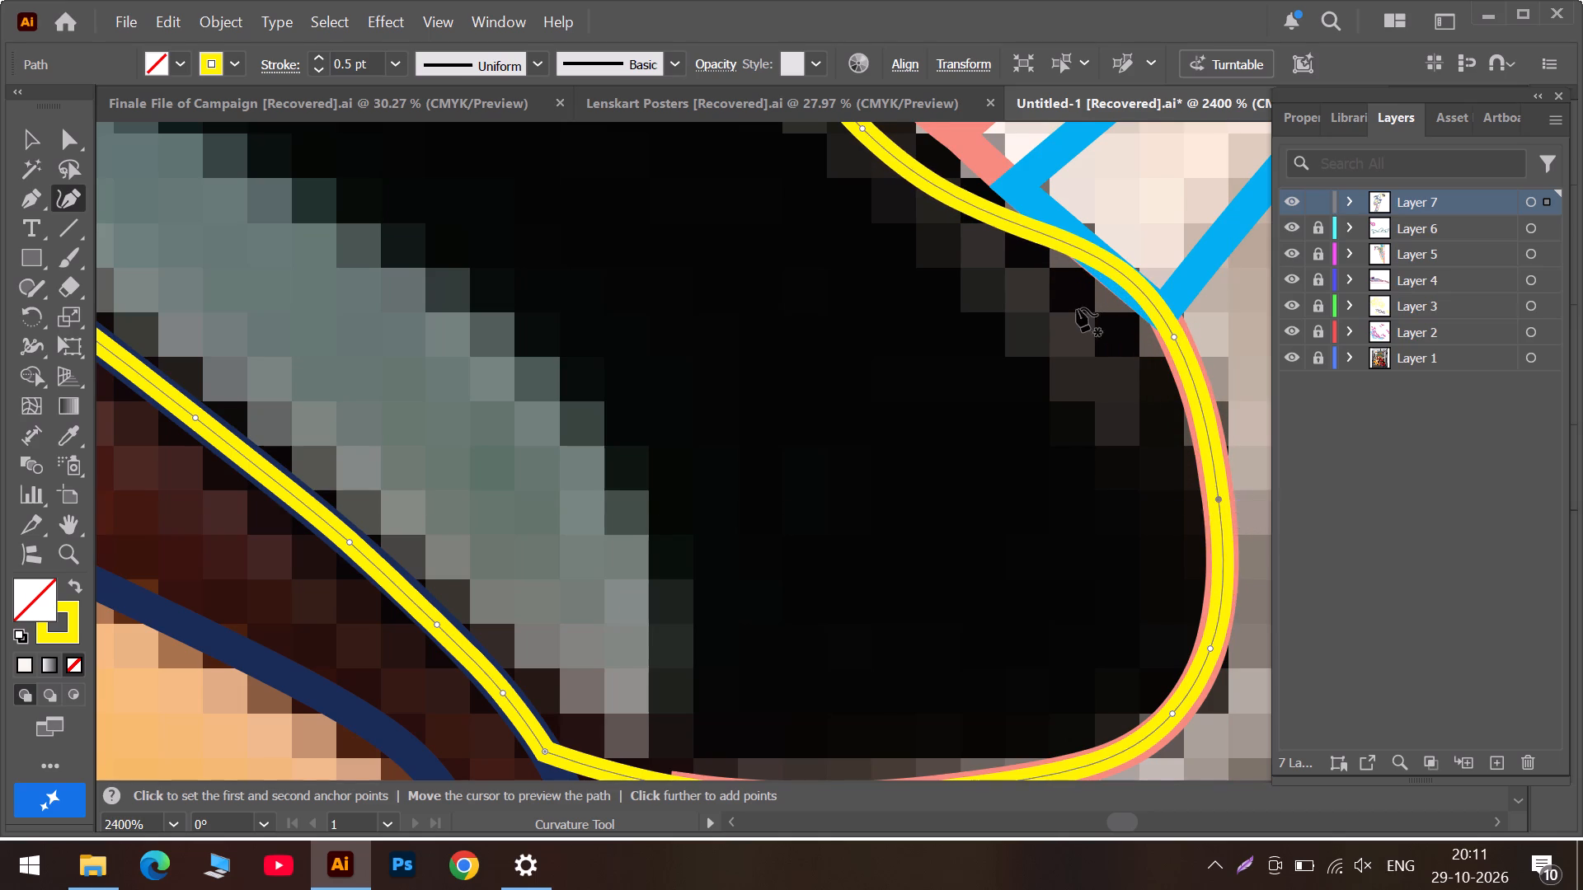
{"action": "scroll", "coordinate": [1068, 307], "scroll_direction": "up", "scroll_amount": 5}
{"action": "left_click_drag", "start_coordinate": [862, 344], "coordinate": [885, 335]}
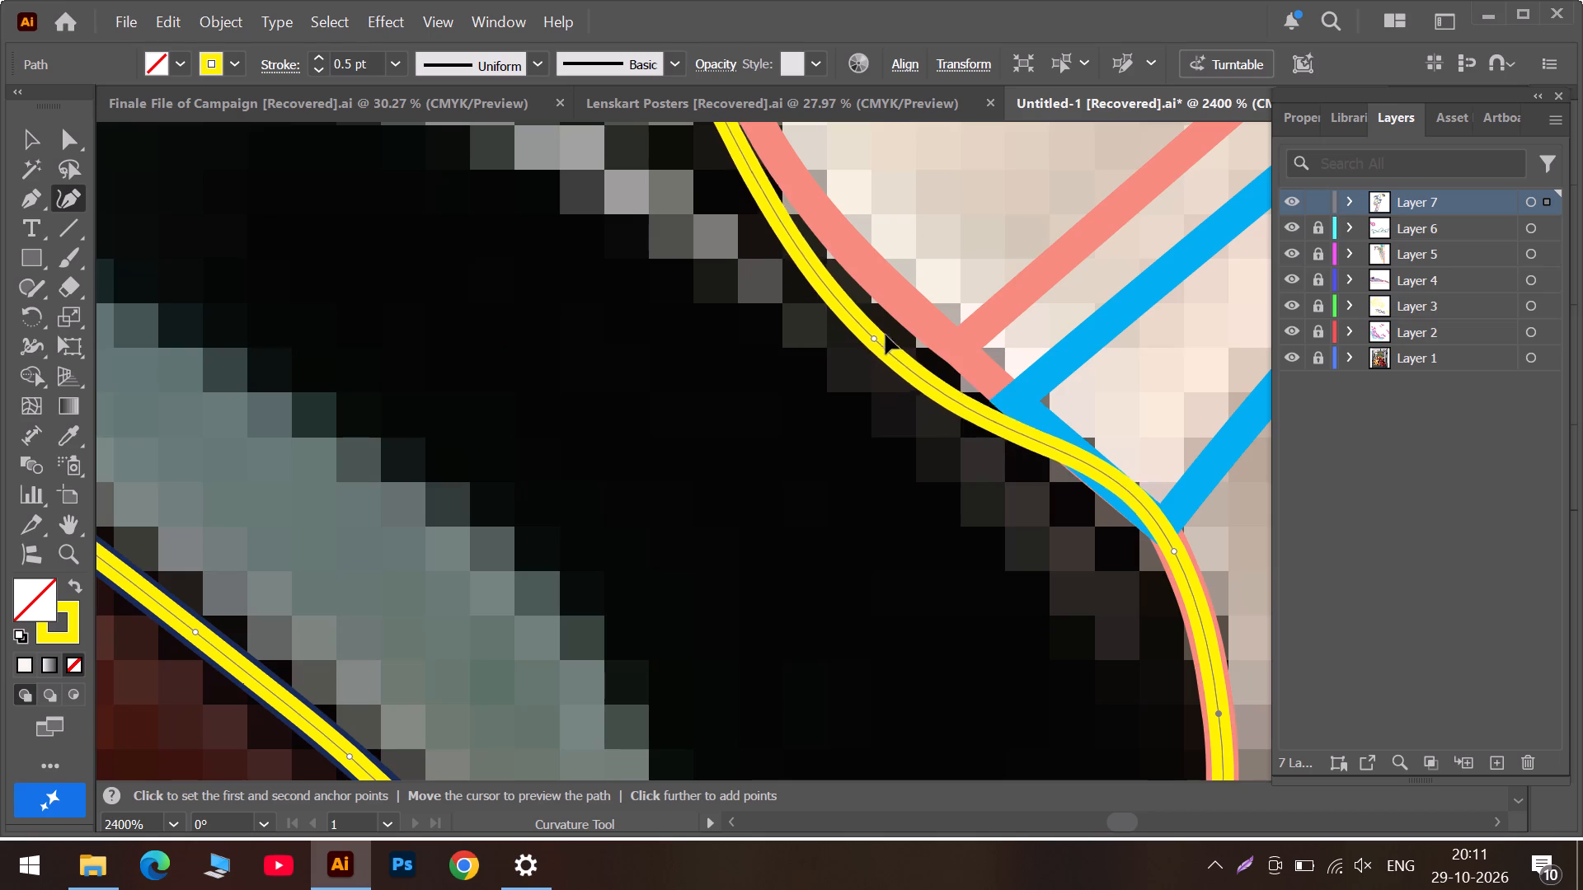
{"action": "left_click_drag", "start_coordinate": [885, 335], "coordinate": [917, 314]}
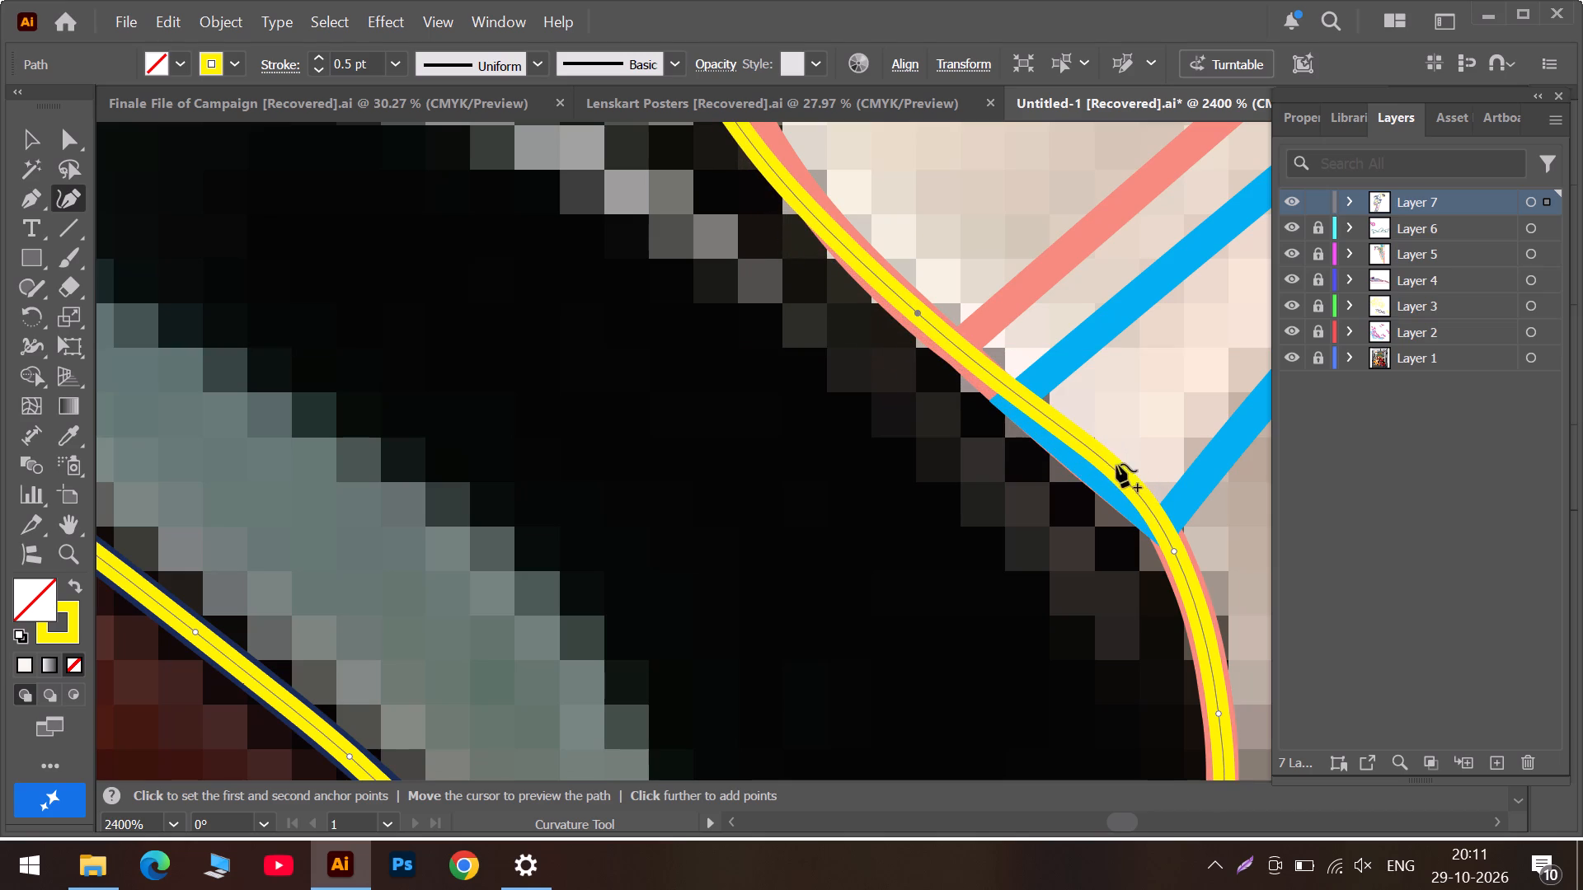
{"action": "left_click_drag", "start_coordinate": [1121, 472], "coordinate": [1106, 471]}
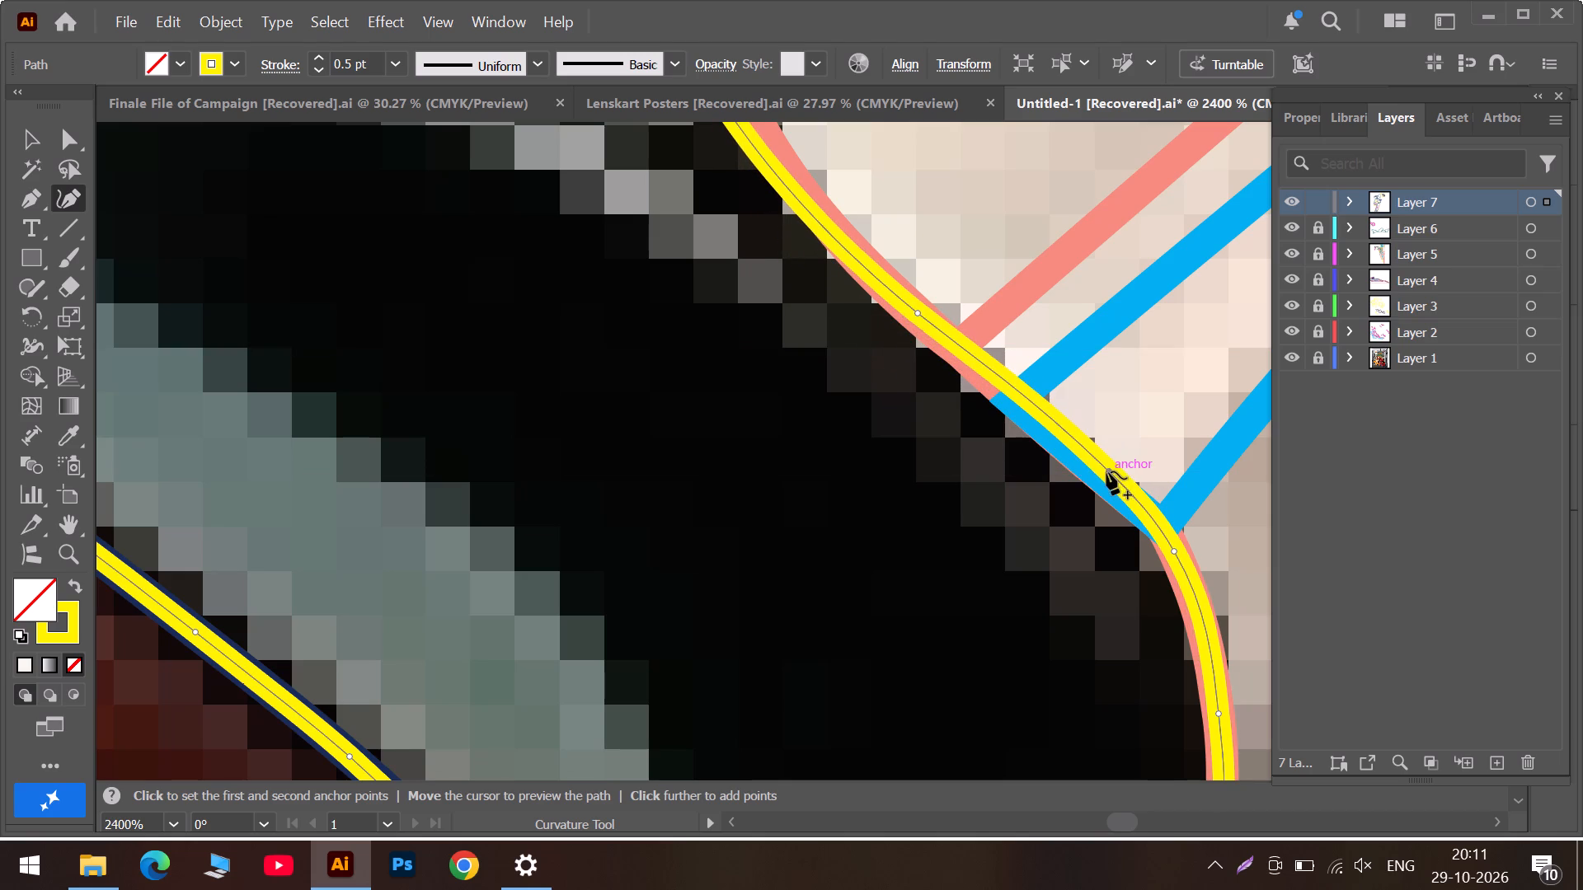
{"action": "left_click_drag", "start_coordinate": [1106, 471], "coordinate": [1097, 468]}
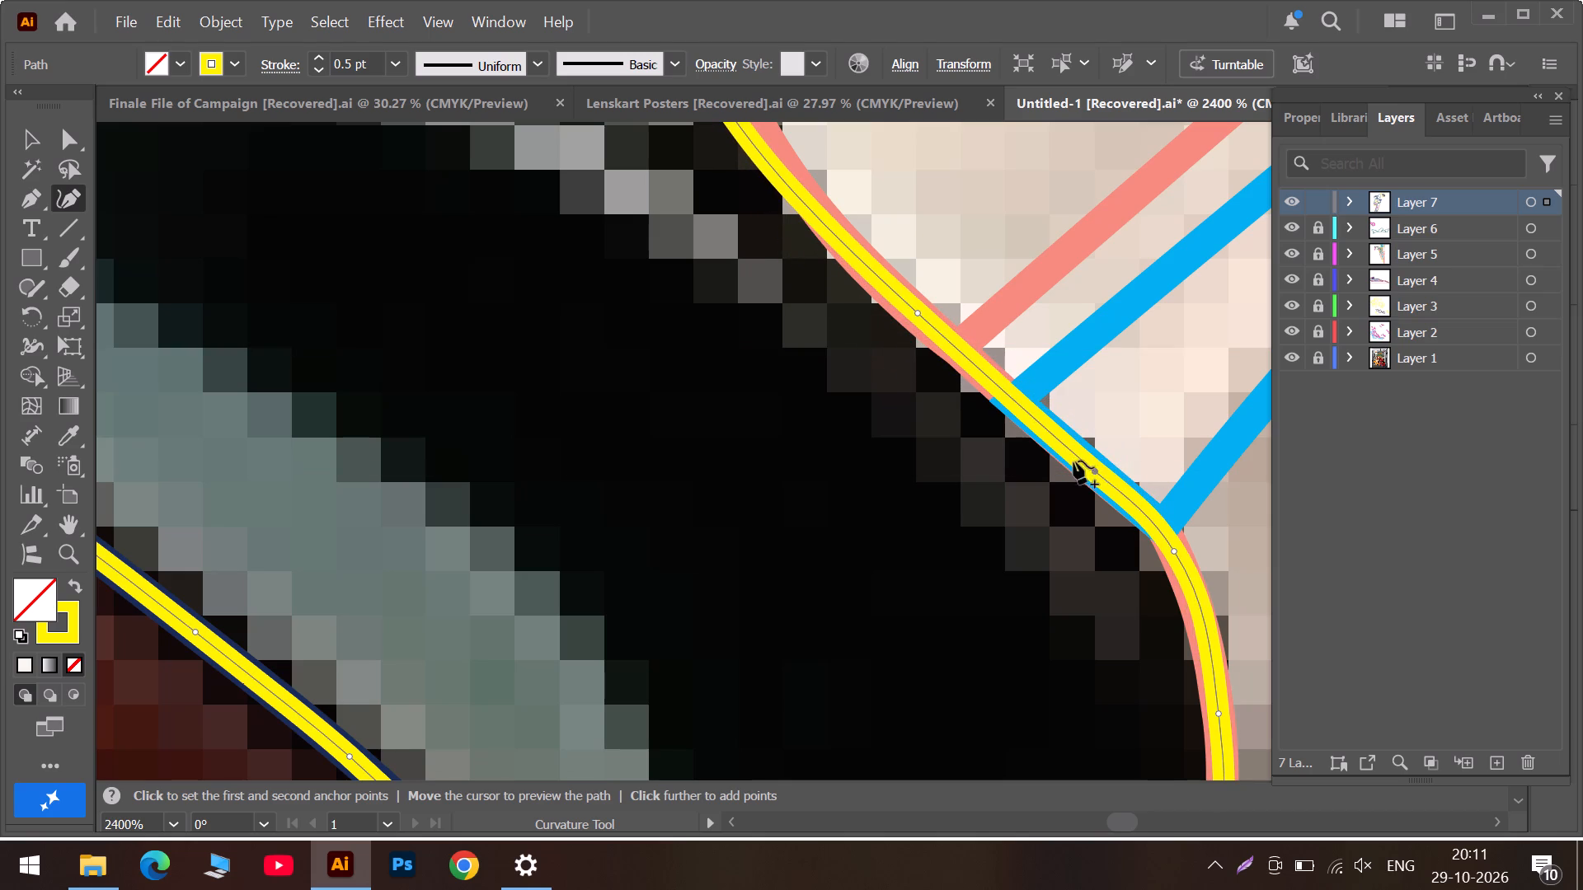
Move the three anchors farther up the front edge onto the salmon line.
{"action": "scroll", "coordinate": [960, 406], "scroll_direction": "up", "scroll_amount": 5}
{"action": "scroll", "coordinate": [694, 311], "scroll_direction": "up", "scroll_amount": 4}
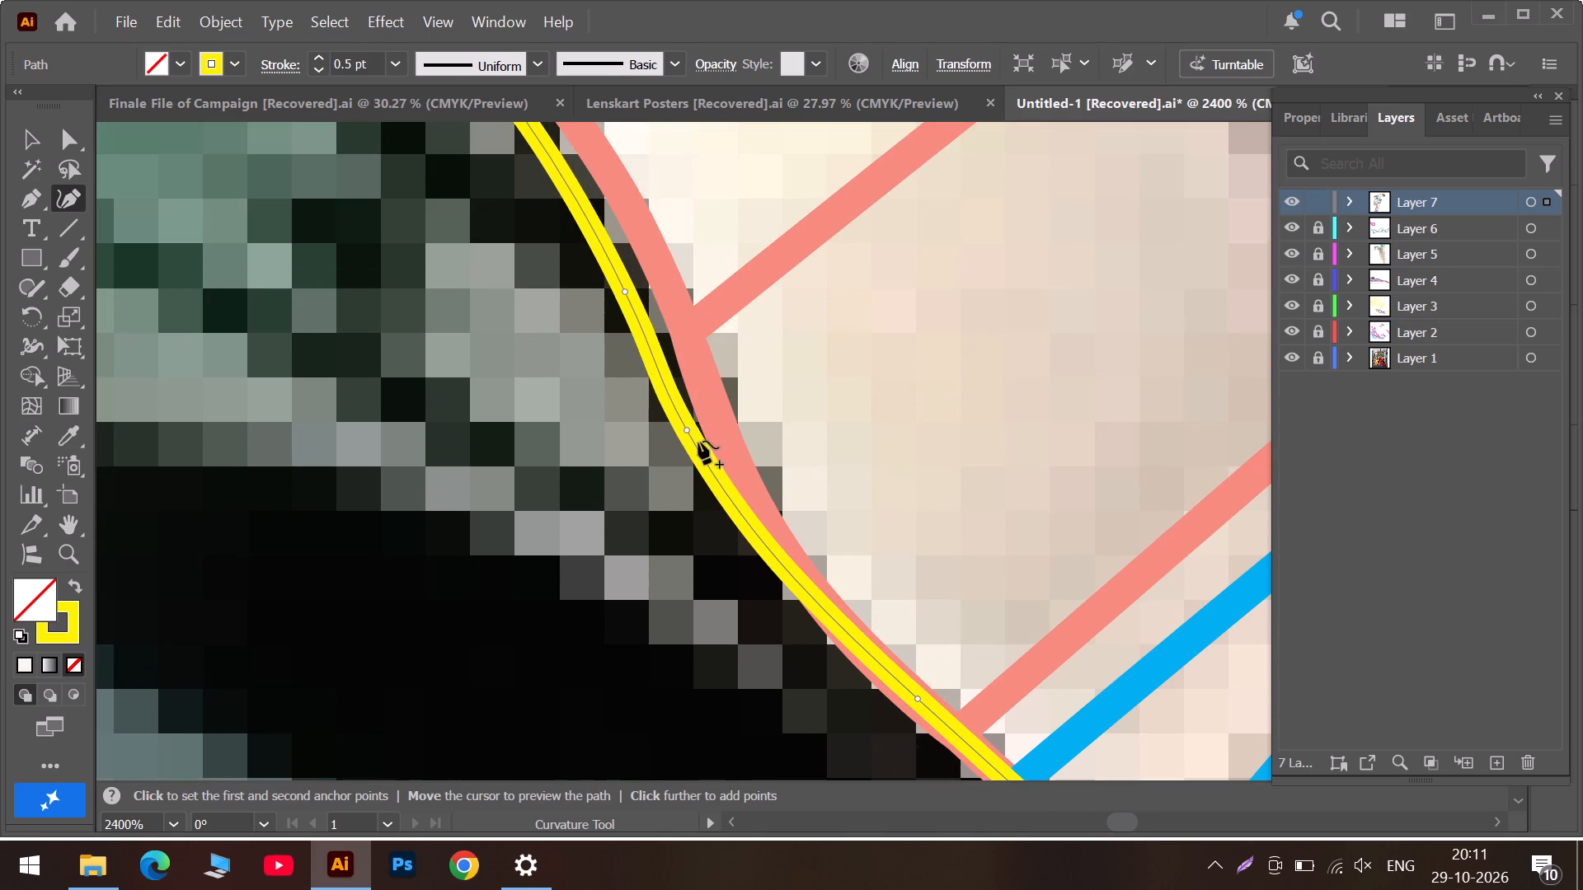
{"action": "left_click_drag", "start_coordinate": [683, 427], "coordinate": [737, 490]}
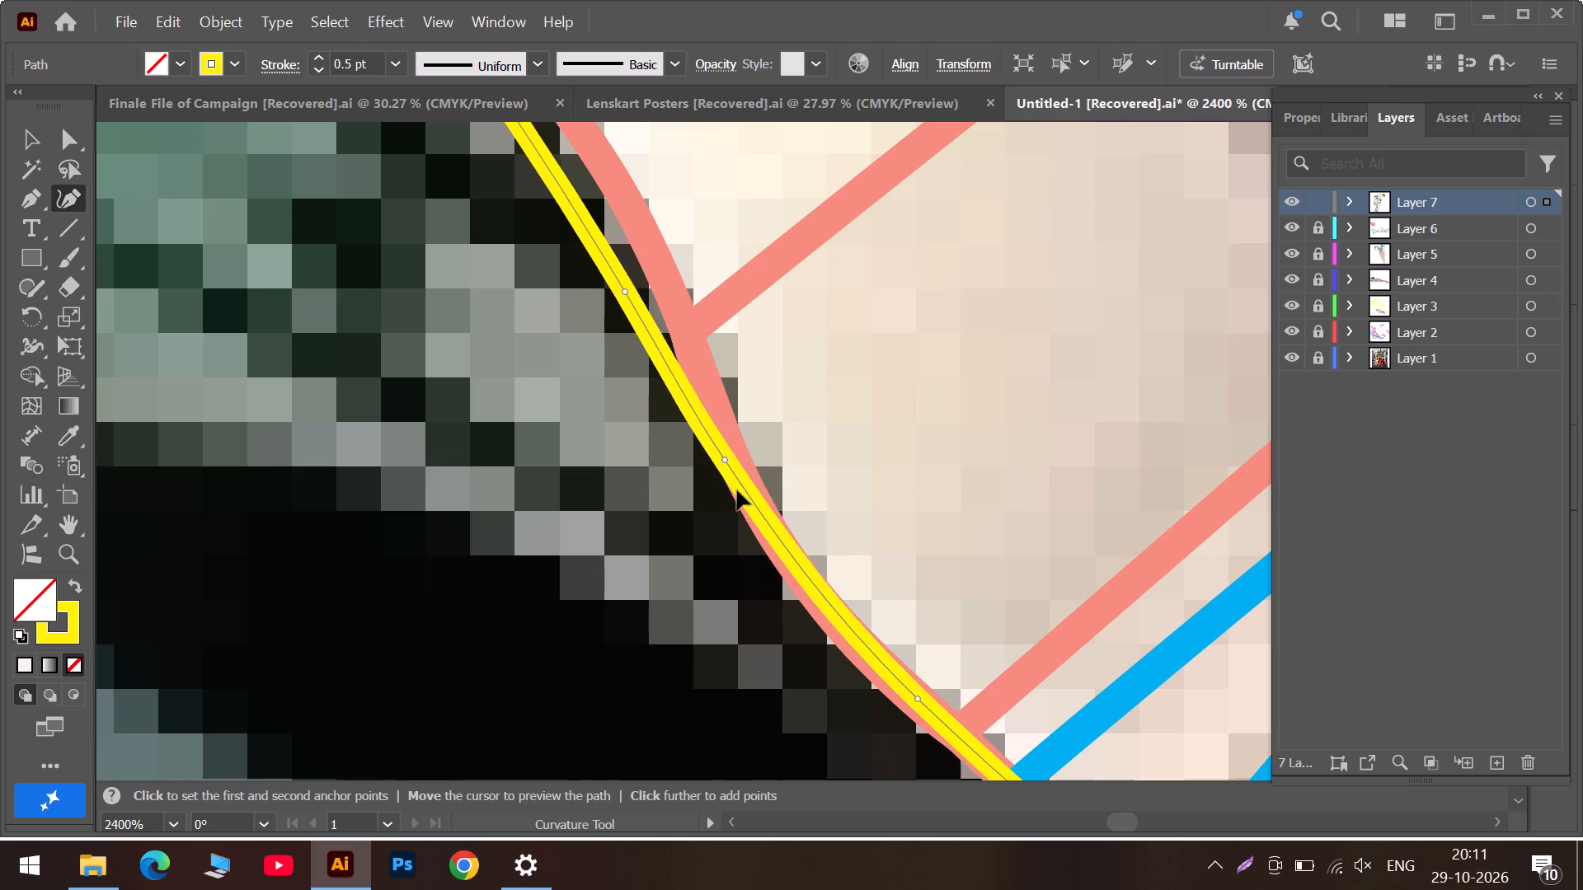
{"action": "left_click_drag", "start_coordinate": [737, 490], "coordinate": [791, 560]}
{"action": "left_click_drag", "start_coordinate": [622, 293], "coordinate": [677, 309]}
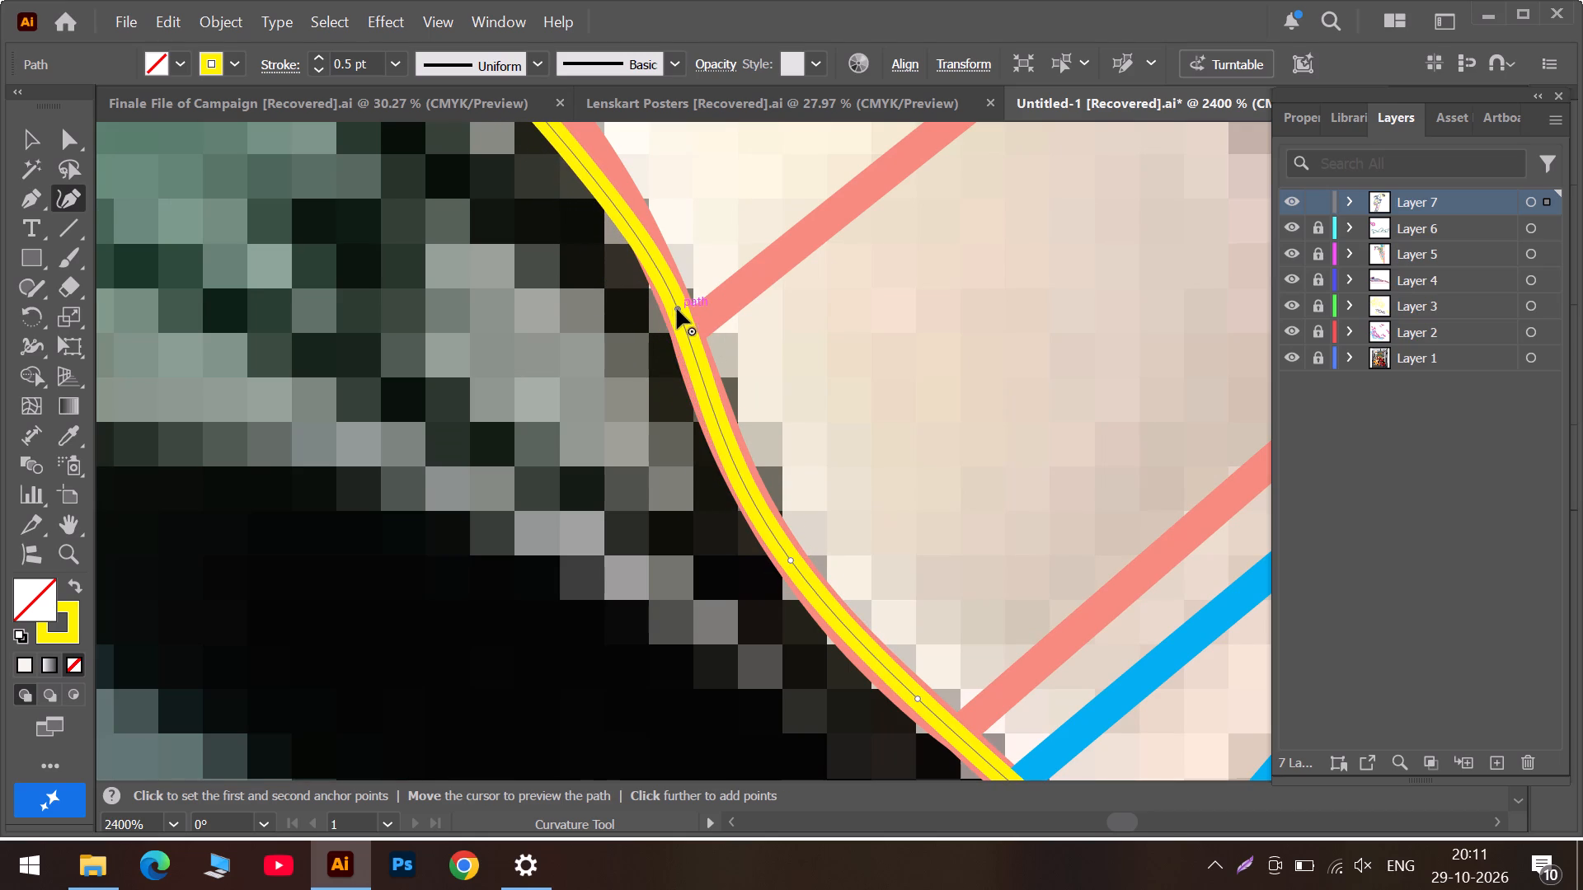
{"action": "scroll", "coordinate": [582, 269], "scroll_direction": "up", "scroll_amount": 6}
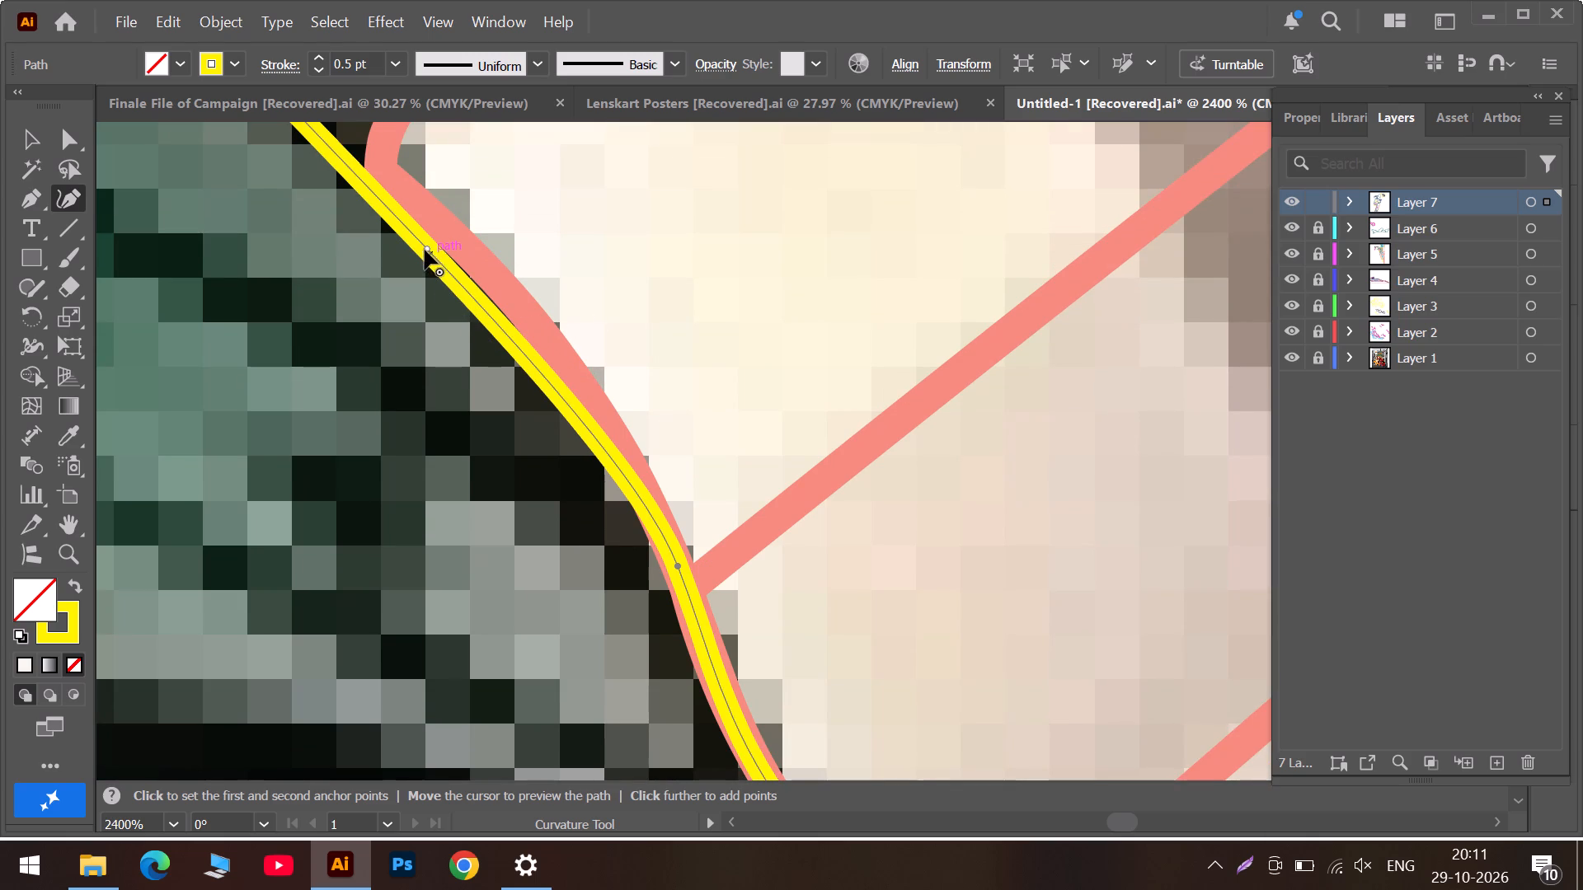
{"action": "left_click_drag", "start_coordinate": [428, 251], "coordinate": [456, 252]}
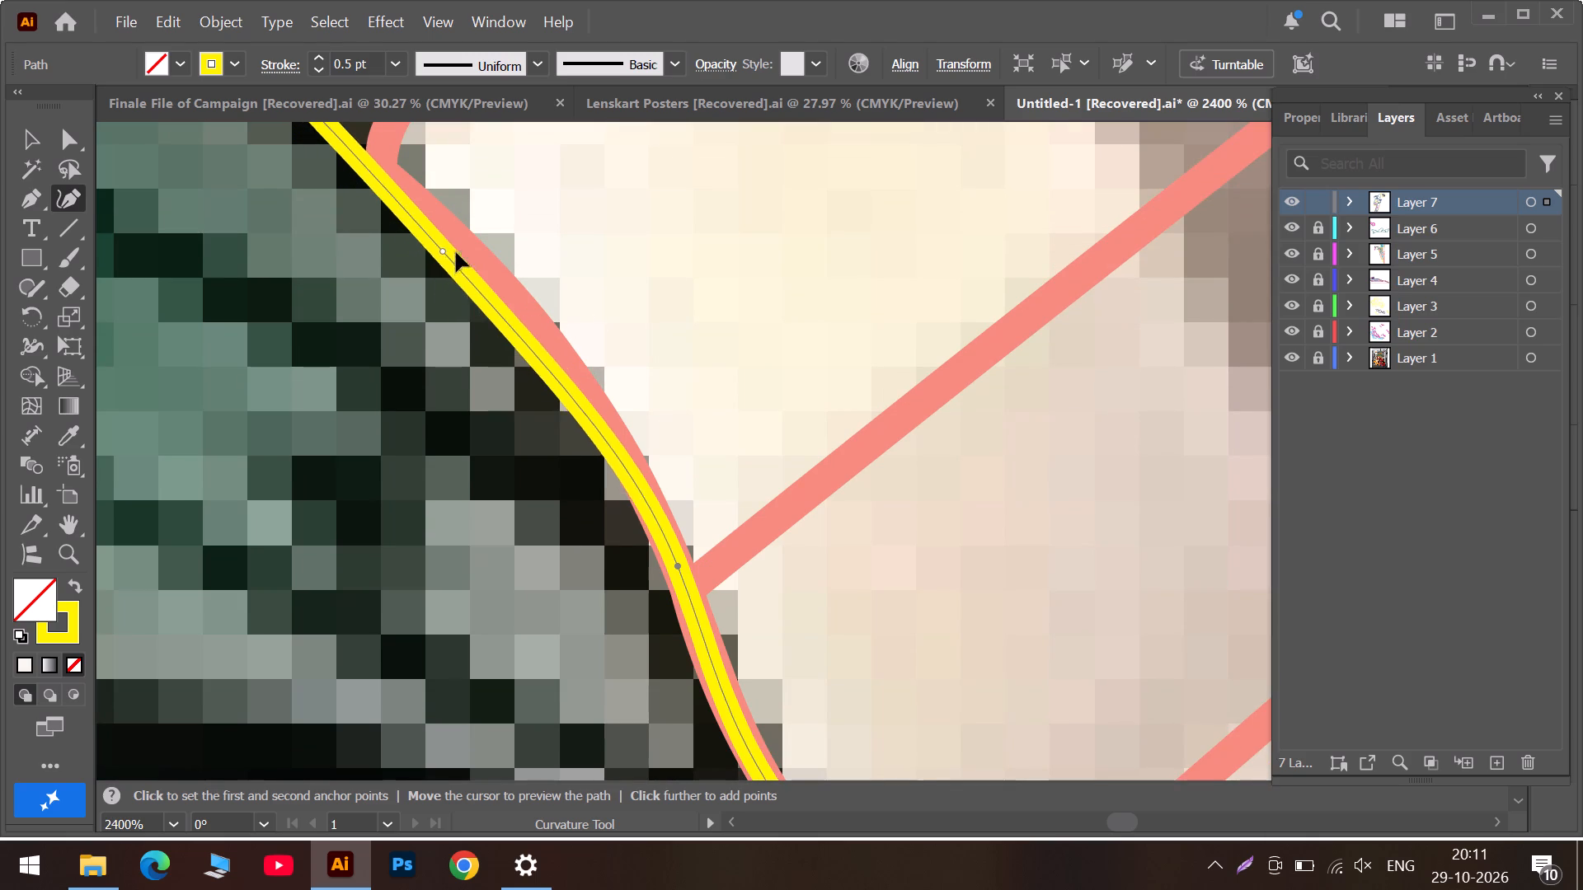
{"action": "left_click_drag", "start_coordinate": [456, 252], "coordinate": [552, 344]}
Add three anchors where the salmon line meets the green corner, fitting the yellow outline to both lines.
{"action": "scroll", "coordinate": [363, 213], "scroll_direction": "up", "scroll_amount": 7}
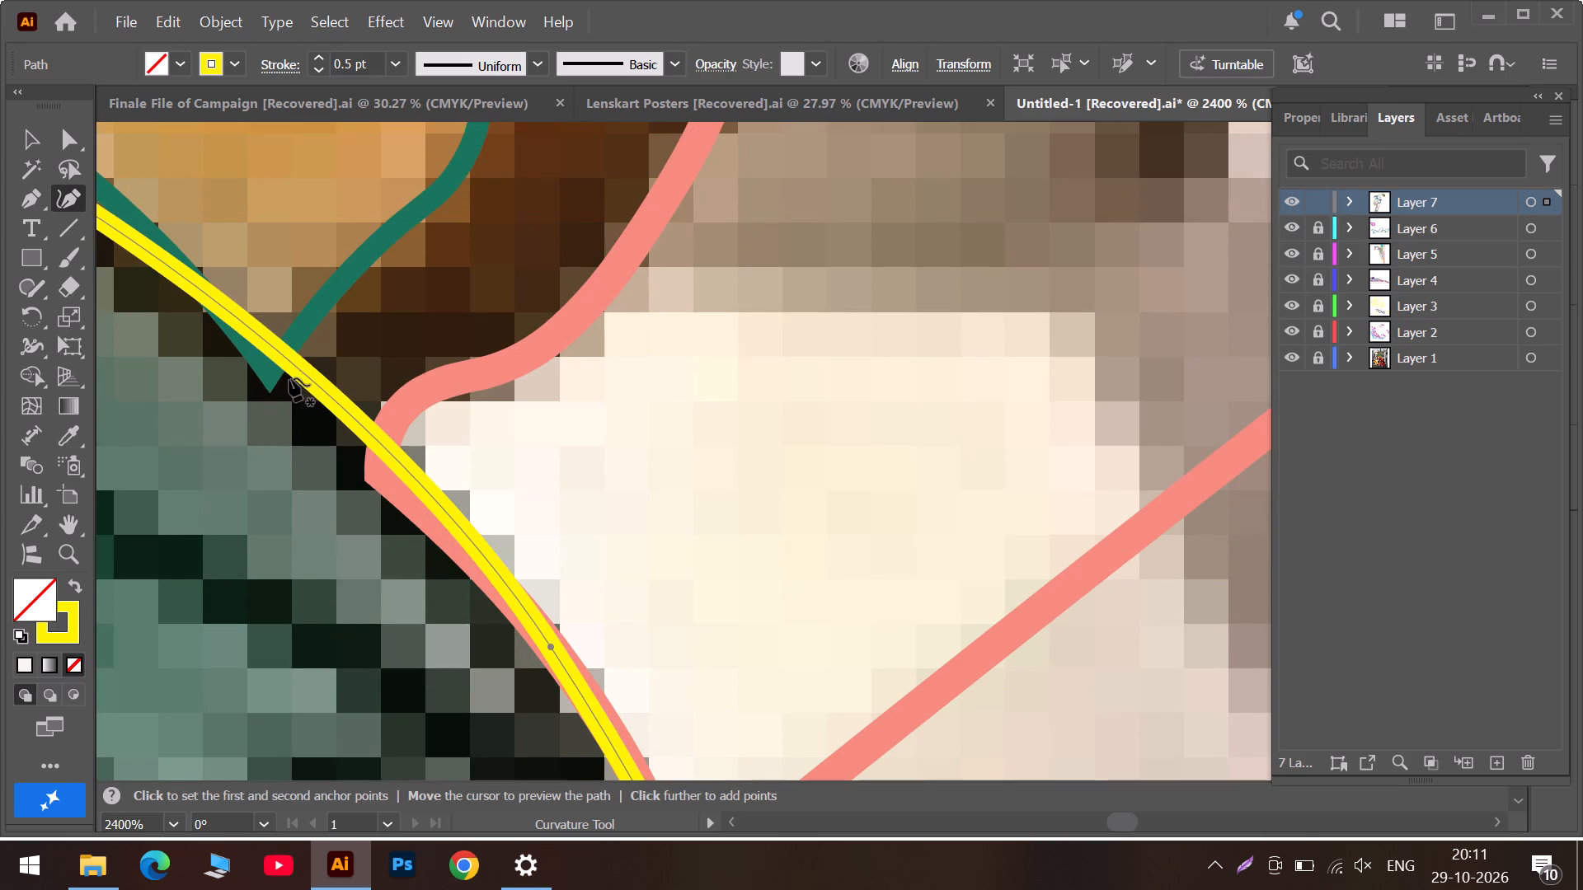
{"action": "left_click_drag", "start_coordinate": [347, 410], "coordinate": [334, 429]}
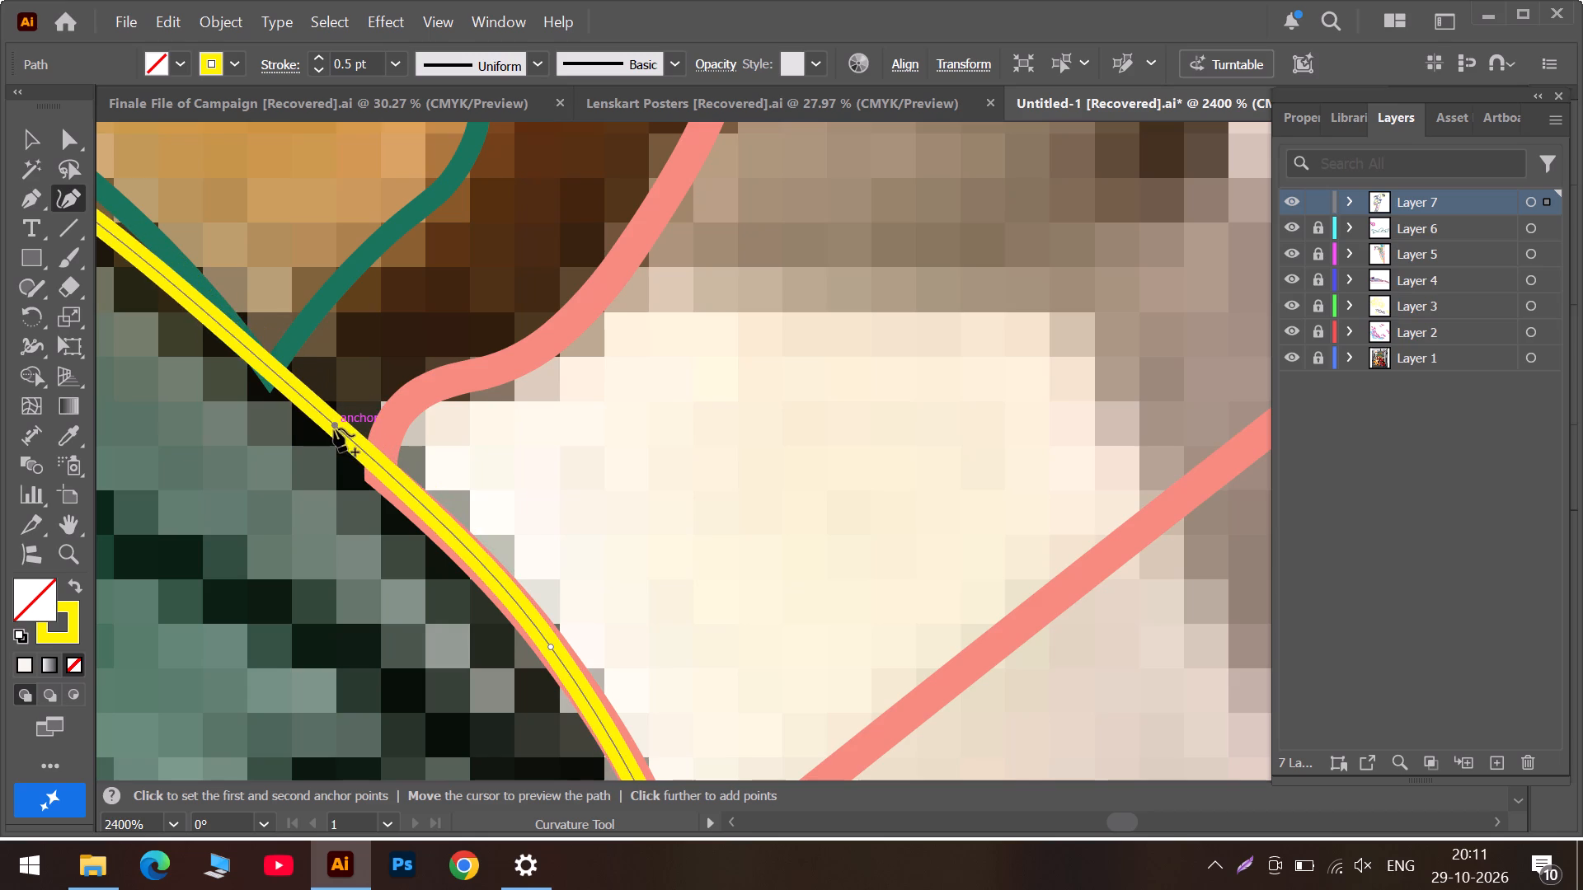
{"action": "left_click_drag", "start_coordinate": [334, 429], "coordinate": [332, 424]}
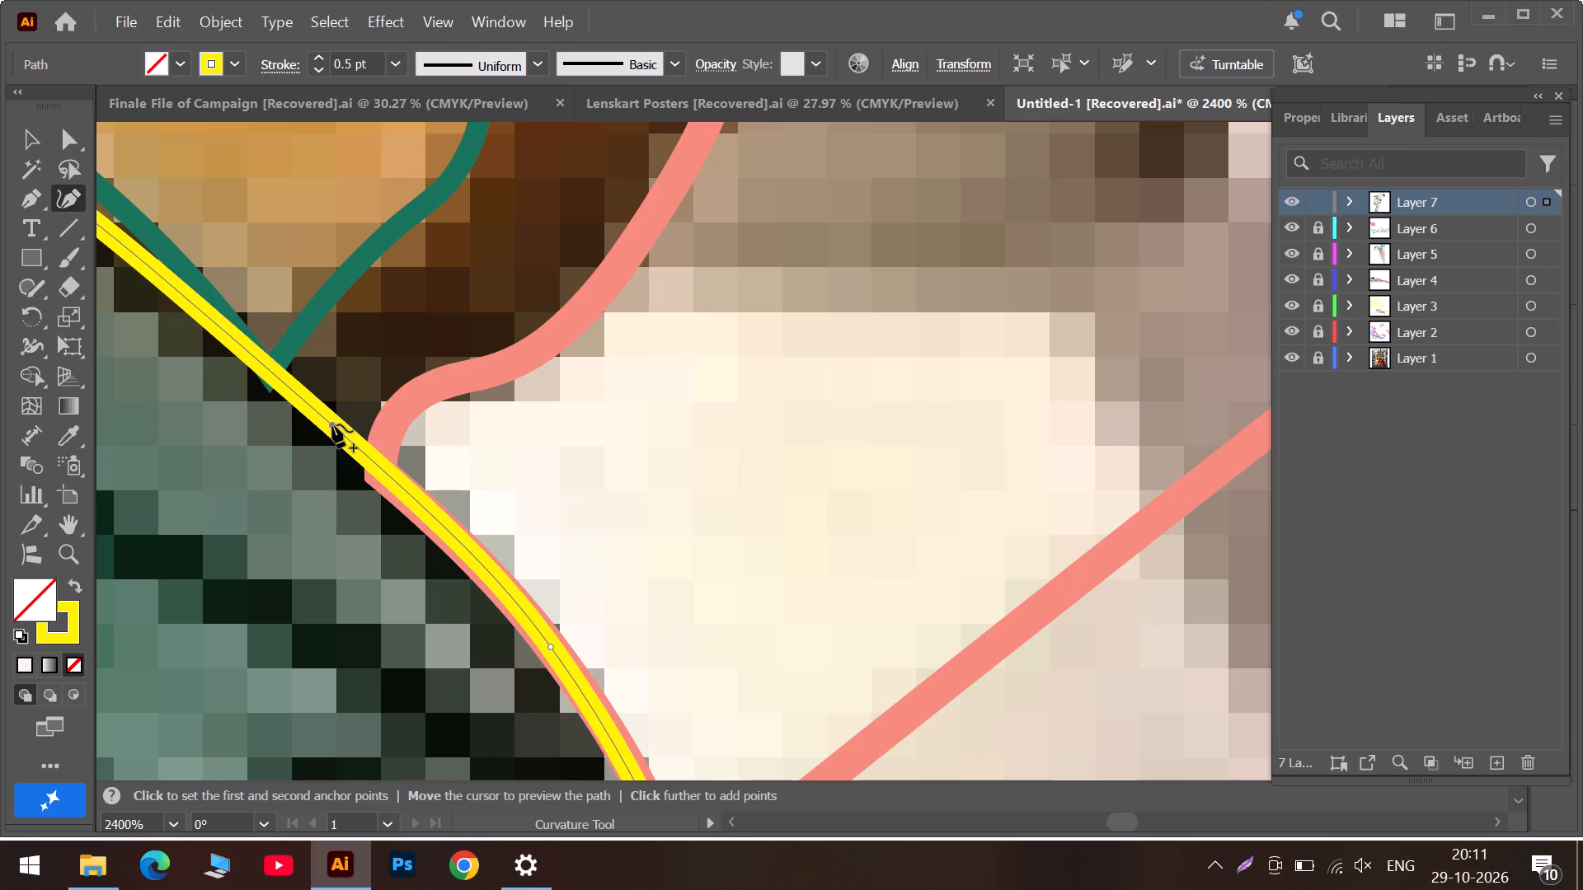
{"action": "left_click_drag", "start_coordinate": [332, 424], "coordinate": [330, 432]}
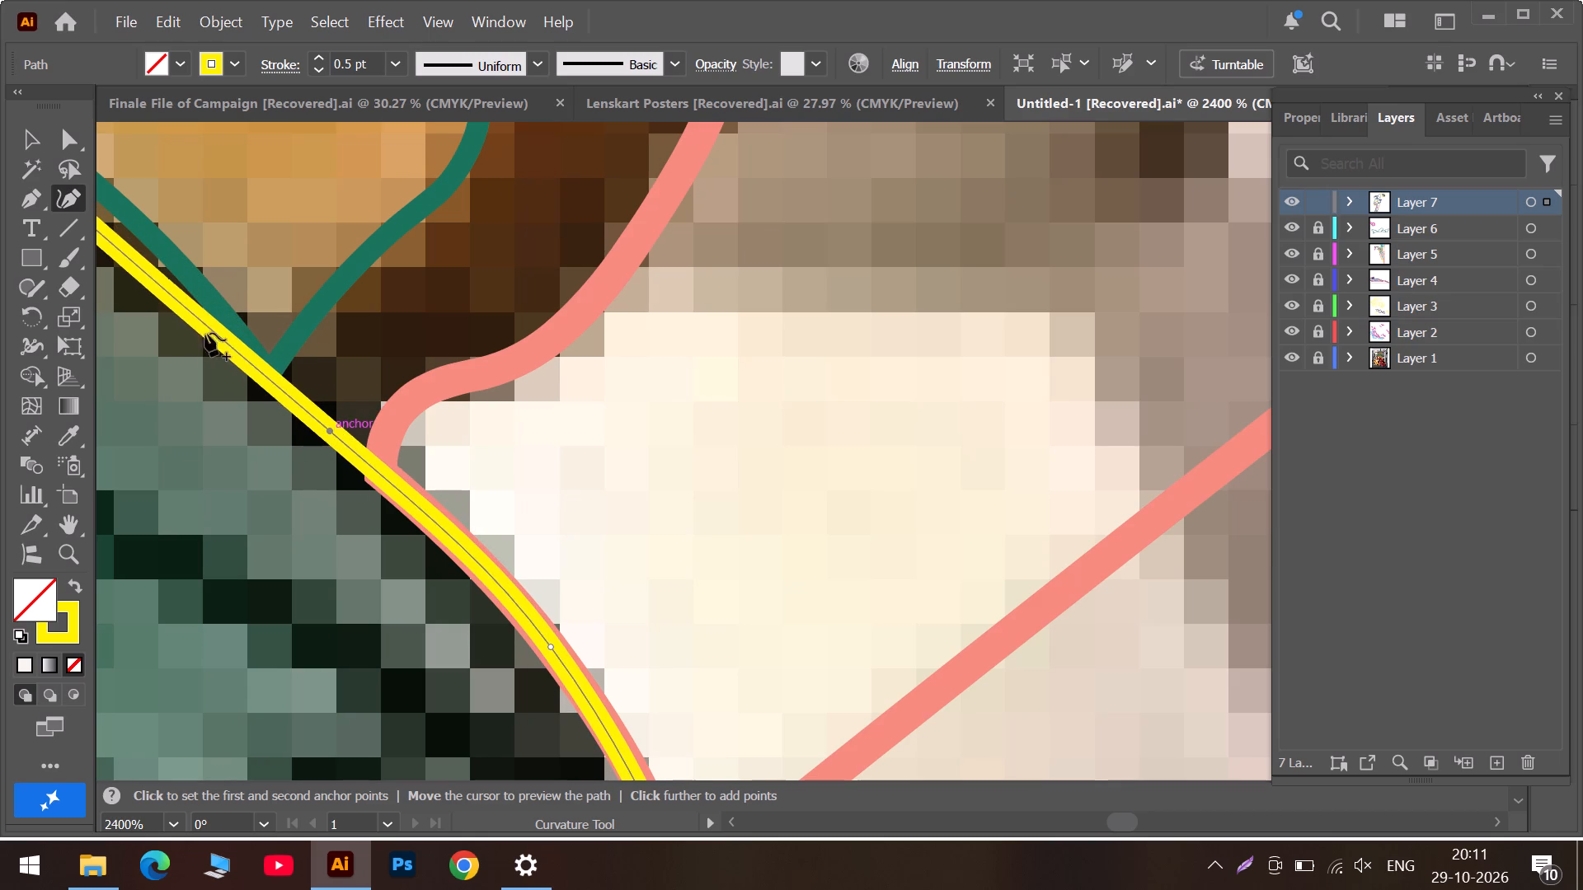
{"action": "left_click_drag", "start_coordinate": [133, 264], "coordinate": [182, 282]}
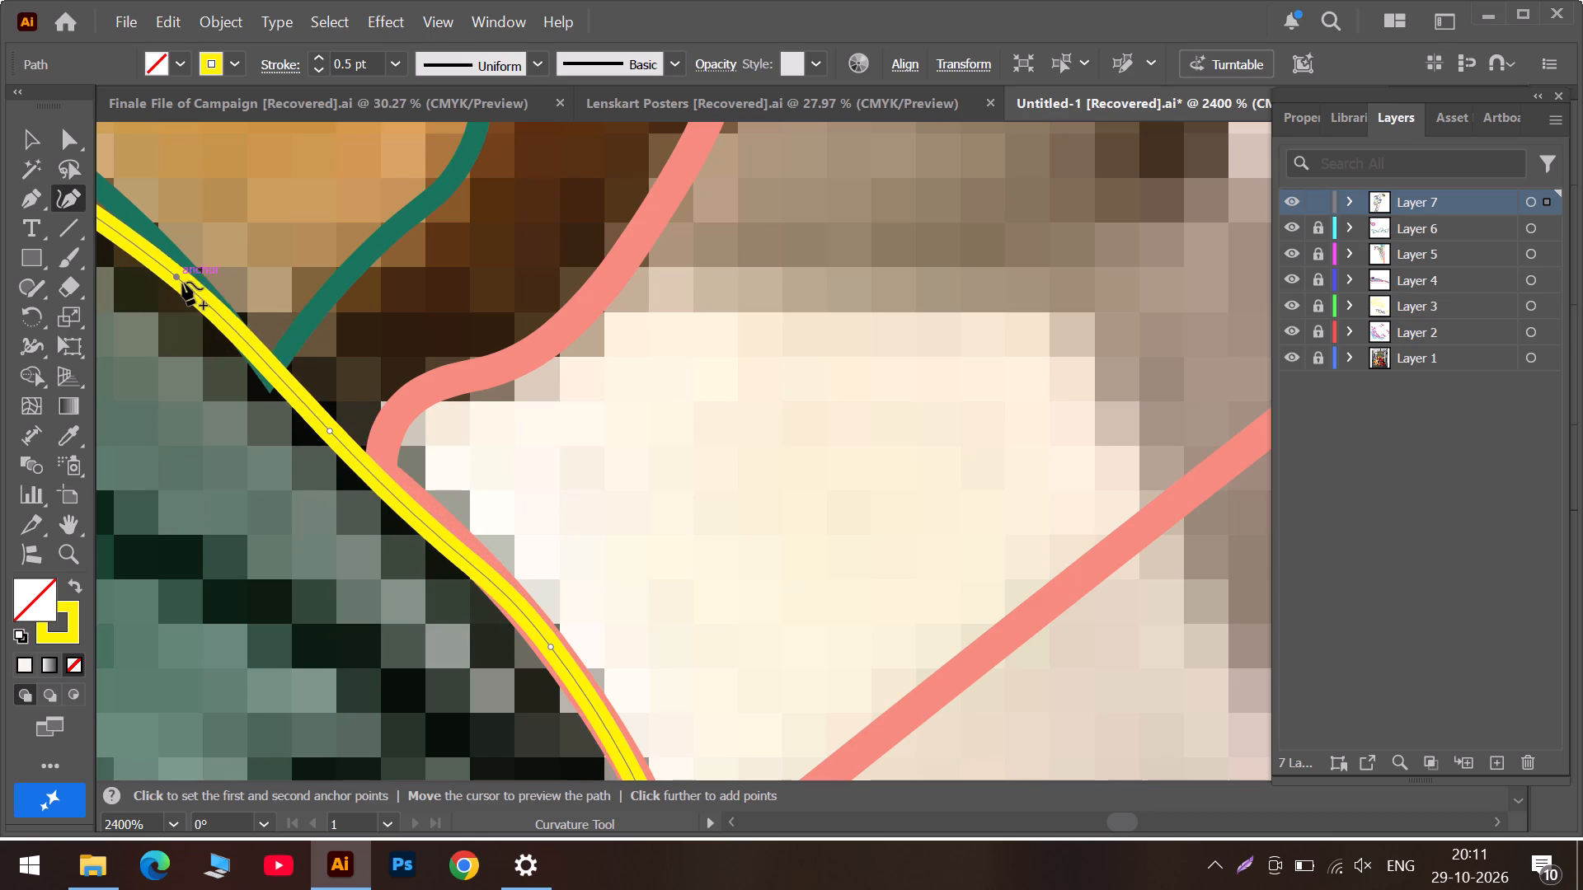
{"action": "left_click_drag", "start_coordinate": [182, 282], "coordinate": [264, 368]}
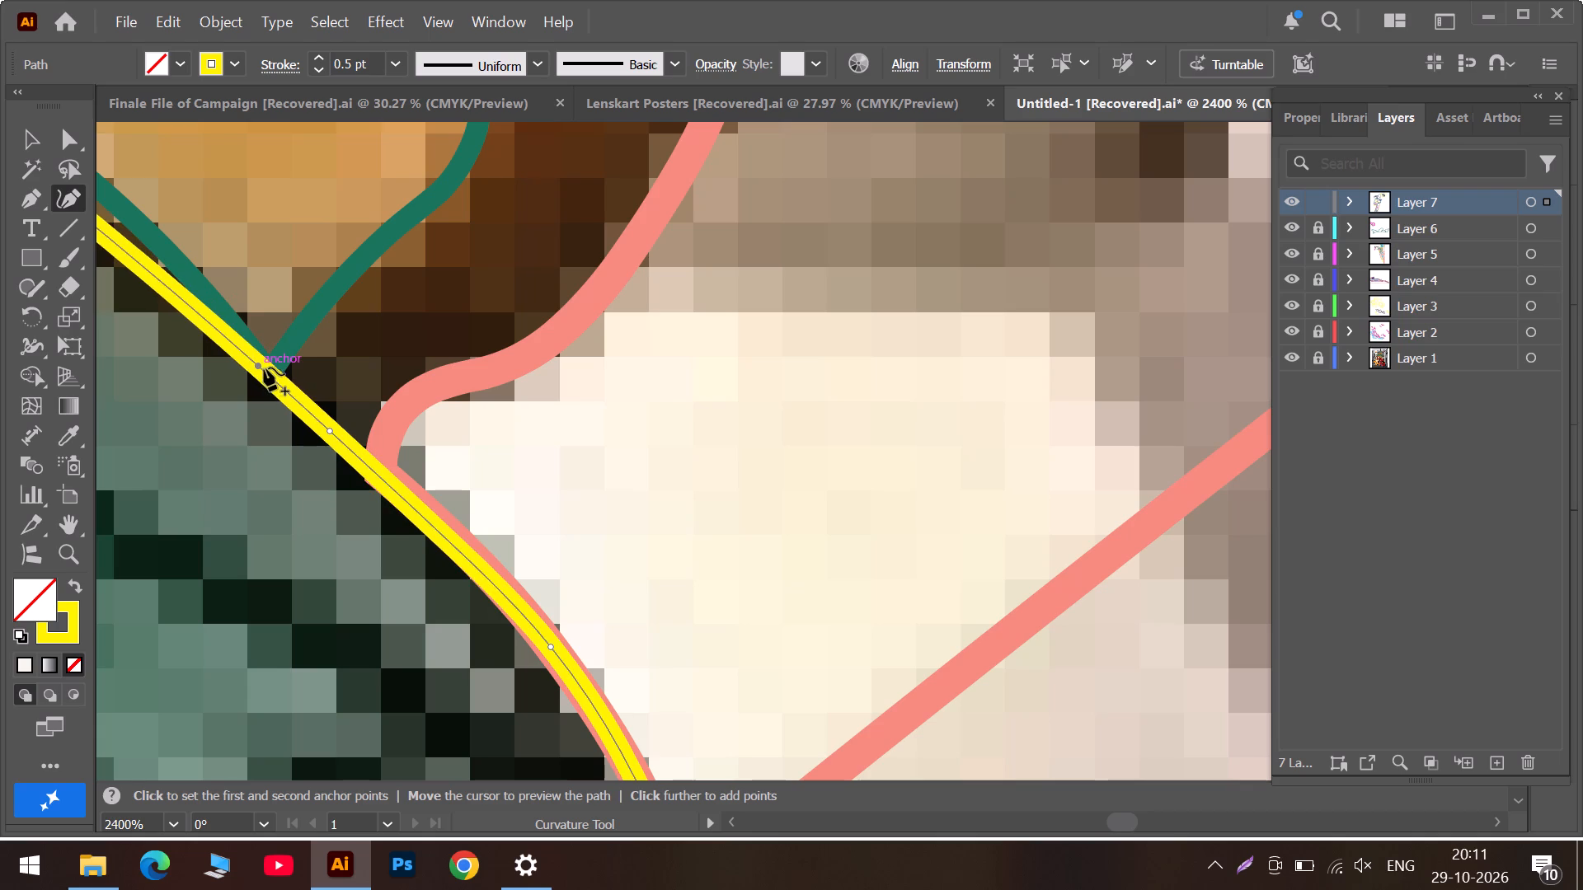
{"action": "left_click_drag", "start_coordinate": [264, 368], "coordinate": [265, 368]}
{"action": "left_click", "coordinate": [407, 504]}
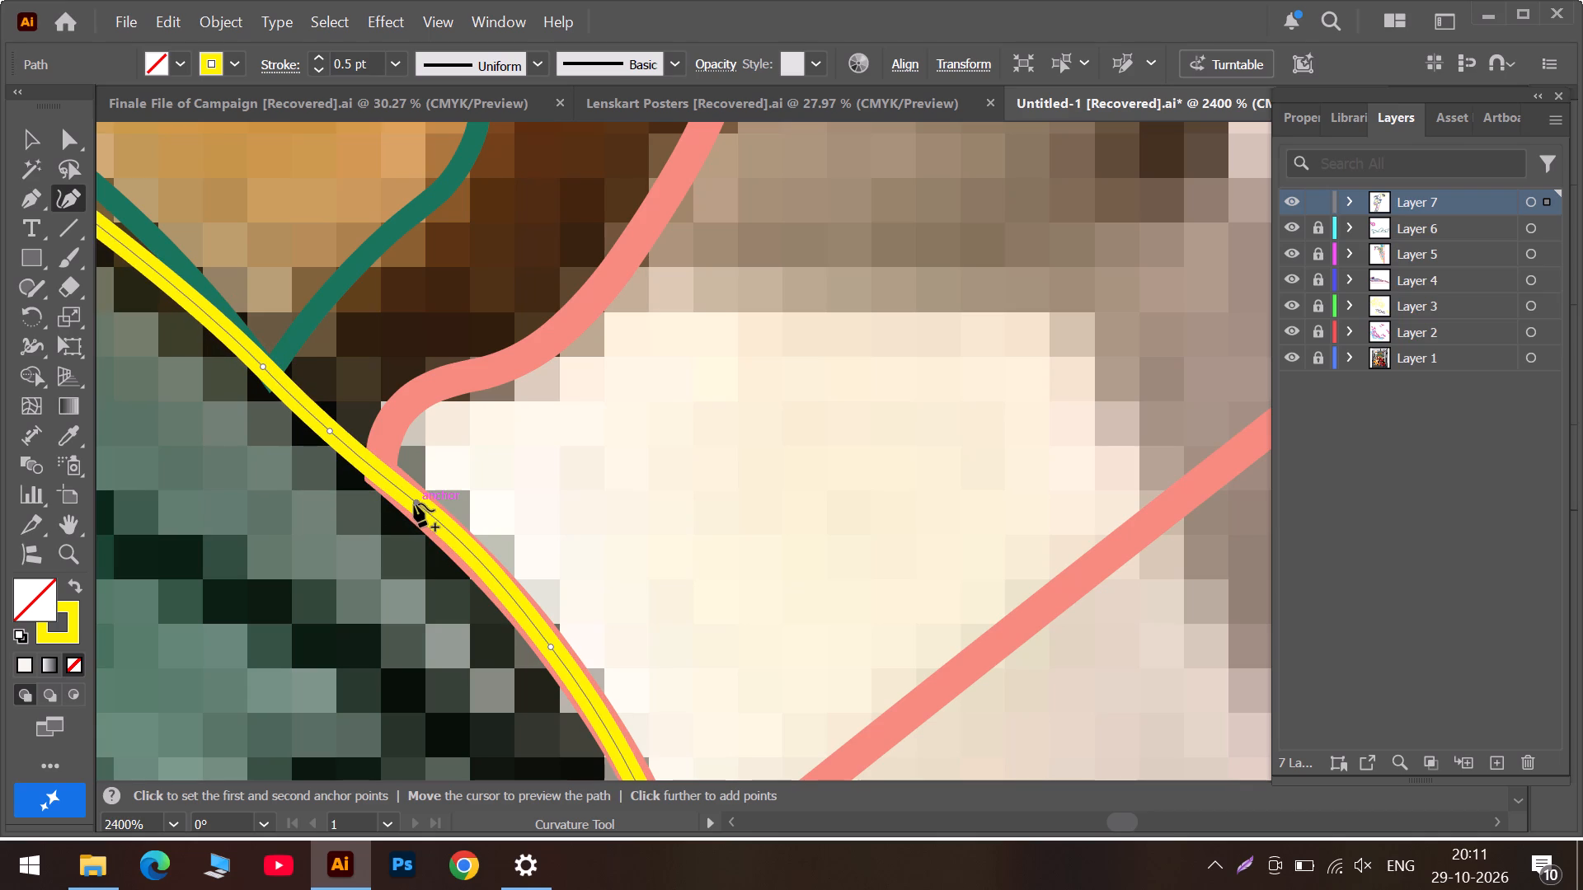
Fit the yellow outline along the green line by adding one anchor and moving the anchors on both sides and at the green corner.
{"action": "left_click", "coordinate": [1092, 822]}
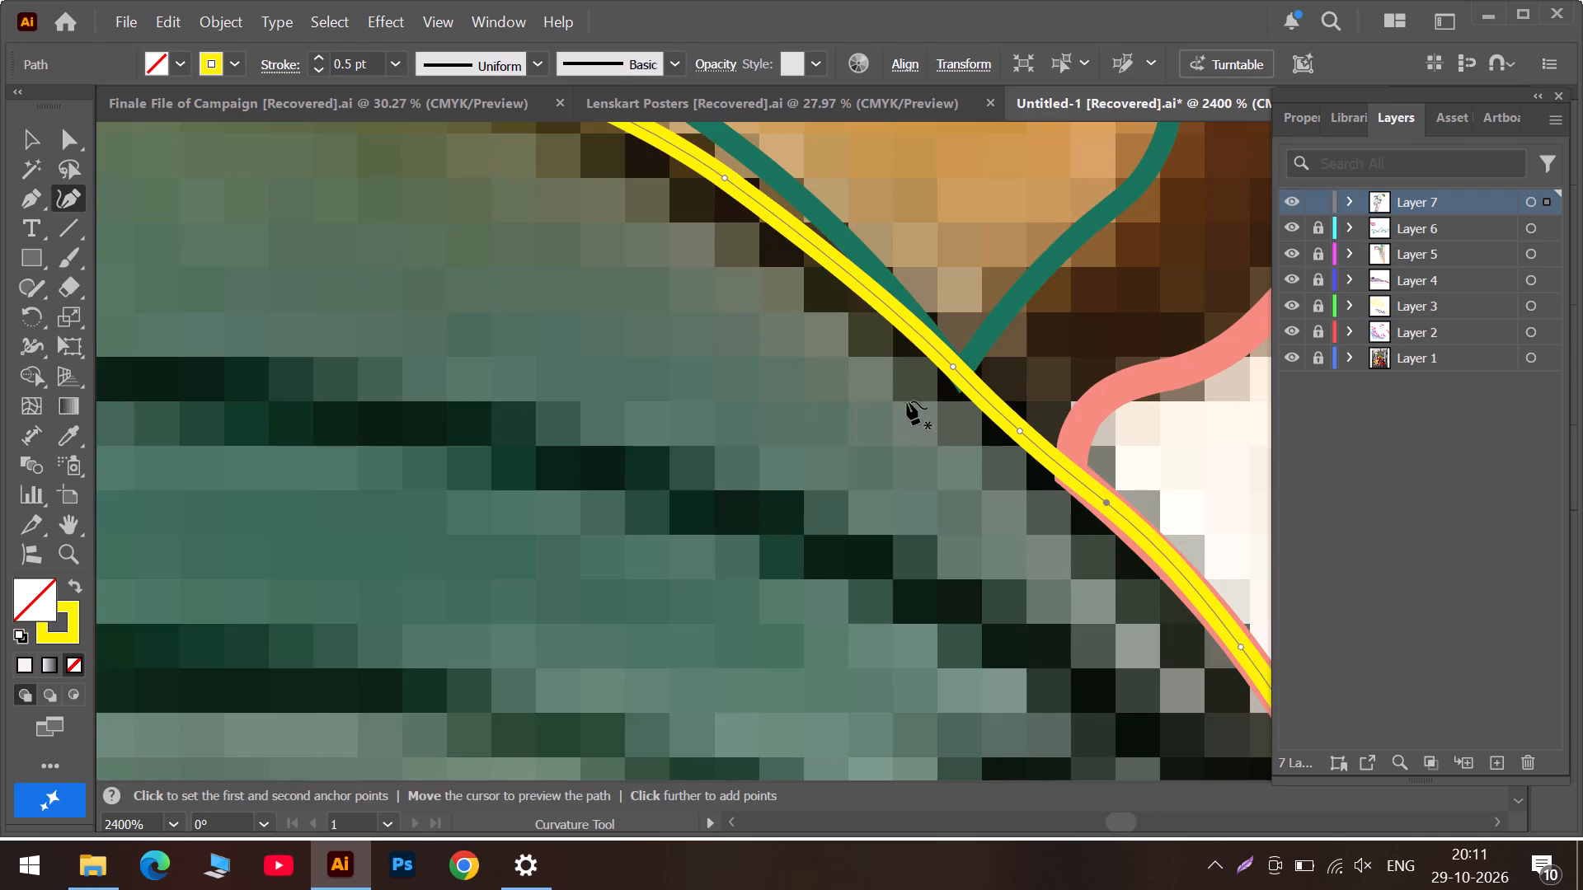
{"action": "scroll", "coordinate": [895, 372], "scroll_direction": "up", "scroll_amount": 5}
{"action": "left_click_drag", "start_coordinate": [722, 391], "coordinate": [721, 353]}
{"action": "left_click_drag", "start_coordinate": [843, 466], "coordinate": [844, 466]}
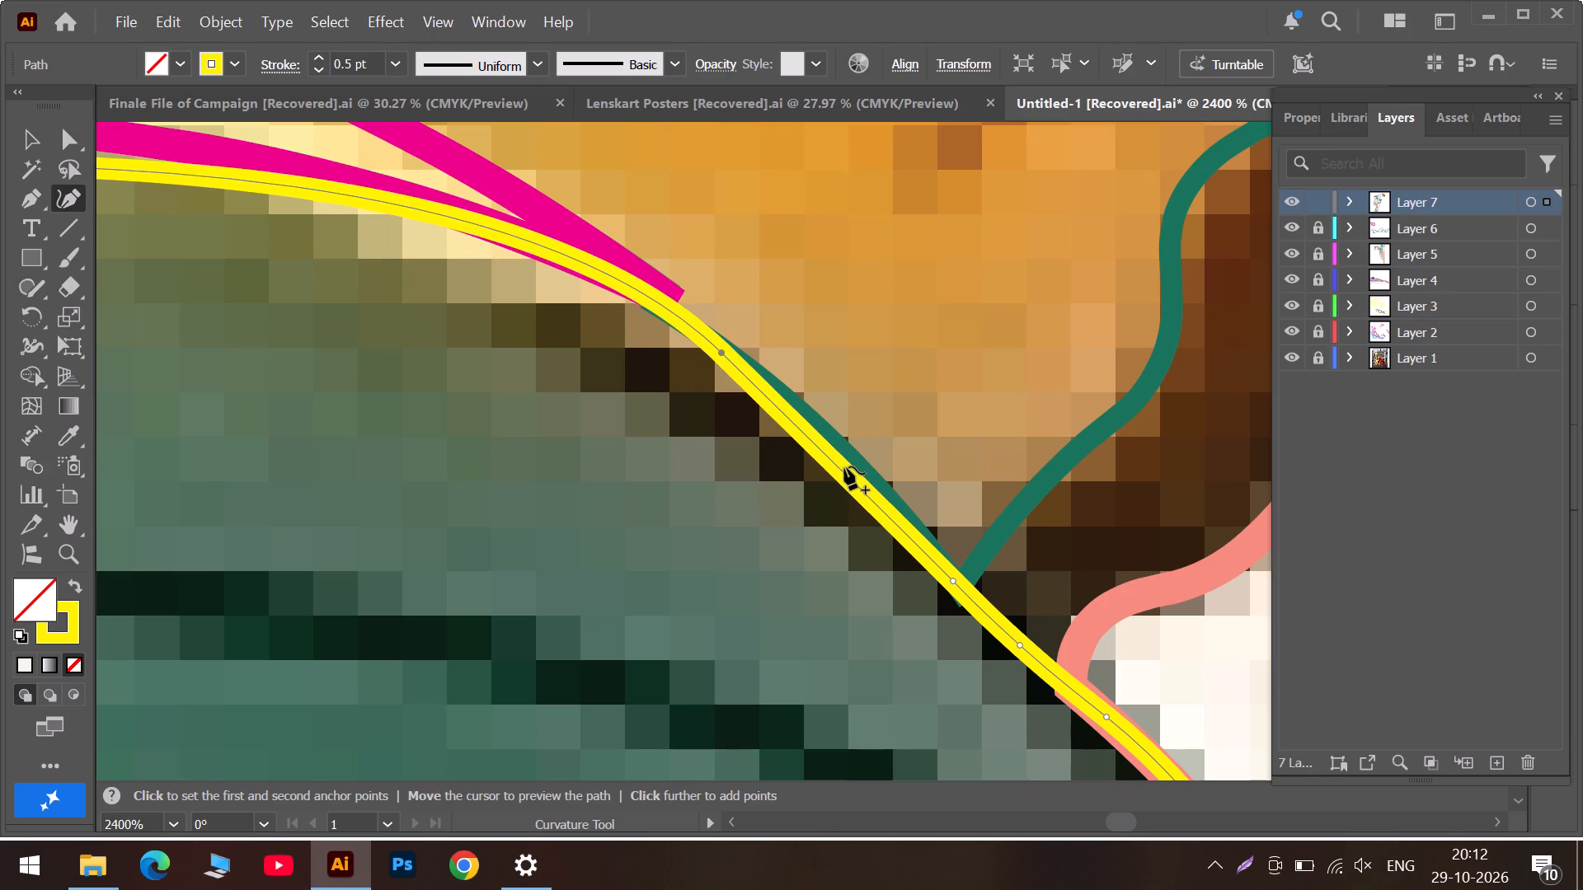
{"action": "left_click_drag", "start_coordinate": [844, 466], "coordinate": [852, 464]}
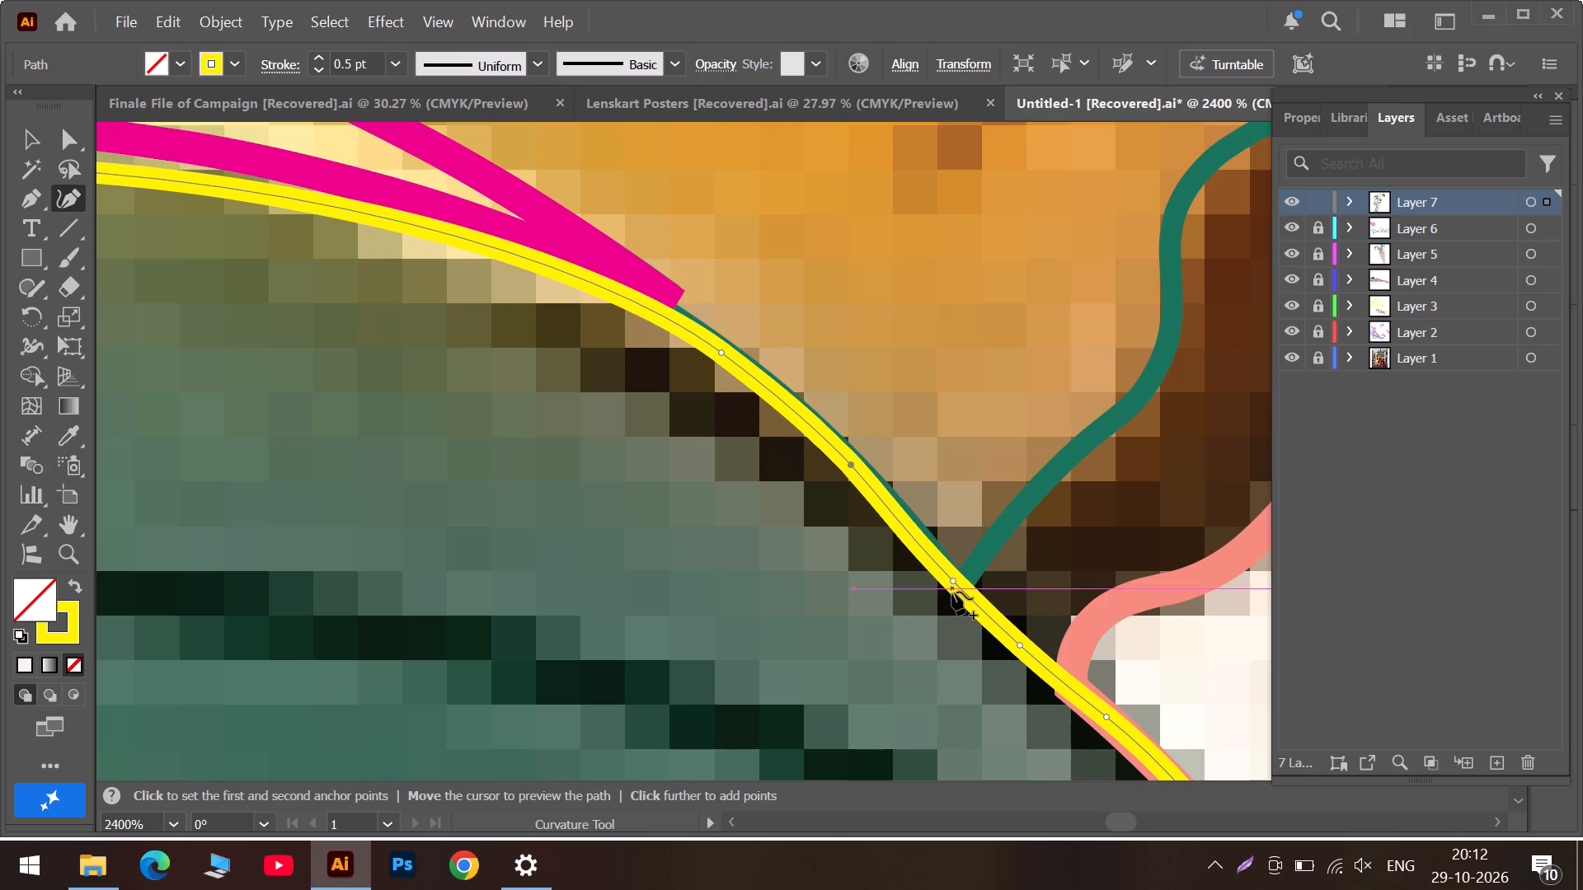
{"action": "left_click_drag", "start_coordinate": [951, 580], "coordinate": [958, 579]}
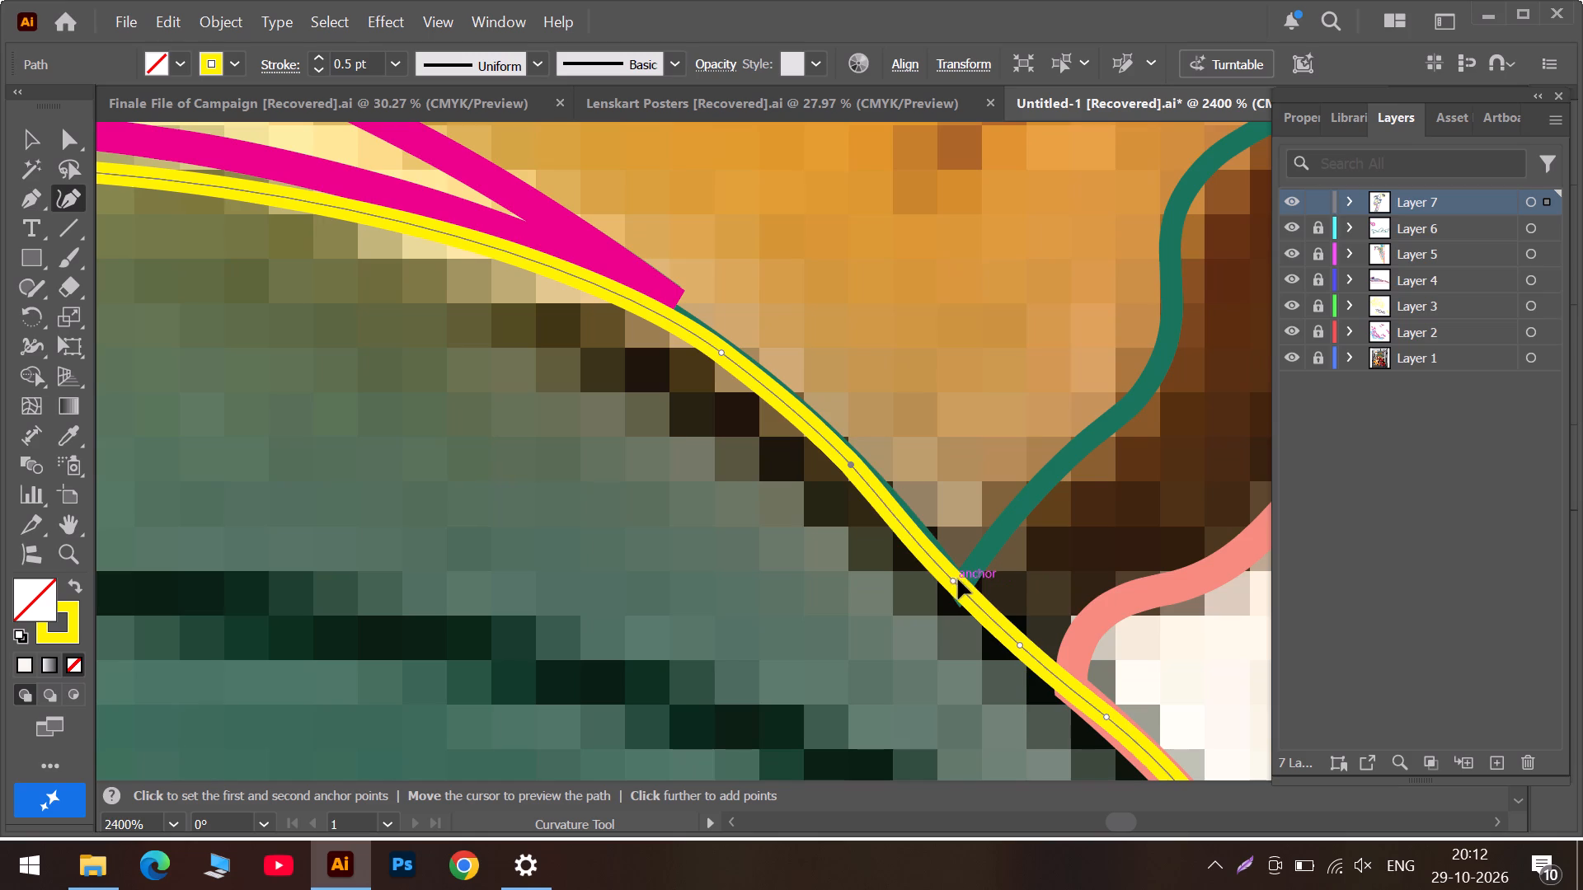
{"action": "left_click_drag", "start_coordinate": [958, 579], "coordinate": [967, 596]}
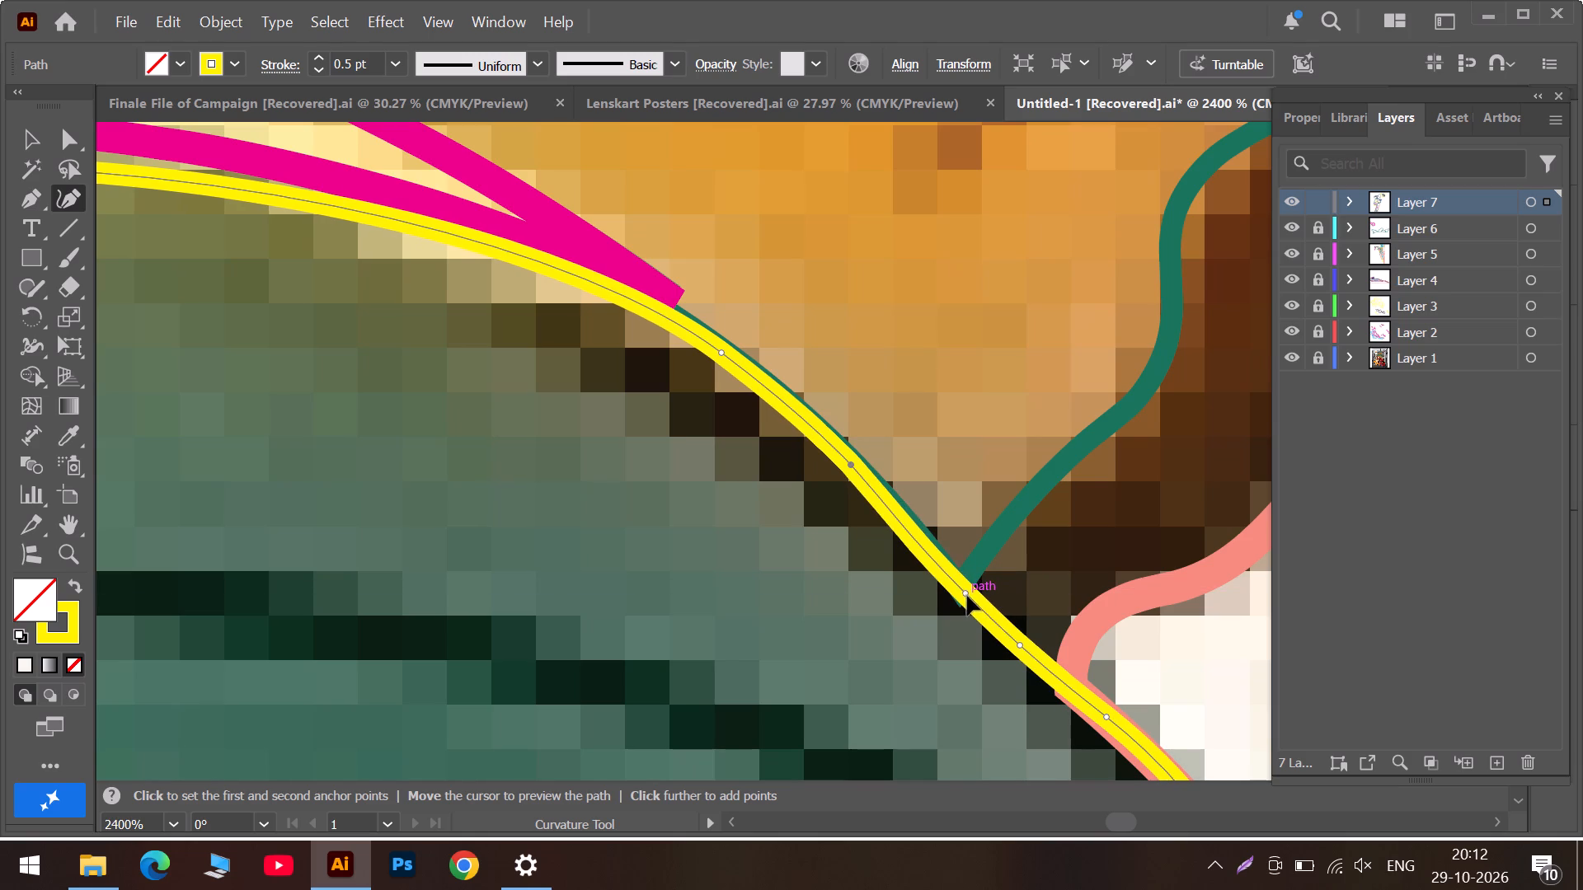
{"action": "left_click_drag", "start_coordinate": [967, 596], "coordinate": [973, 603]}
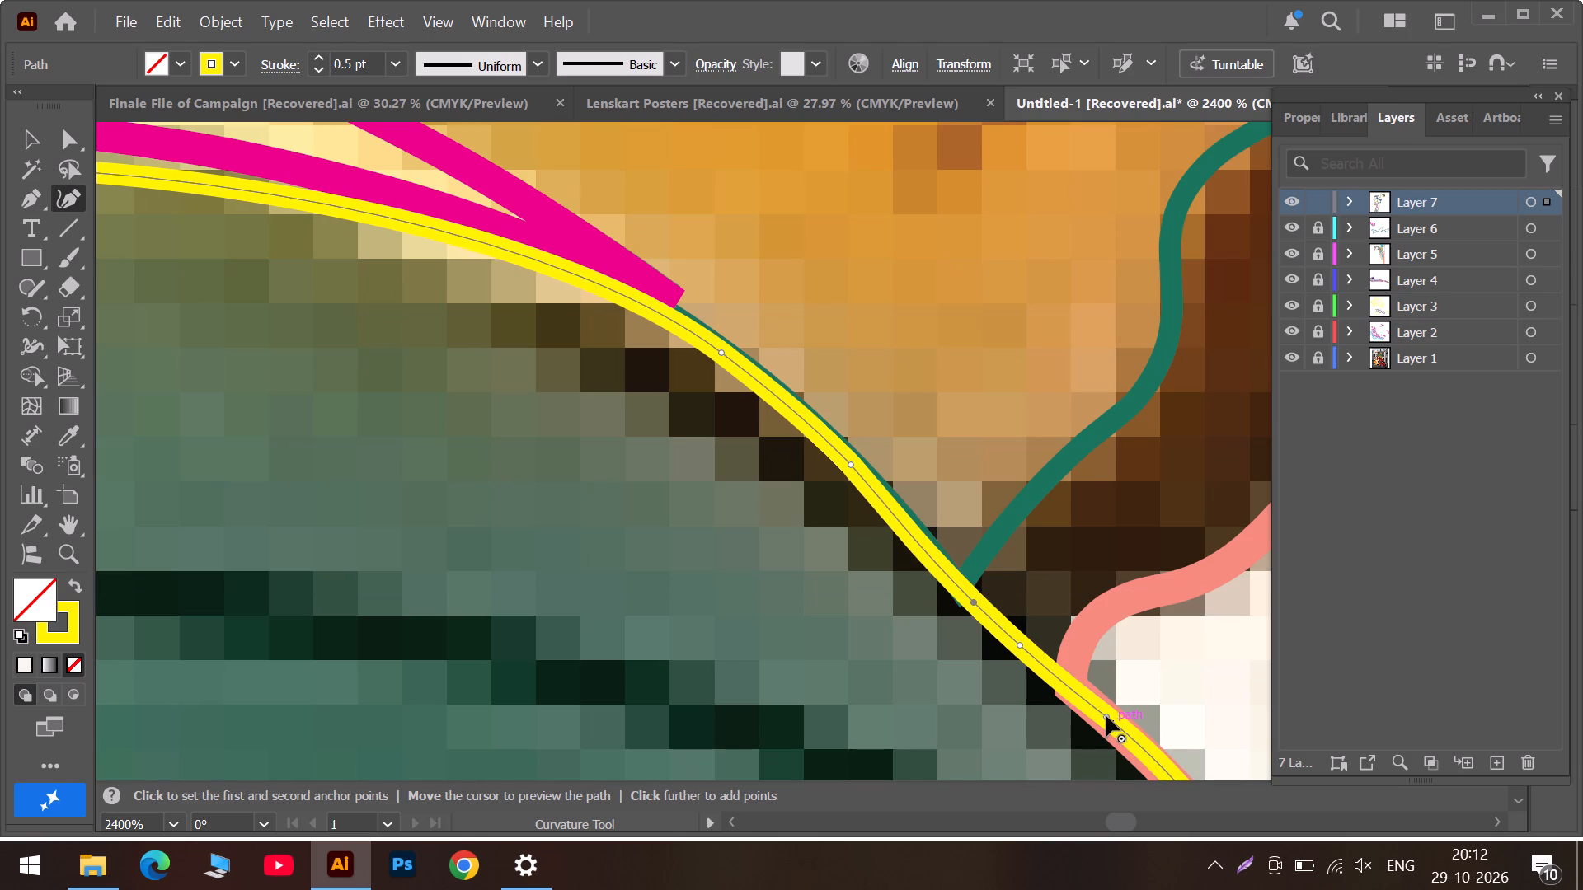
{"action": "left_click_drag", "start_coordinate": [1106, 716], "coordinate": [1094, 714]}
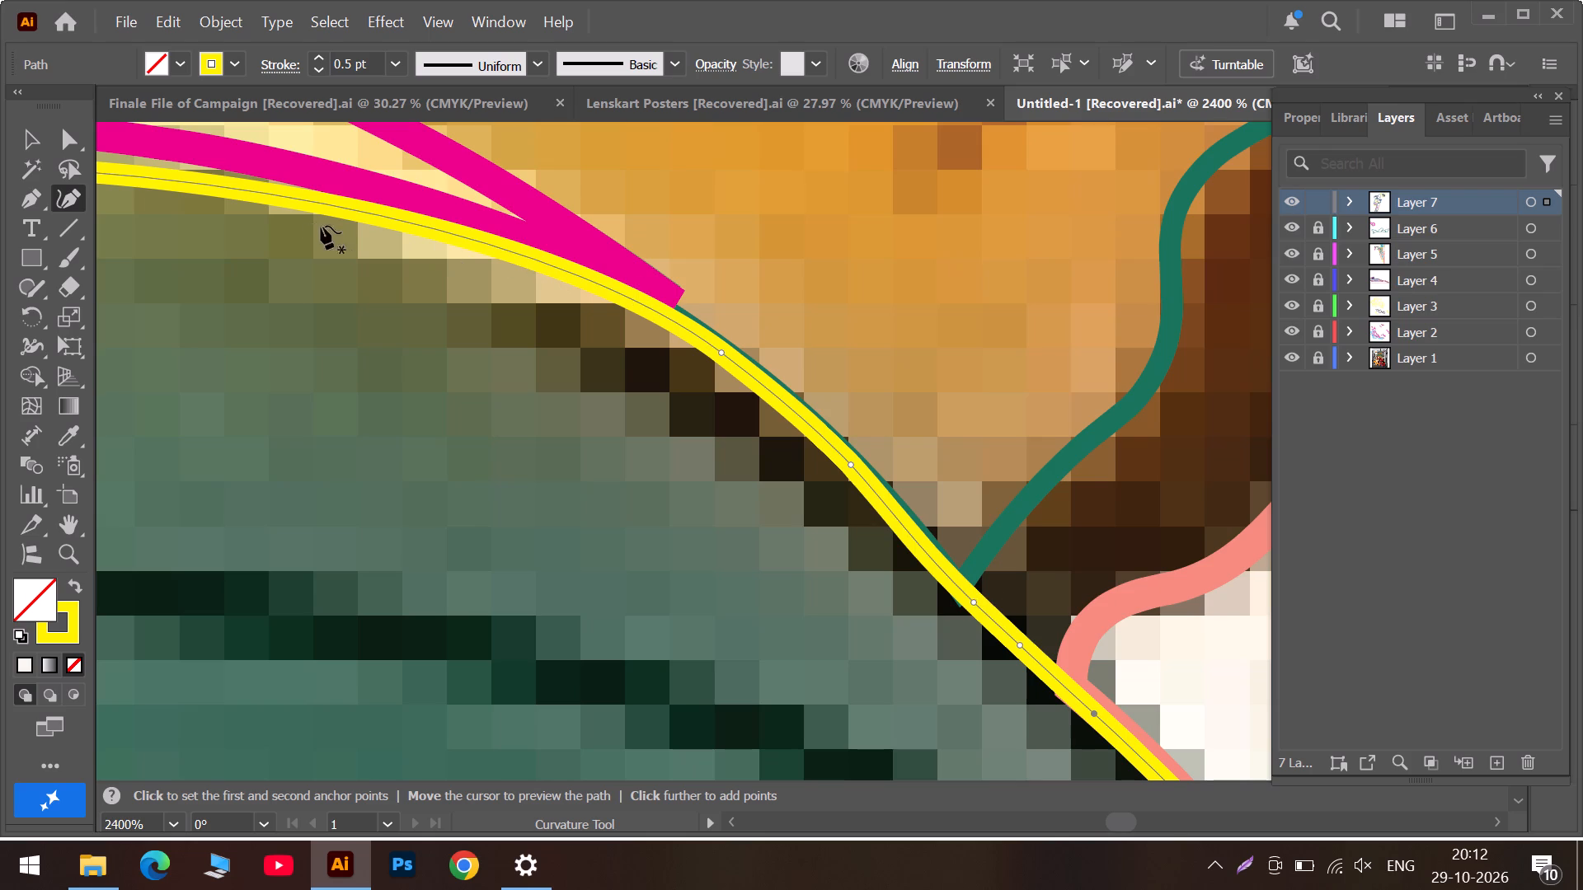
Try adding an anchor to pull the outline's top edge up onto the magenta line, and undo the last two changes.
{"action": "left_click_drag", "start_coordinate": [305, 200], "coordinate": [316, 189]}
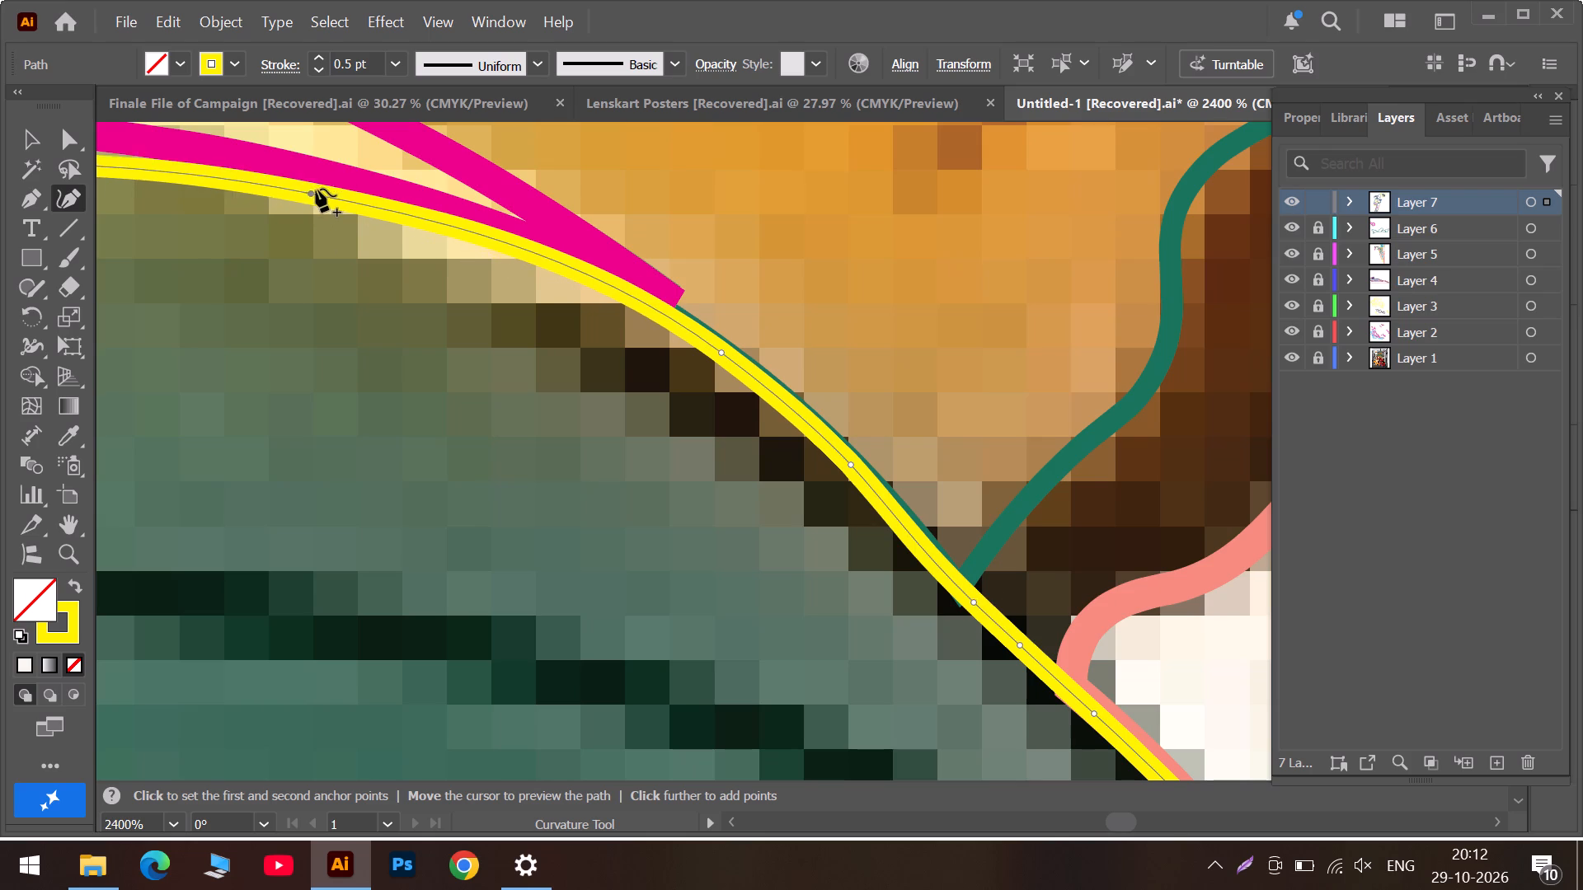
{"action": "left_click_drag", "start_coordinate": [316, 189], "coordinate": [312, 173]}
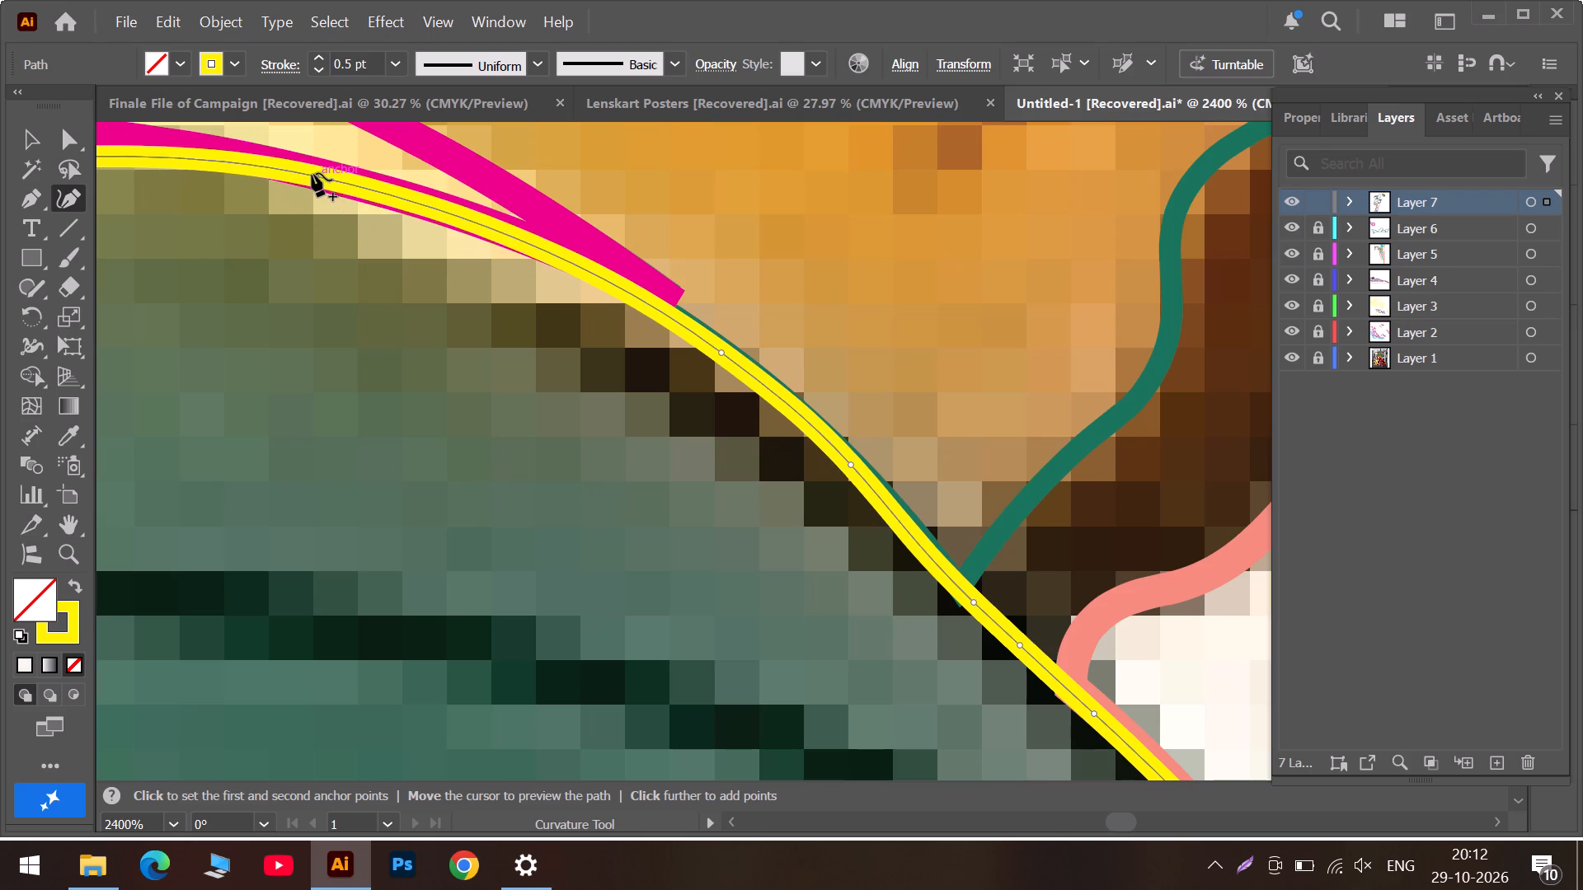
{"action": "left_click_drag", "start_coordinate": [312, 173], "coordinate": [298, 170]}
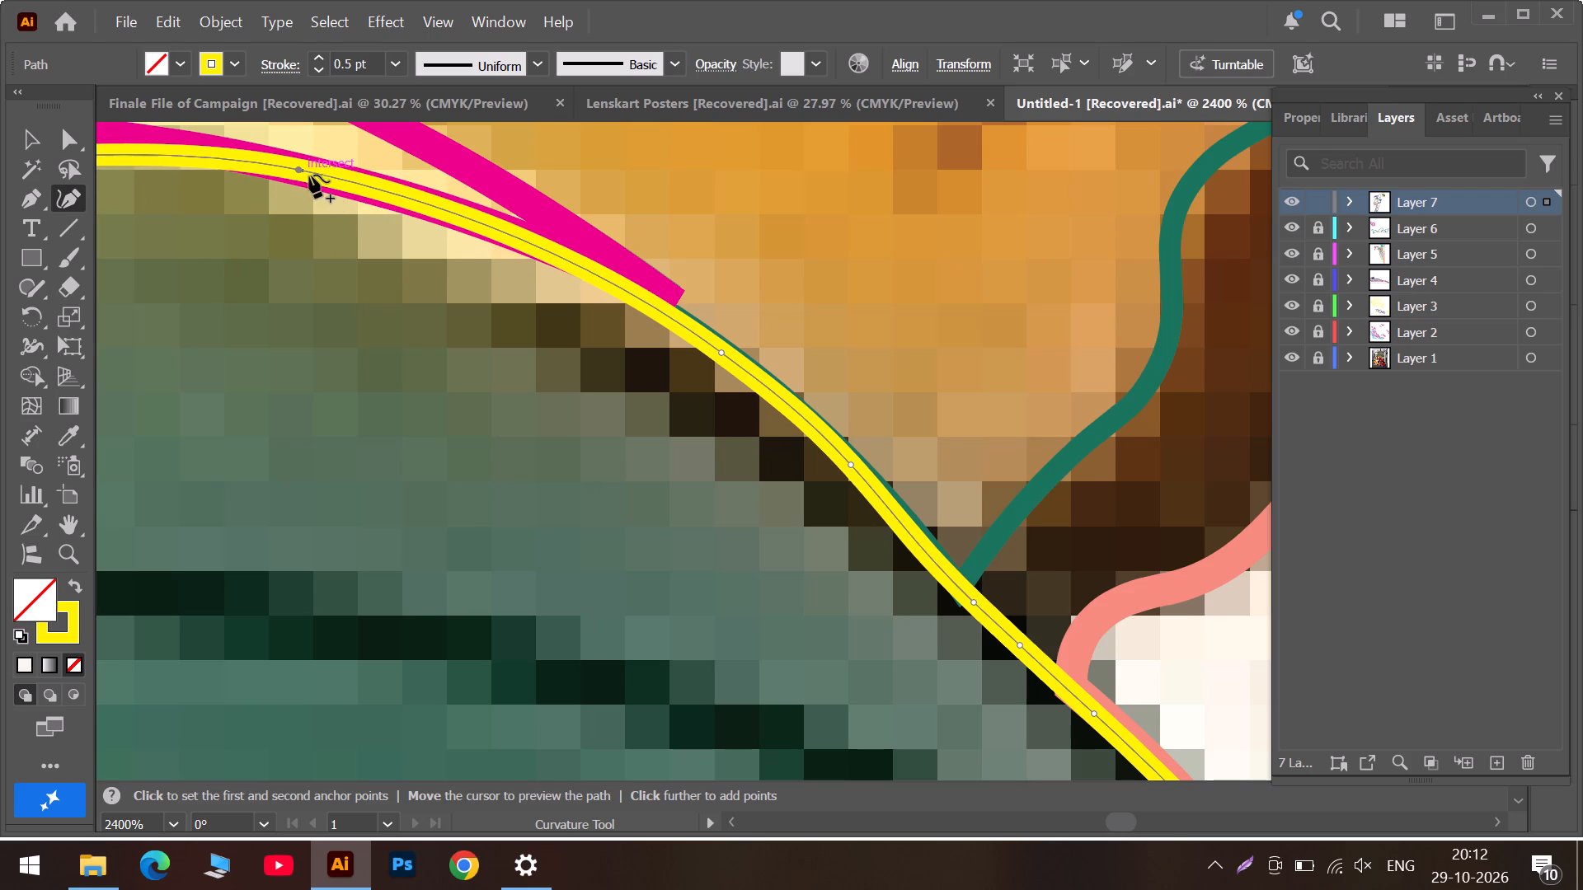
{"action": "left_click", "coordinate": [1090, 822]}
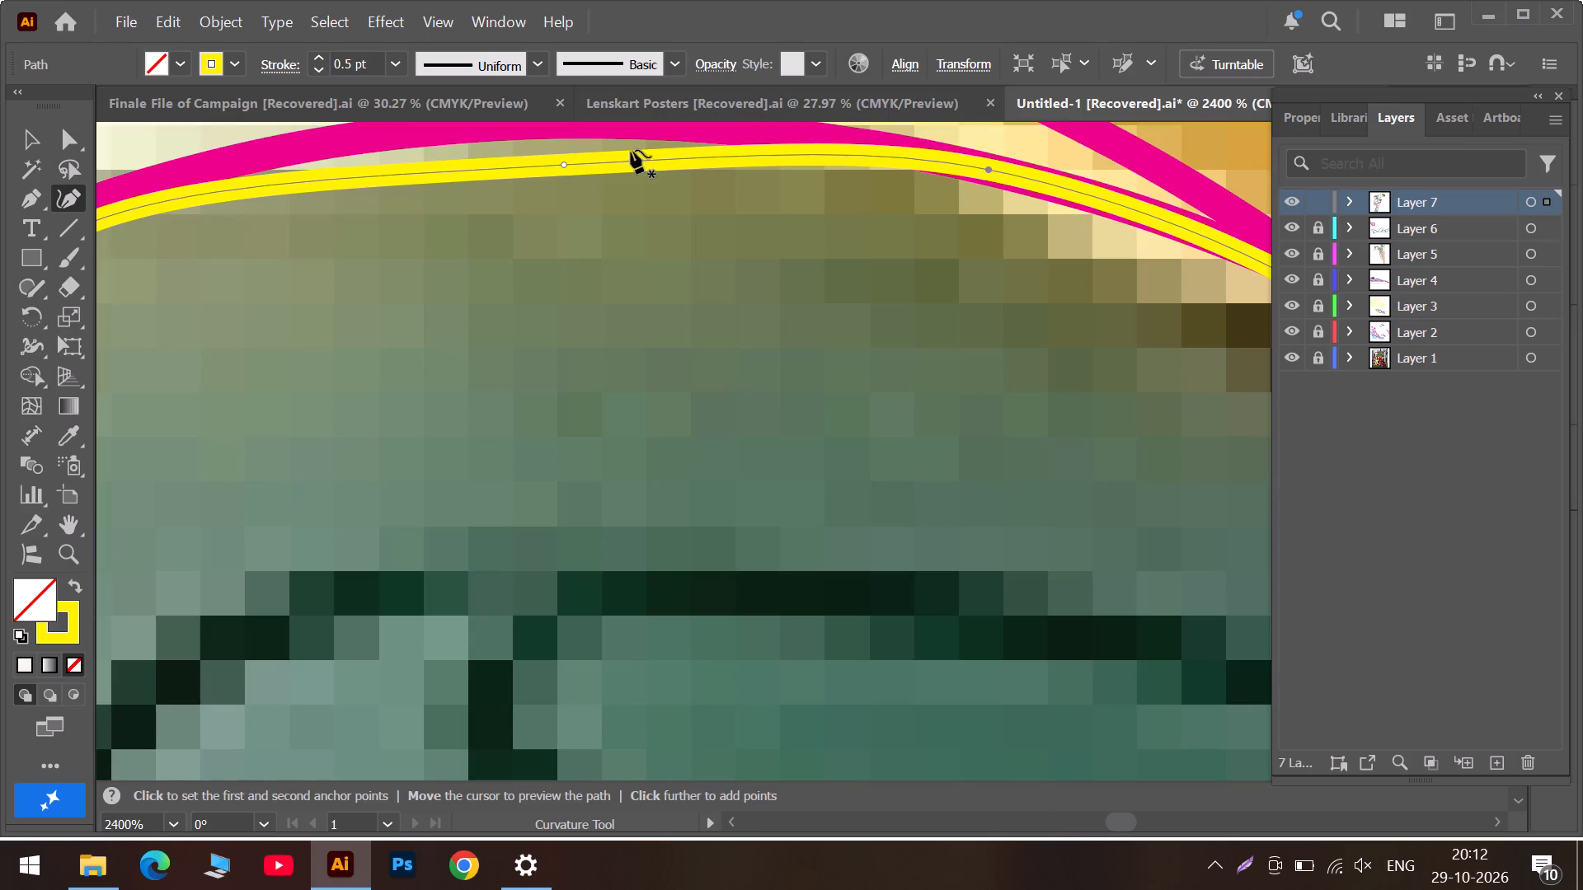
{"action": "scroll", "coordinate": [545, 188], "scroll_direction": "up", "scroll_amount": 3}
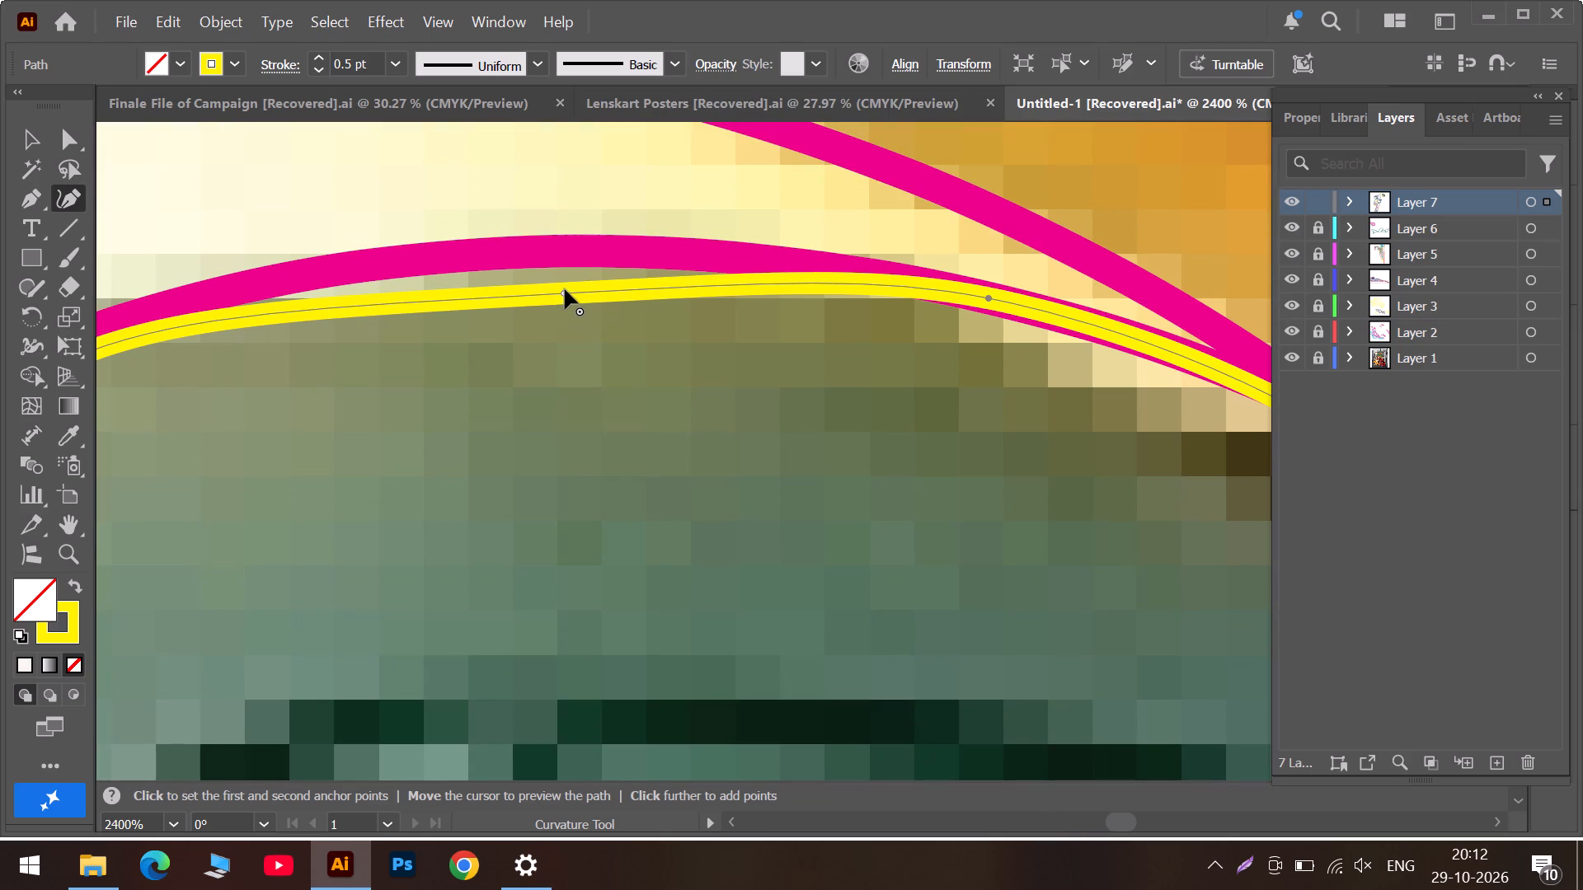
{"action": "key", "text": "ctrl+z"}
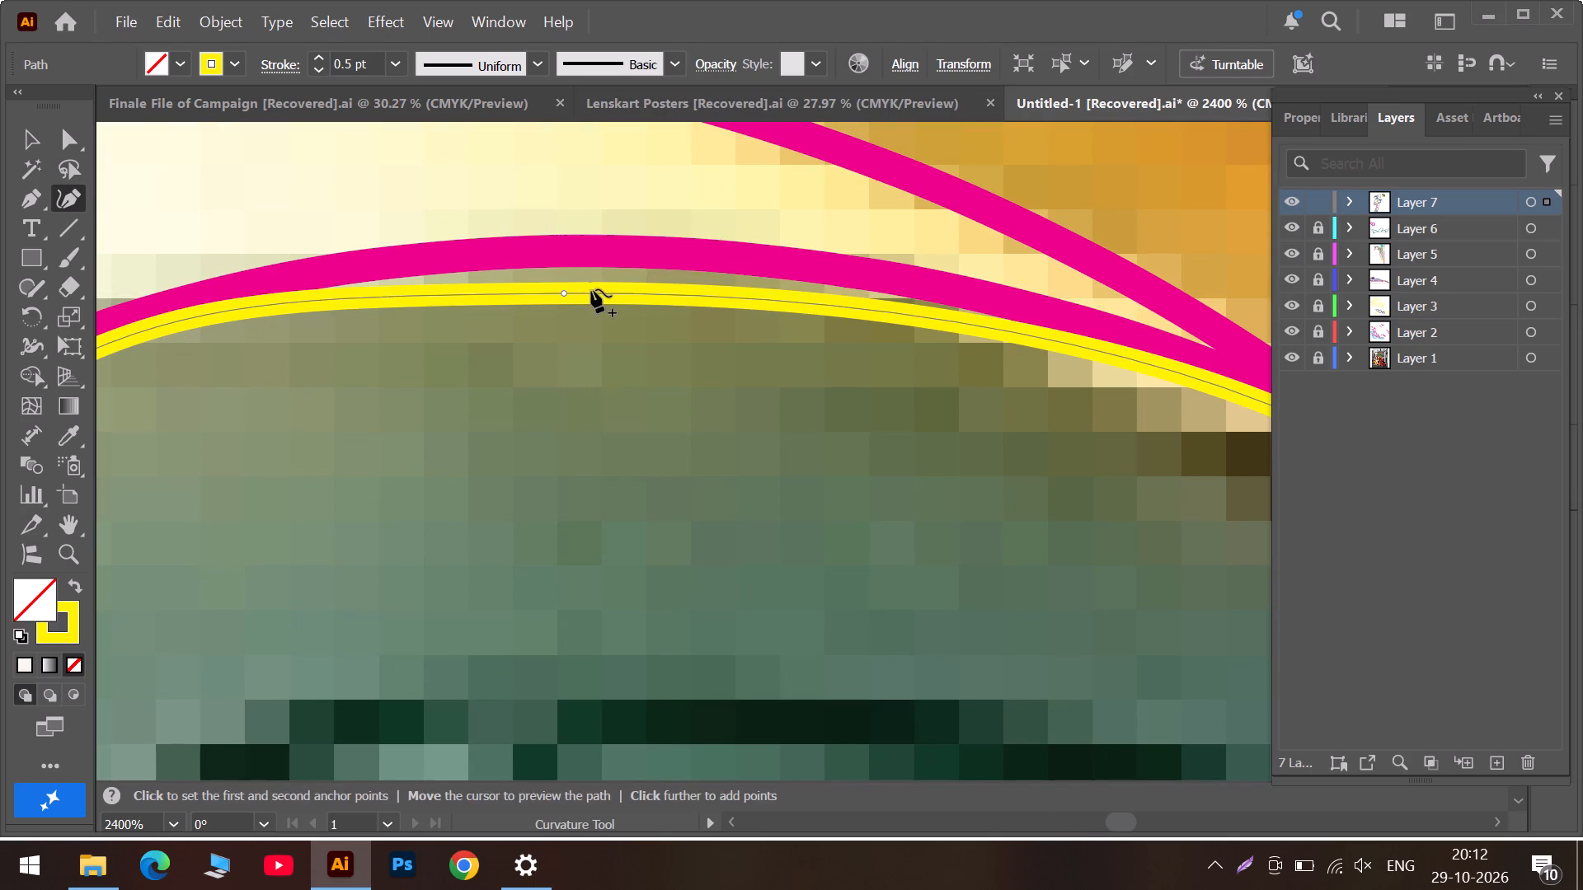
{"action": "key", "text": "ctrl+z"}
Set the yellow outline's stroke weight to 0.75 pt.
{"action": "scroll", "coordinate": [735, 354], "scroll_direction": "down", "scroll_amount": 3}
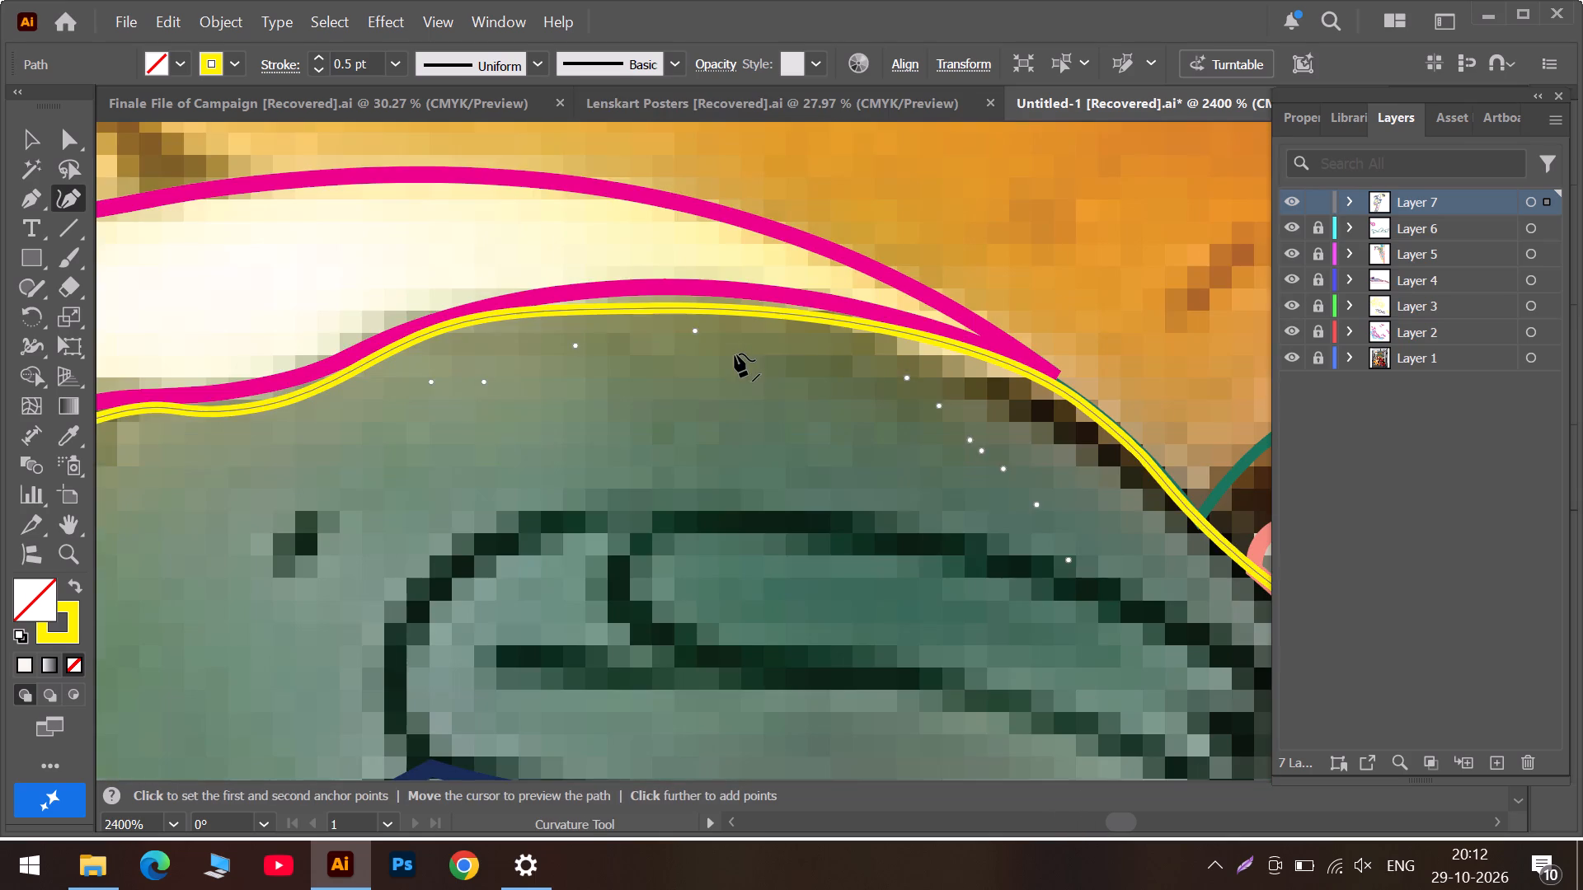
{"action": "scroll", "coordinate": [805, 349], "scroll_direction": "down", "scroll_amount": 2}
{"action": "scroll", "coordinate": [951, 433], "scroll_direction": "down", "scroll_amount": 12}
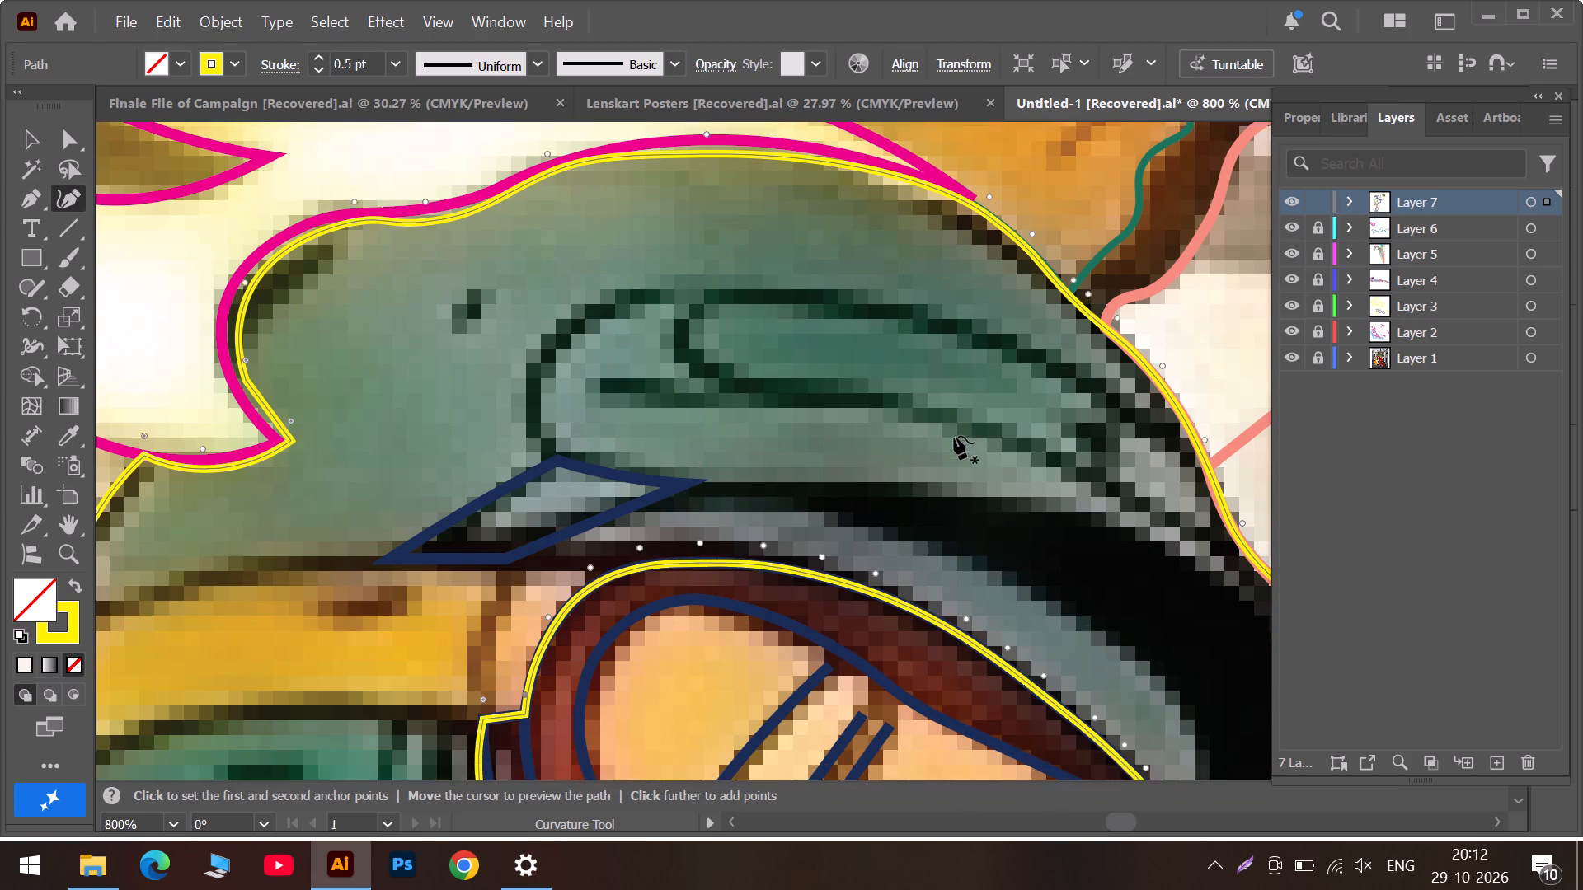
{"action": "scroll", "coordinate": [954, 436], "scroll_direction": "down", "scroll_amount": 1}
{"action": "scroll", "coordinate": [749, 454], "scroll_direction": "down", "scroll_amount": 5}
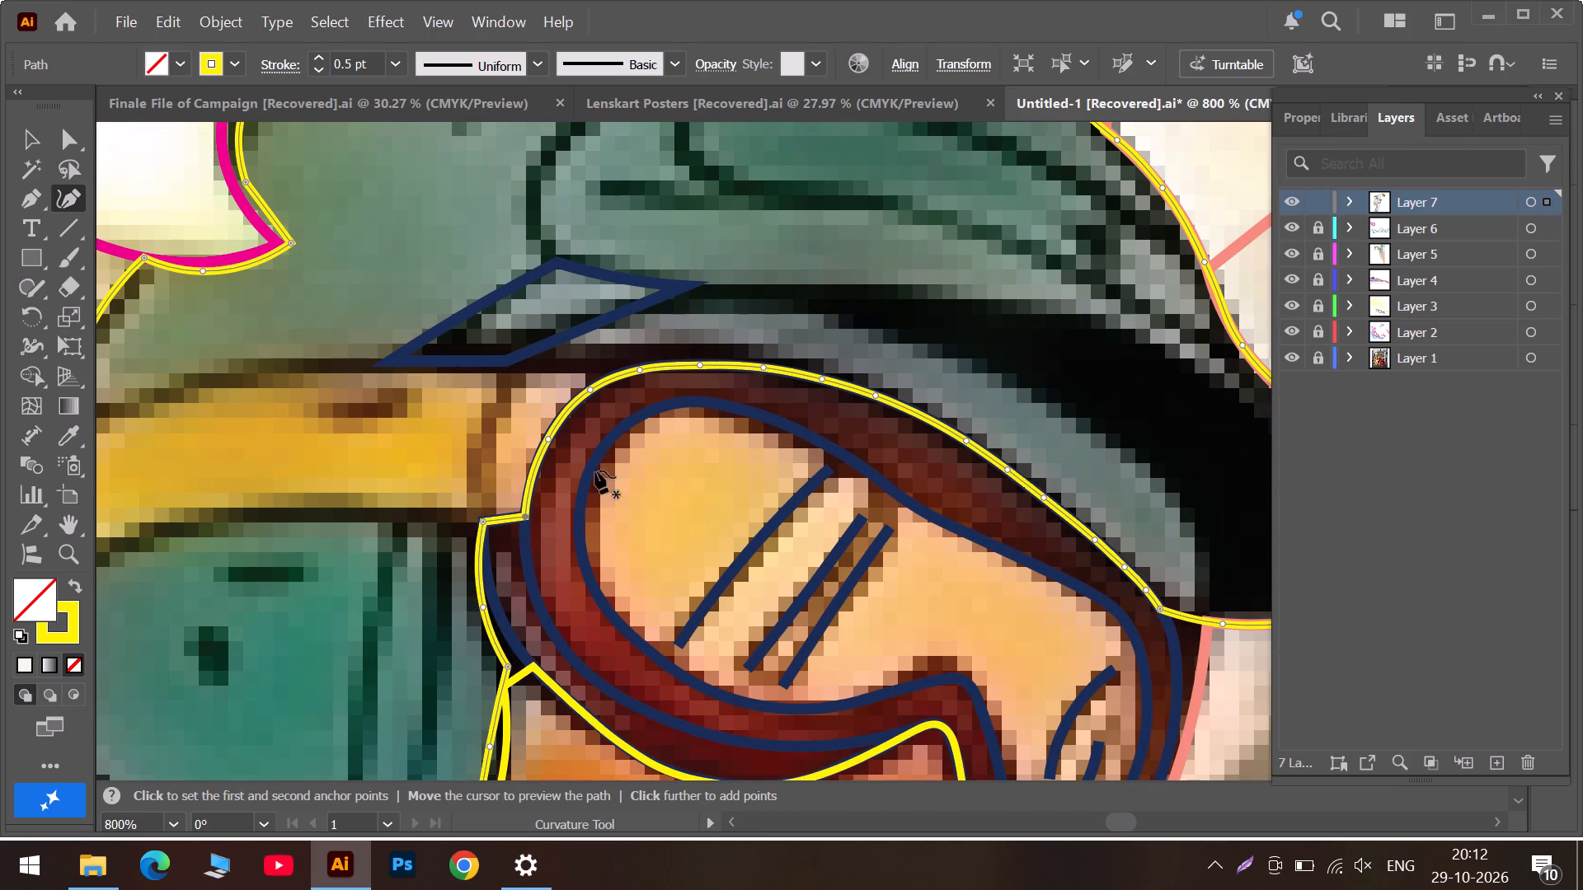
{"action": "left_click", "coordinate": [322, 59]}
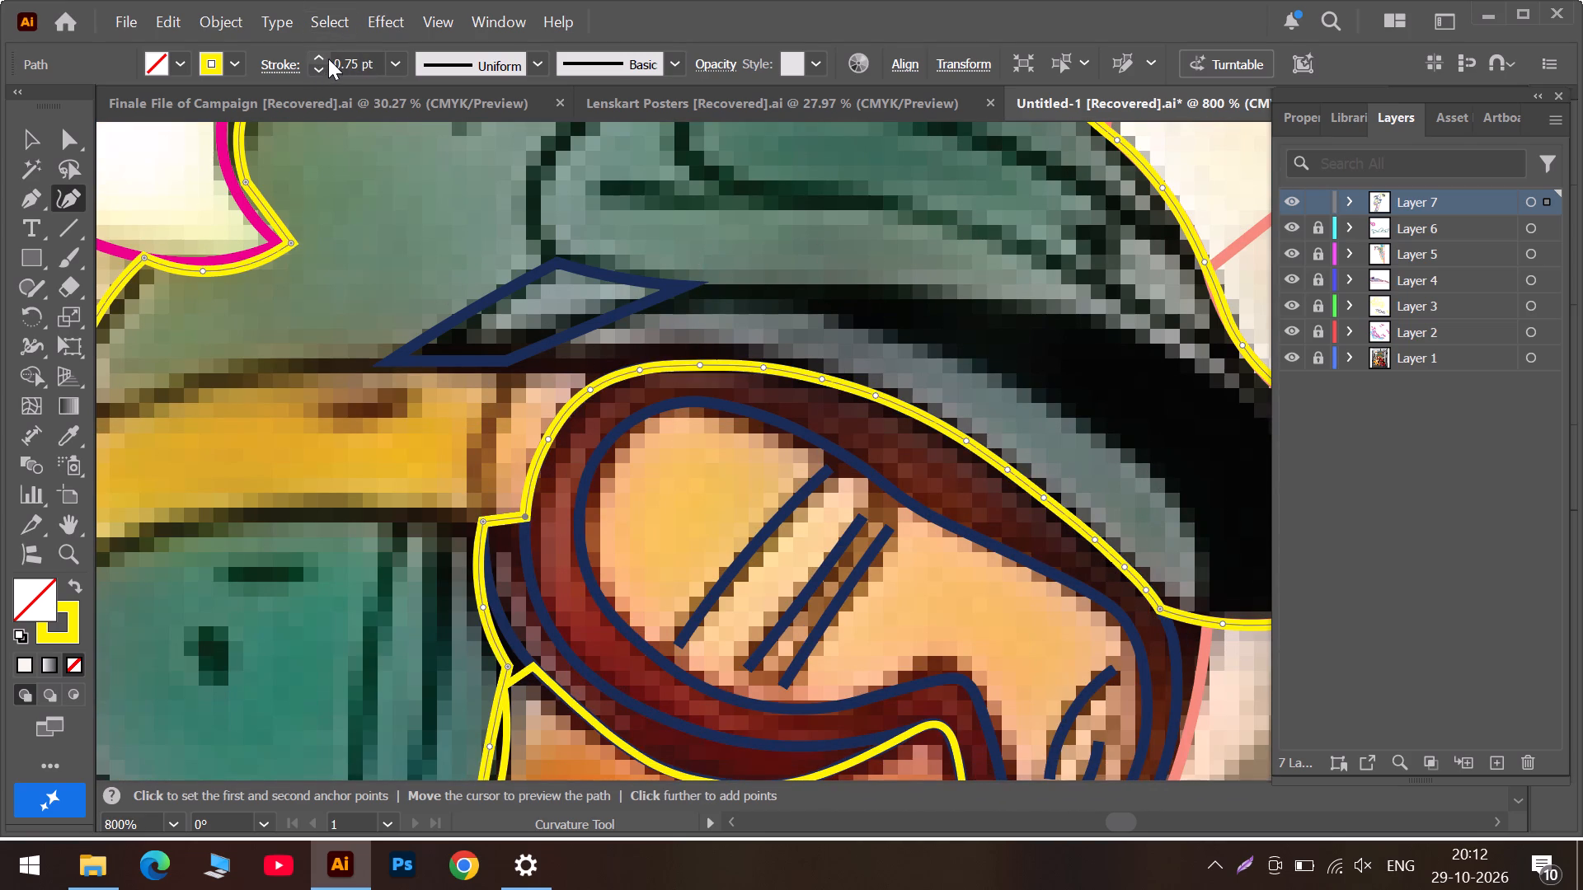
Move the crest anchor along the magenta line toward its pointed tip and add two anchors fitting the outline's crest to that line.
{"action": "scroll", "coordinate": [1050, 452], "scroll_direction": "up", "scroll_amount": 6}
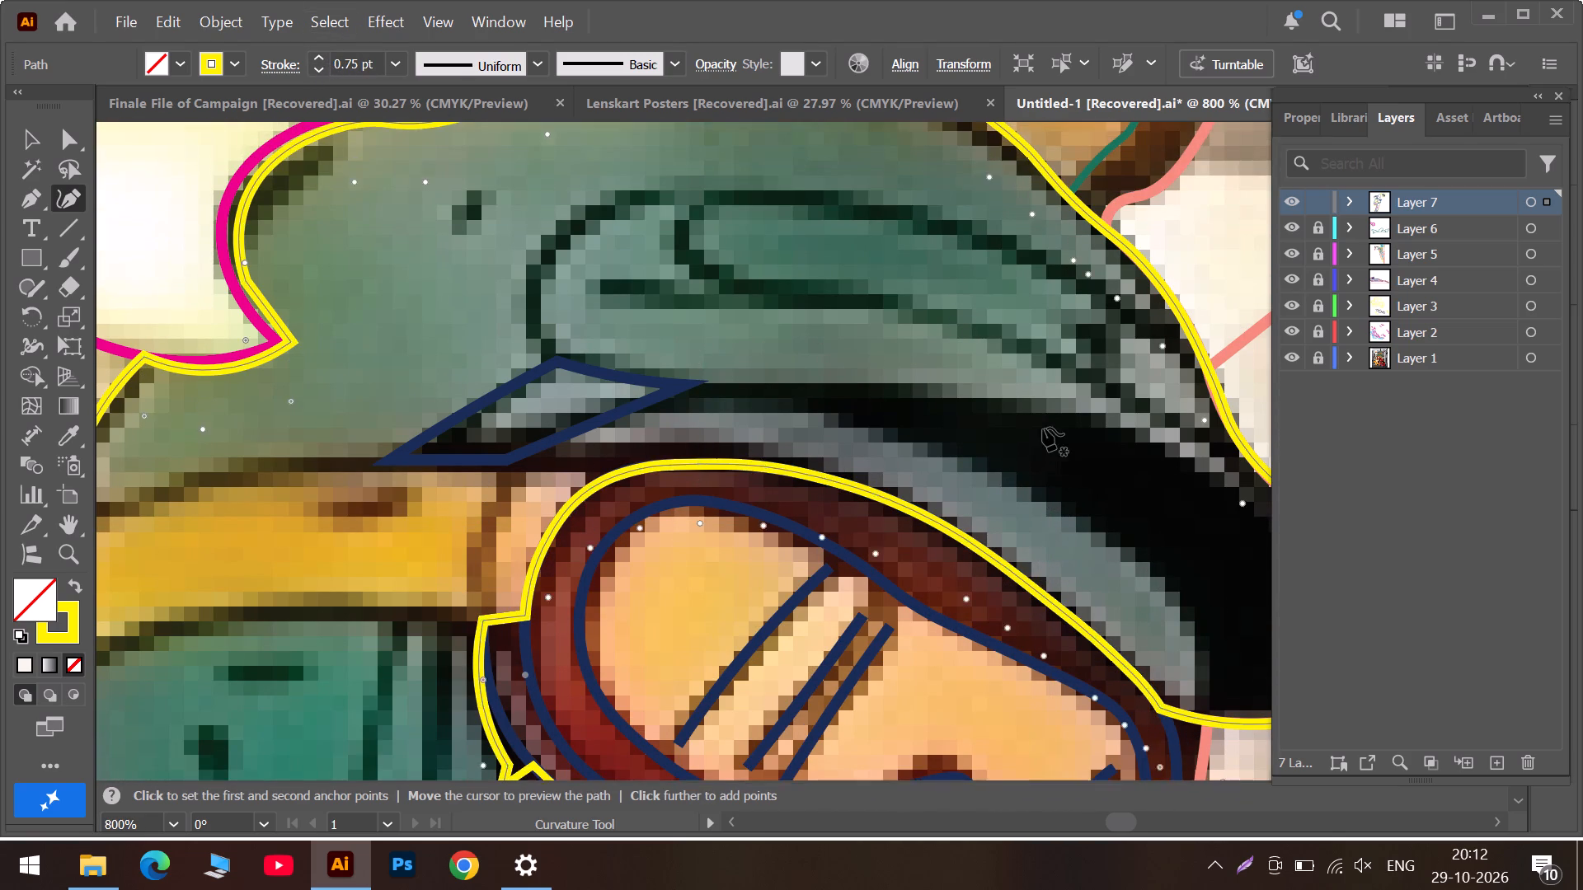
{"action": "scroll", "coordinate": [1085, 378], "scroll_direction": "up", "scroll_amount": 4}
{"action": "scroll", "coordinate": [853, 246], "scroll_direction": "up", "scroll_amount": 4}
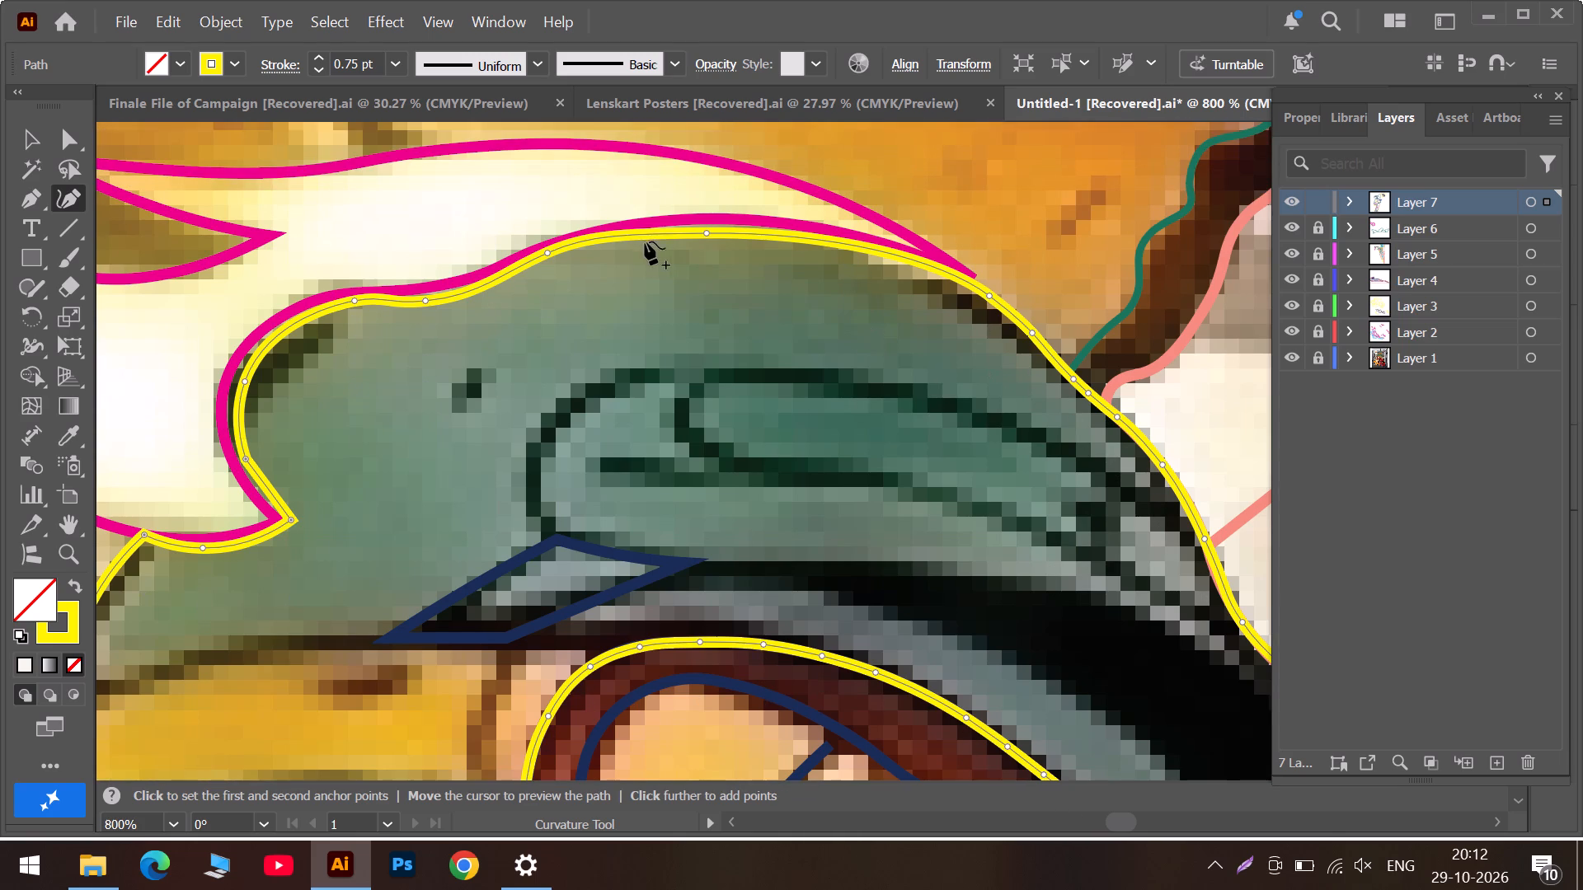
{"action": "scroll", "coordinate": [905, 258], "scroll_direction": "up", "scroll_amount": 1, "text": "alt"}
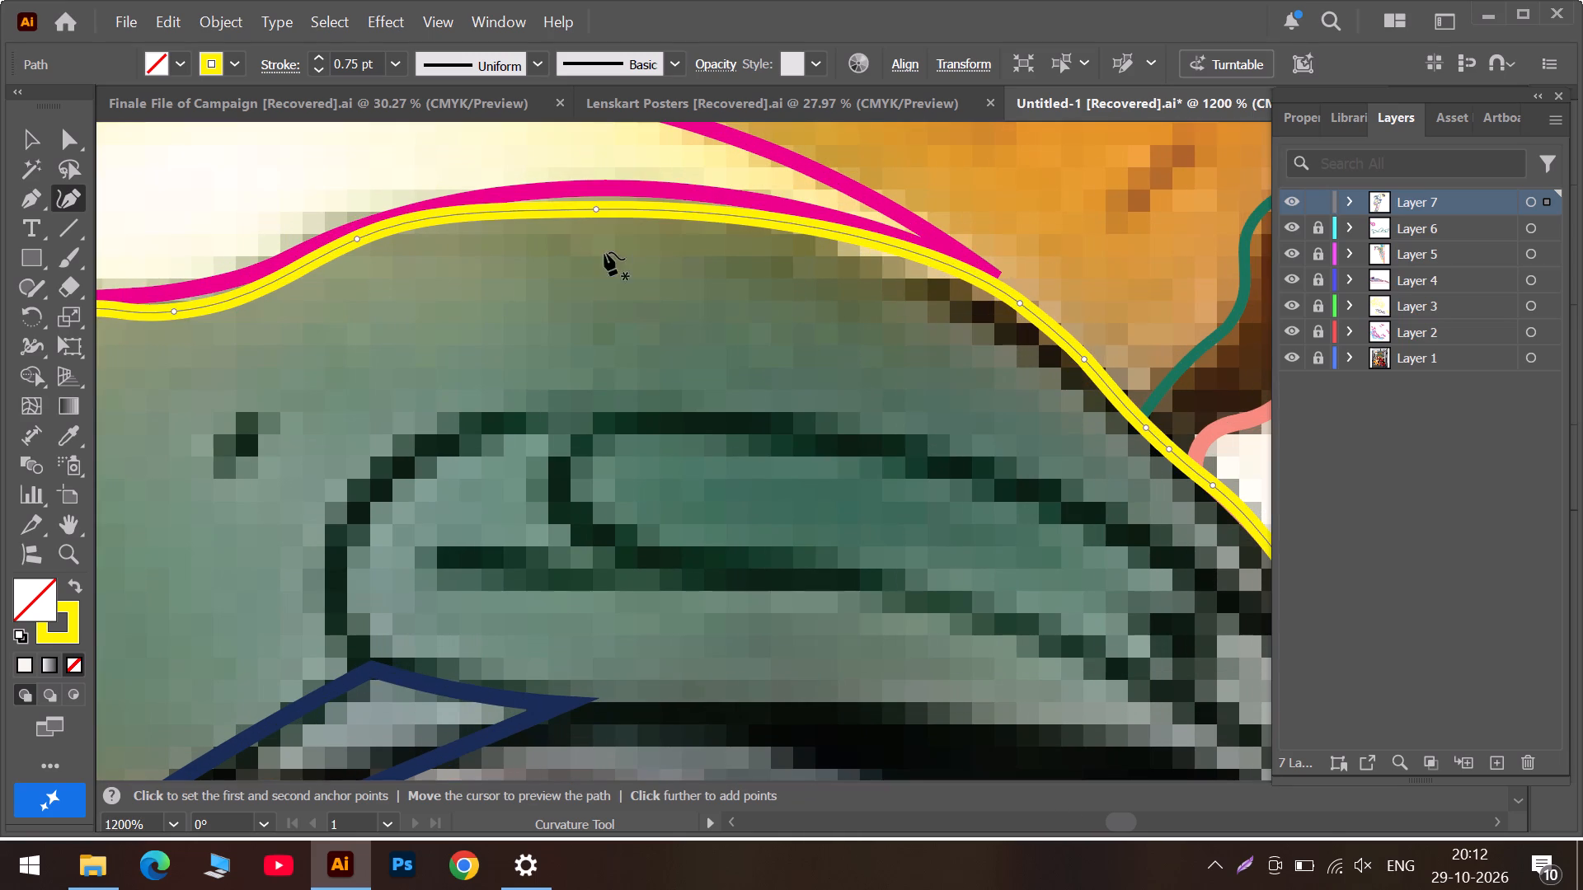
{"action": "left_click_drag", "start_coordinate": [593, 206], "coordinate": [597, 185]}
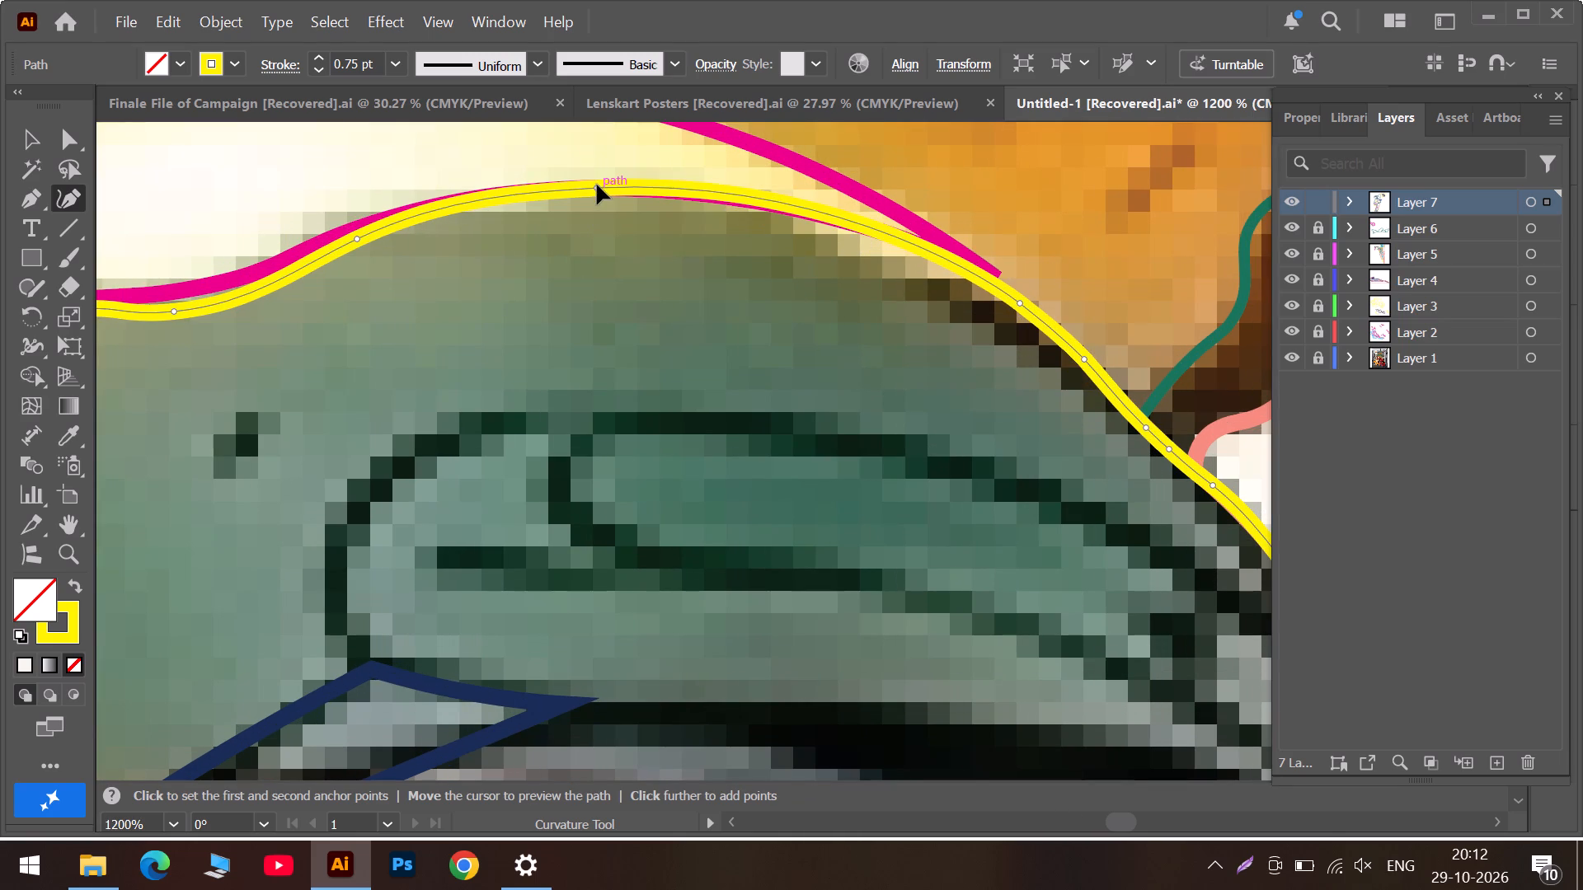
{"action": "left_click_drag", "start_coordinate": [597, 185], "coordinate": [567, 188]}
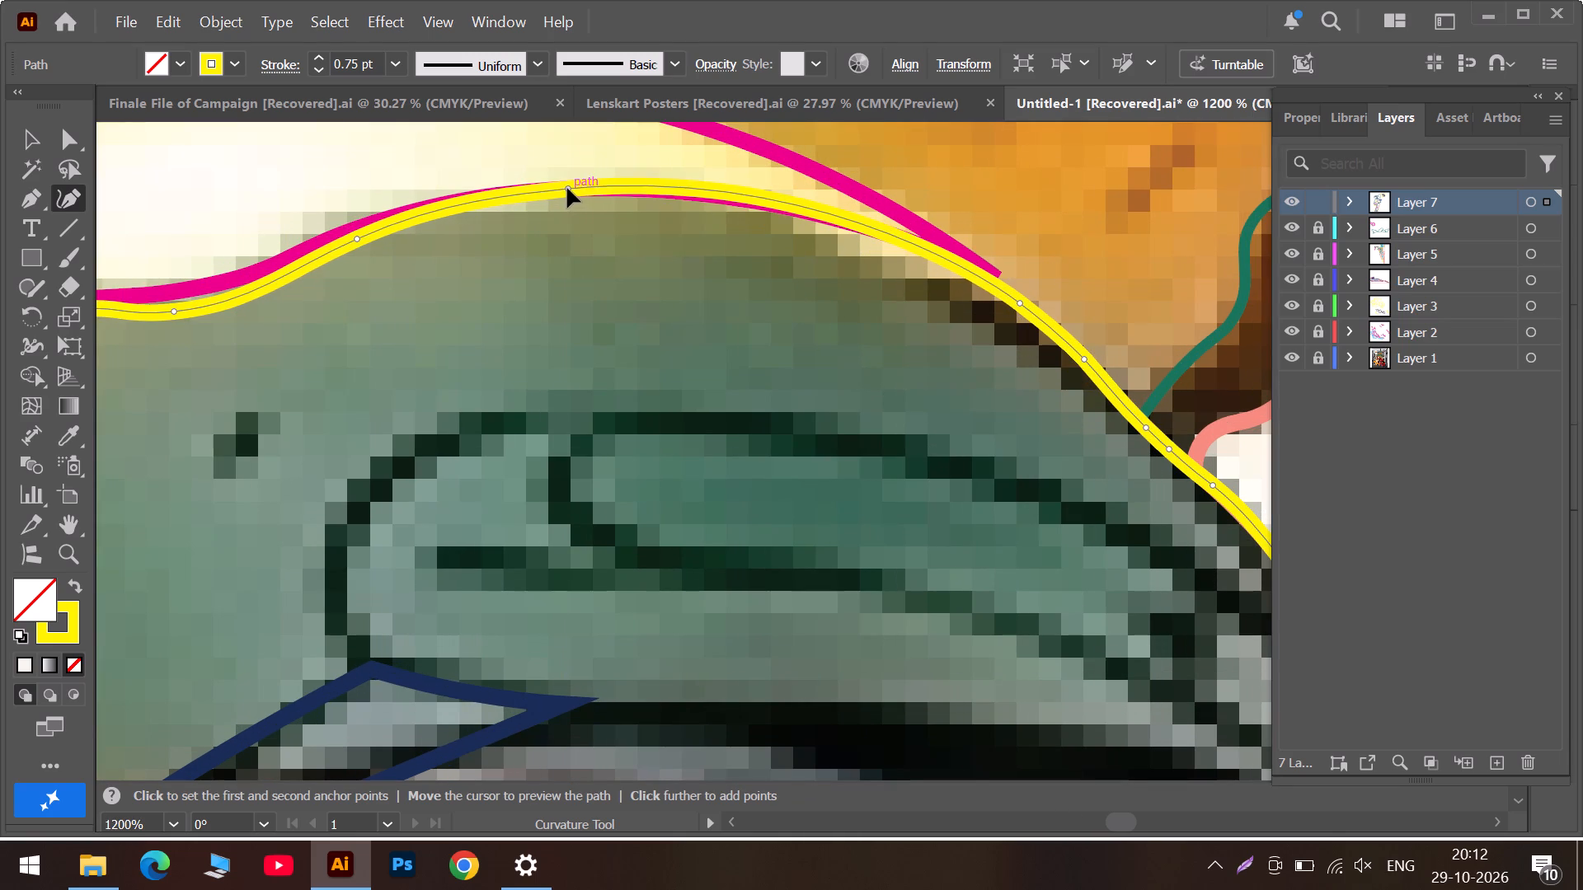
{"action": "left_click_drag", "start_coordinate": [567, 188], "coordinate": [867, 229]}
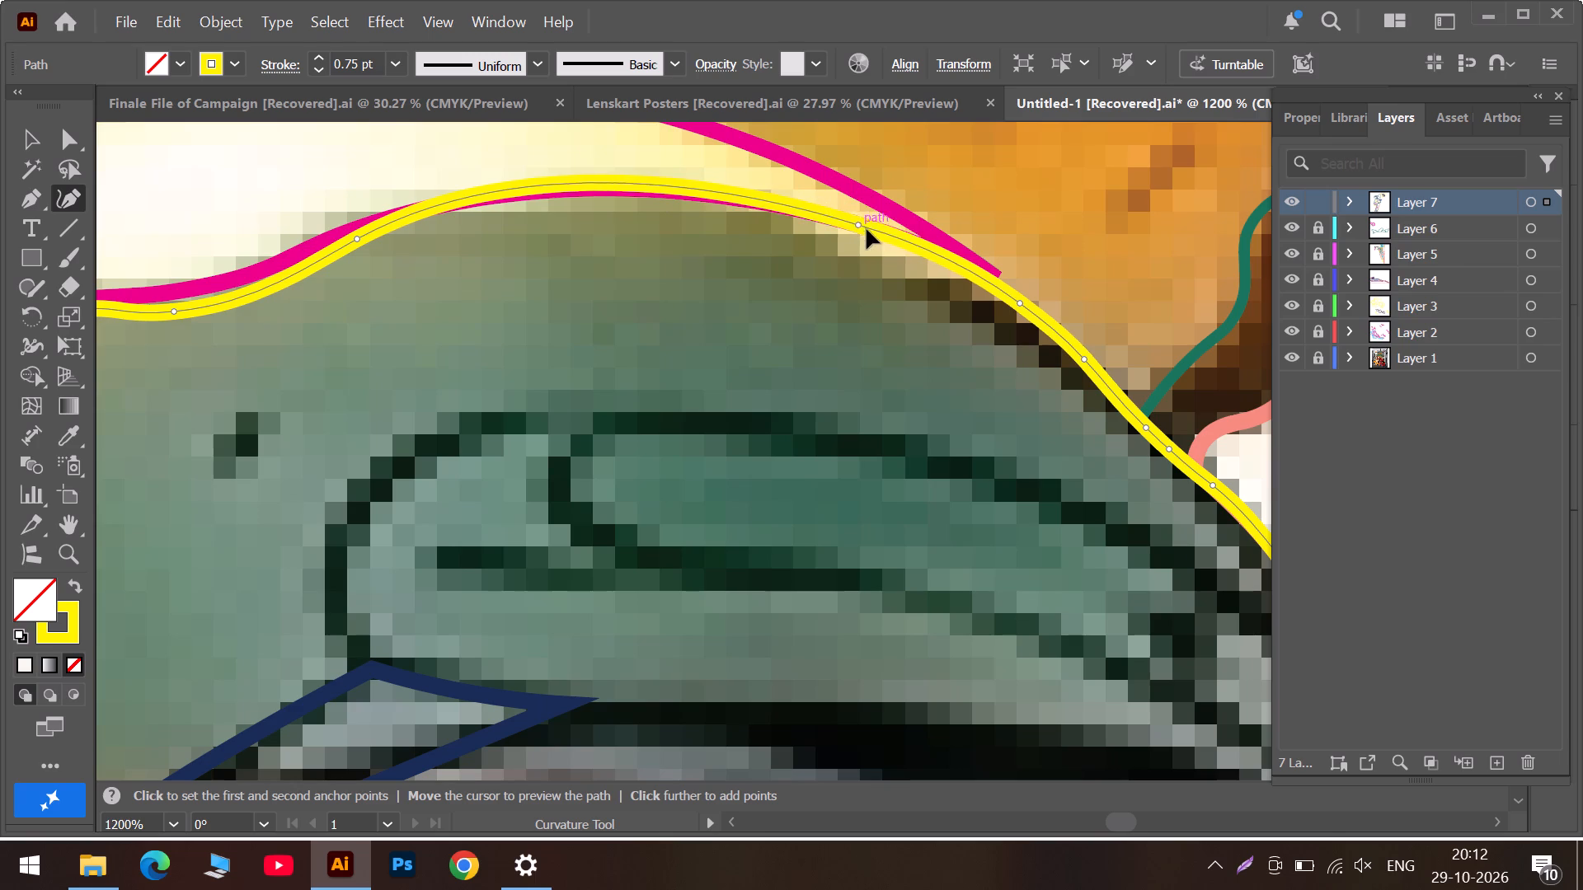
{"action": "left_click_drag", "start_coordinate": [867, 229], "coordinate": [916, 243]}
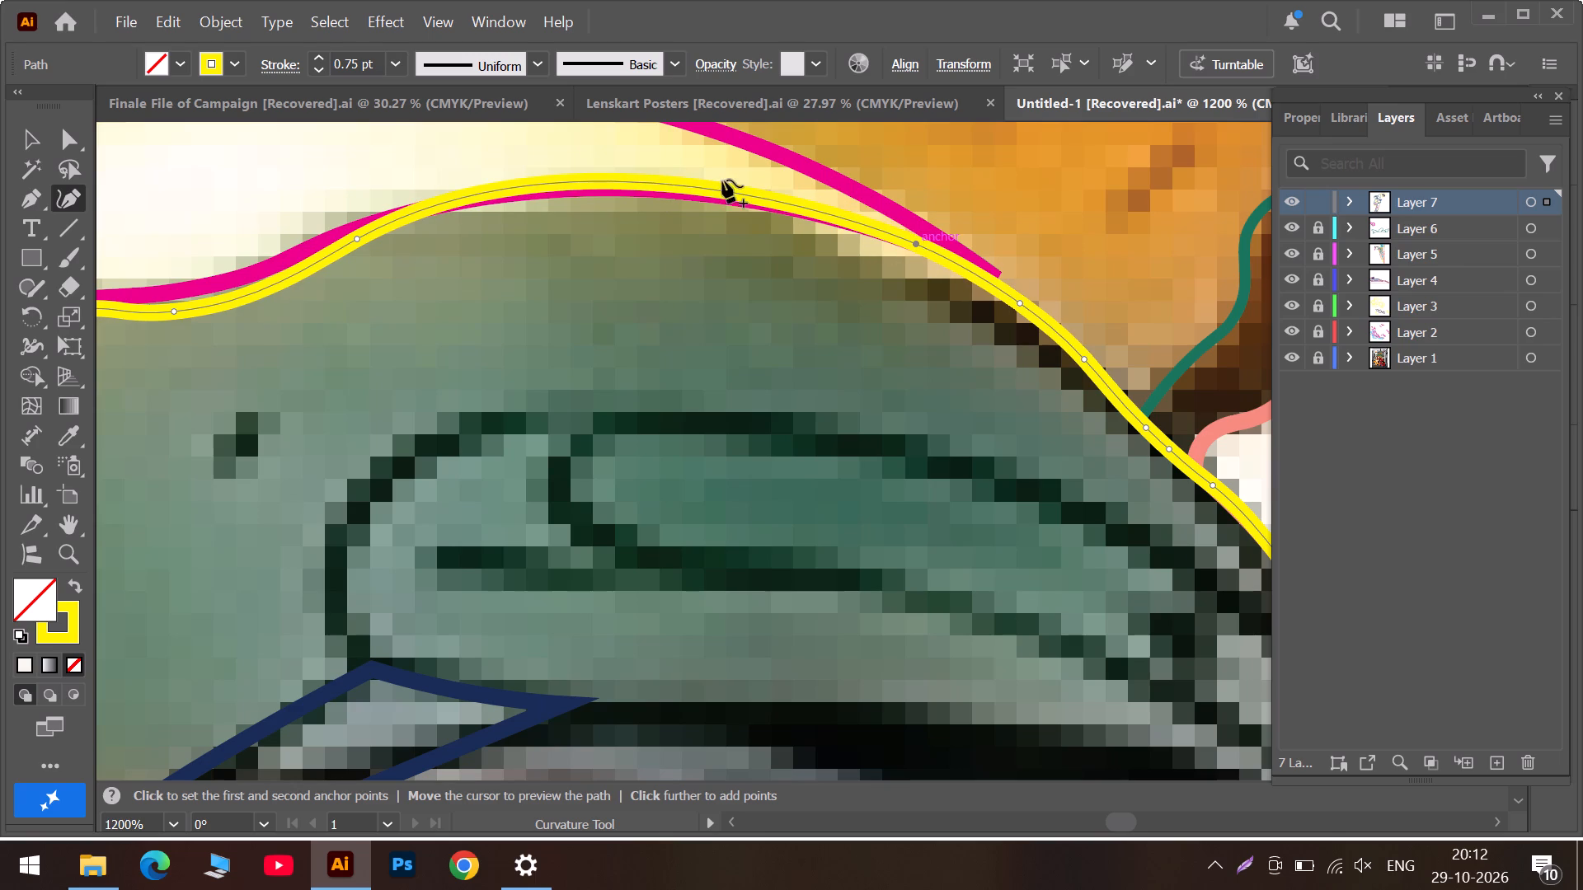
{"action": "left_click_drag", "start_coordinate": [667, 185], "coordinate": [664, 185]}
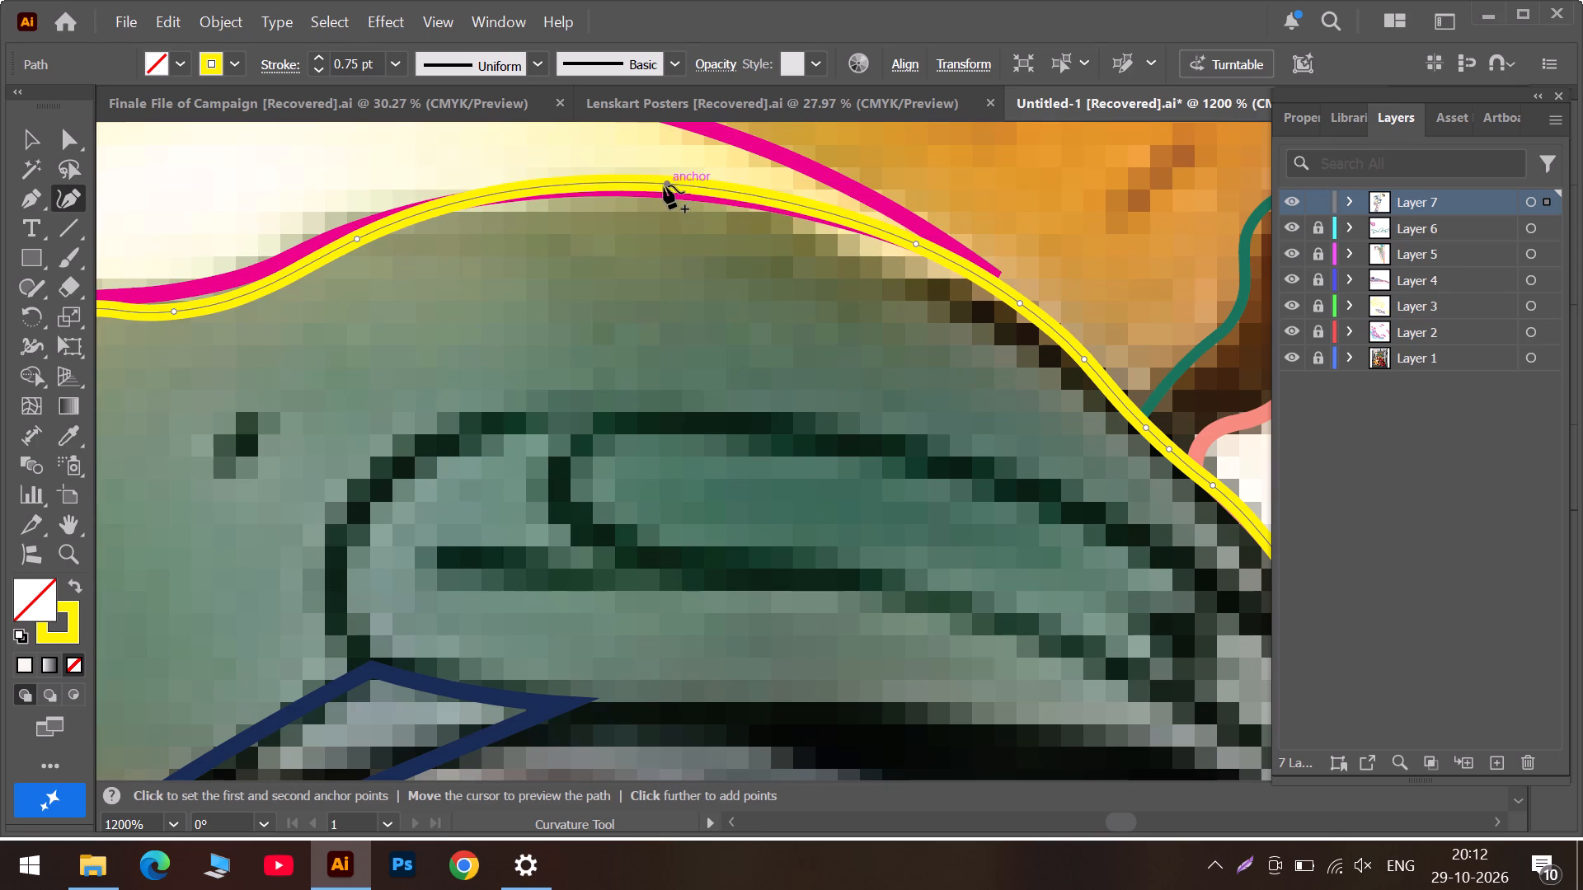
{"action": "left_click_drag", "start_coordinate": [664, 185], "coordinate": [649, 193]}
{"action": "left_click", "coordinate": [828, 215]}
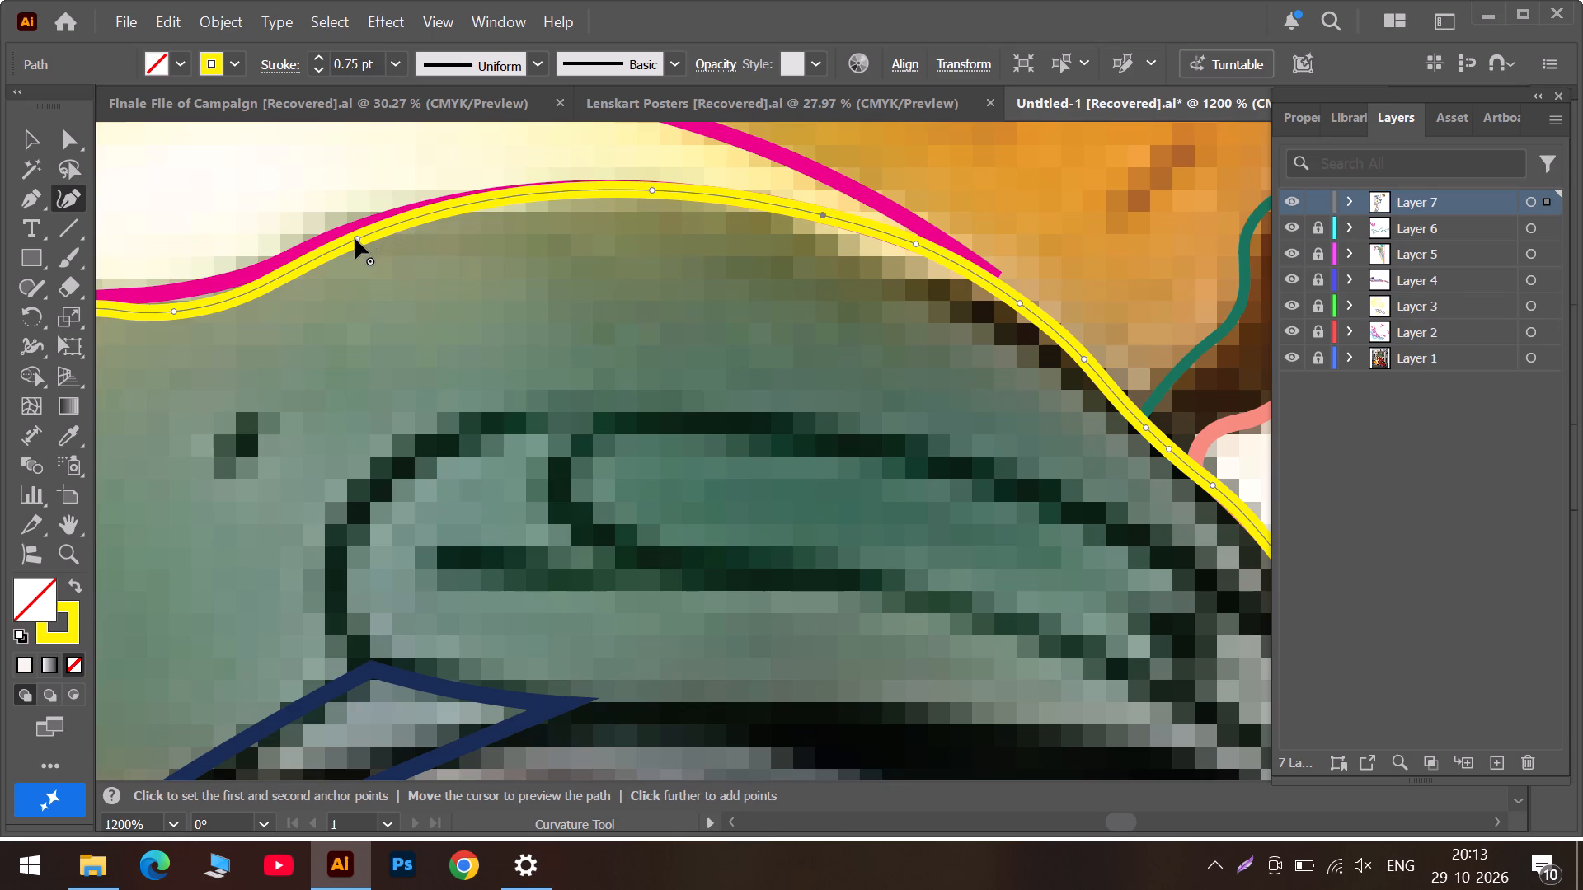
Move the two anchors on the slope behind the crest onto the magenta line, adding one more anchor between them and the crest.
{"action": "left_click_drag", "start_coordinate": [355, 239], "coordinate": [367, 229]}
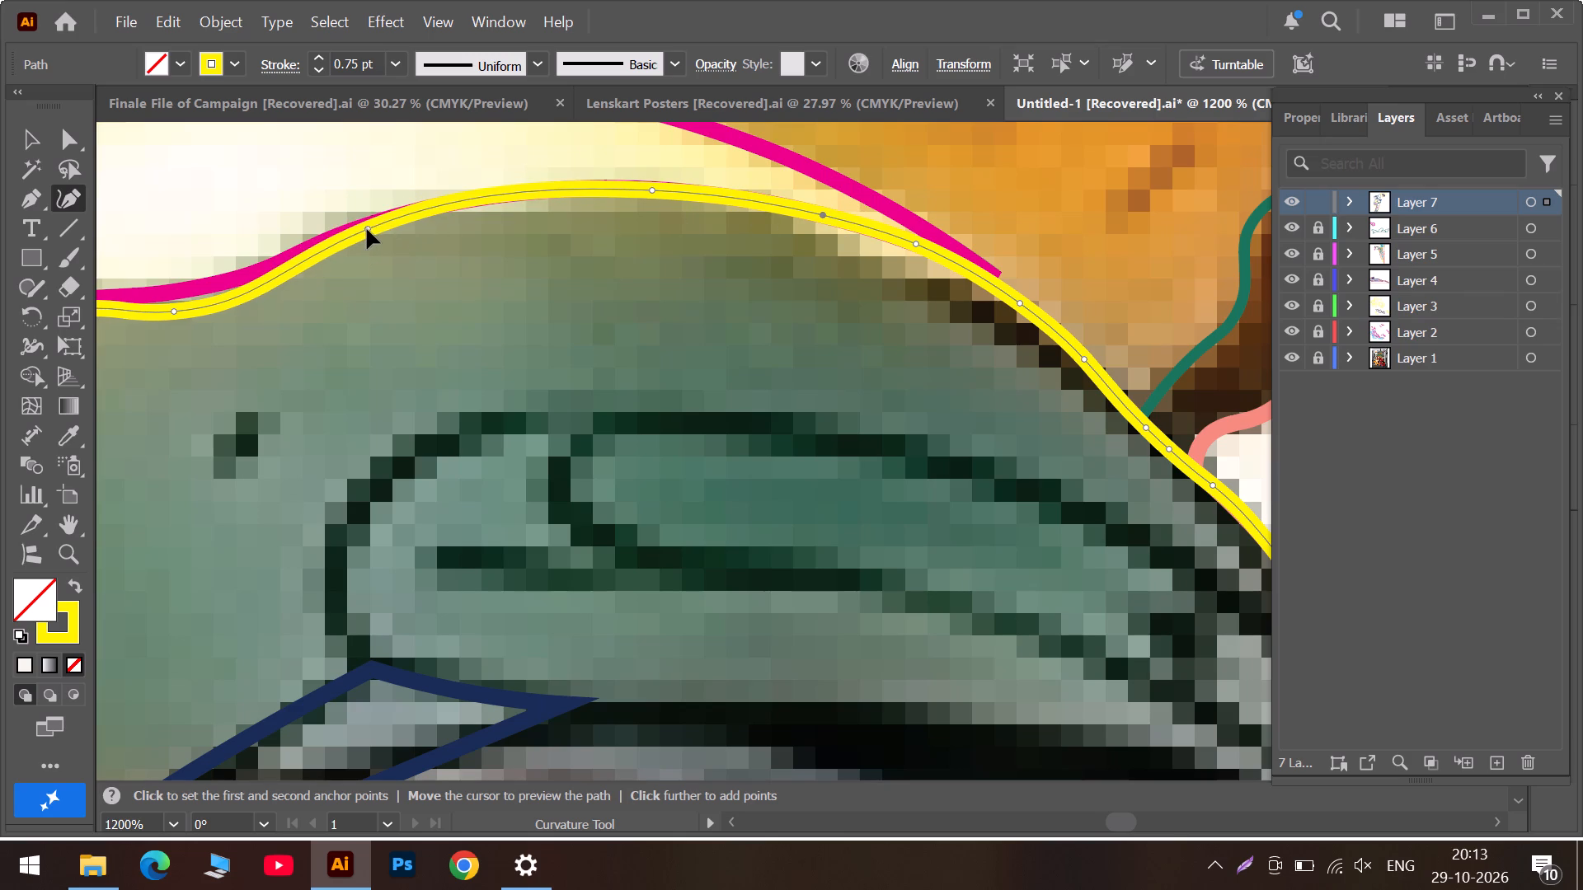
{"action": "left_click_drag", "start_coordinate": [367, 229], "coordinate": [358, 229]}
{"action": "left_click_drag", "start_coordinate": [459, 194], "coordinate": [491, 197]}
{"action": "left_click", "coordinate": [1091, 823]}
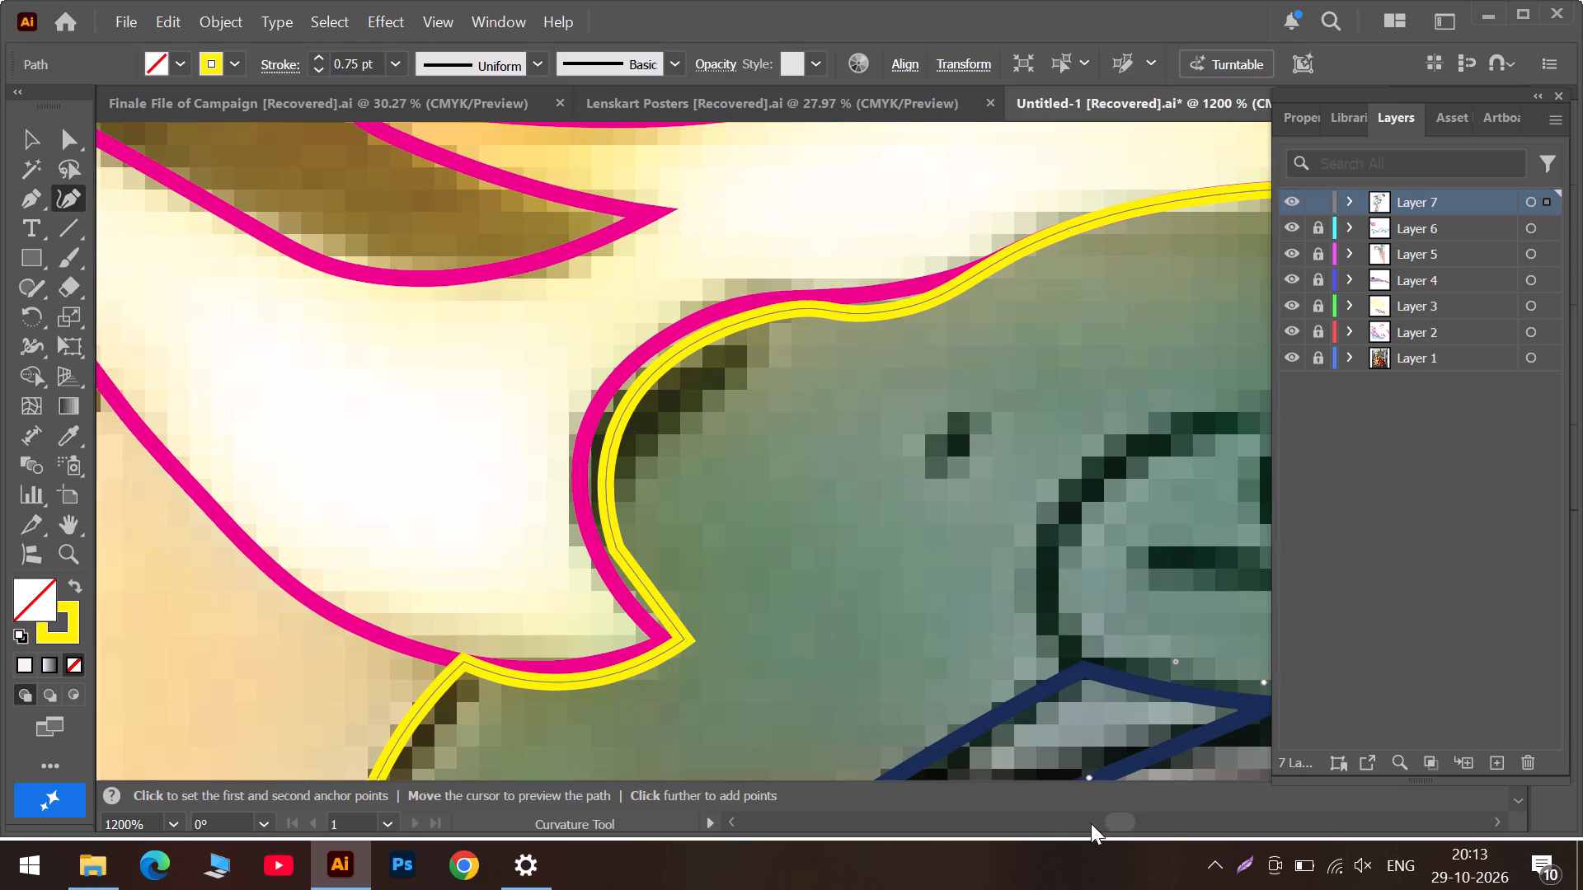
{"action": "left_click_drag", "start_coordinate": [885, 309], "coordinate": [894, 295]}
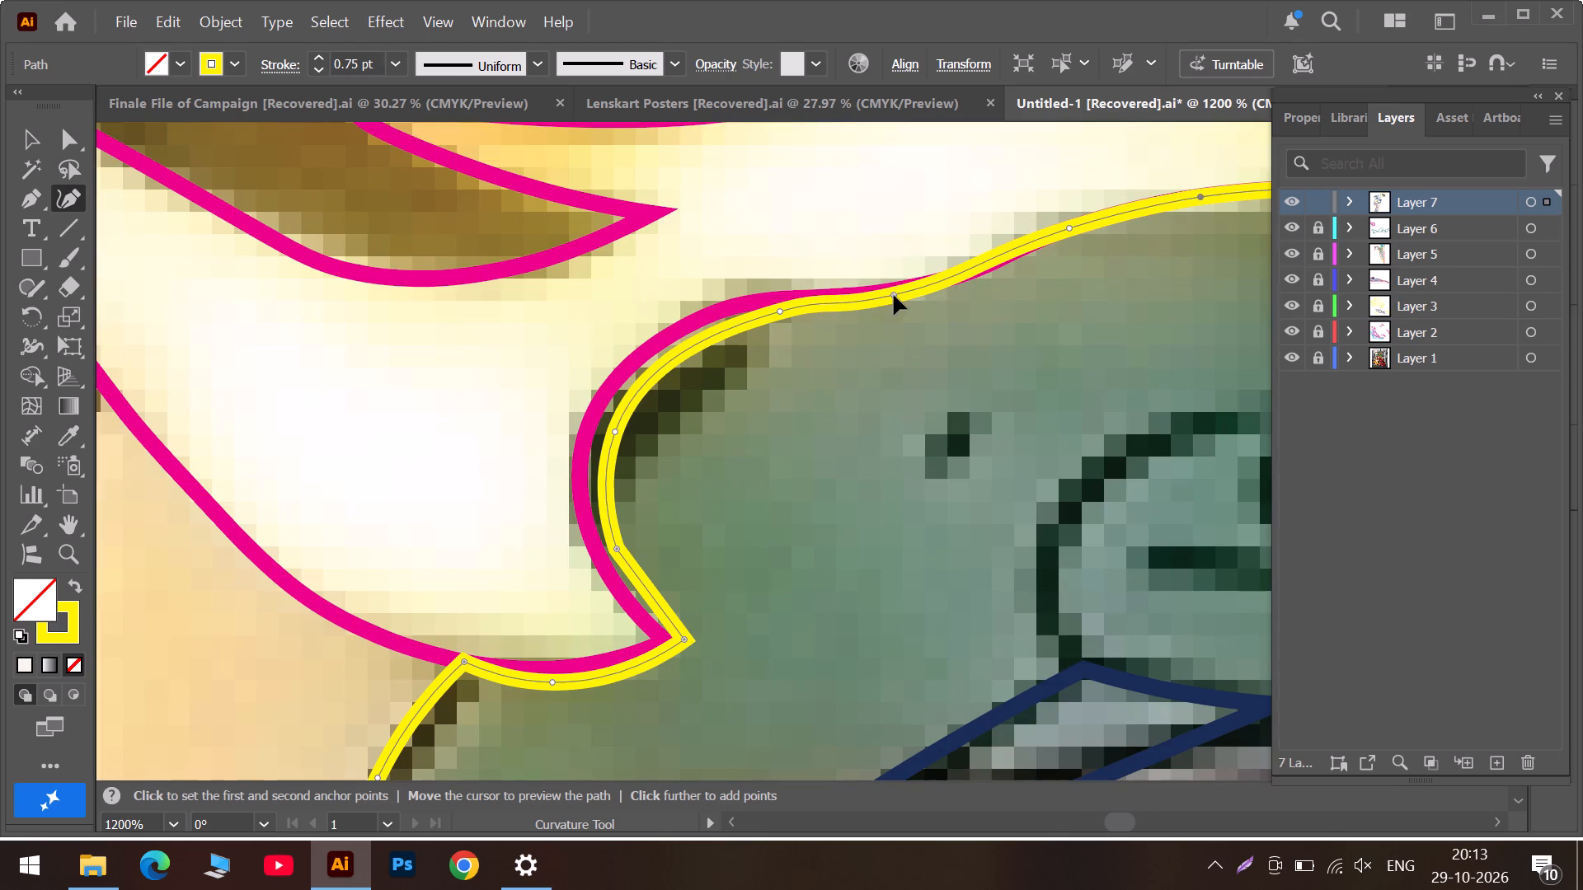
{"action": "left_click_drag", "start_coordinate": [894, 295], "coordinate": [999, 257]}
Shift the anchor at the rear shoulder back along the magenta line and add two anchors to fit the dip beside it.
{"action": "left_click_drag", "start_coordinate": [778, 311], "coordinate": [702, 312]}
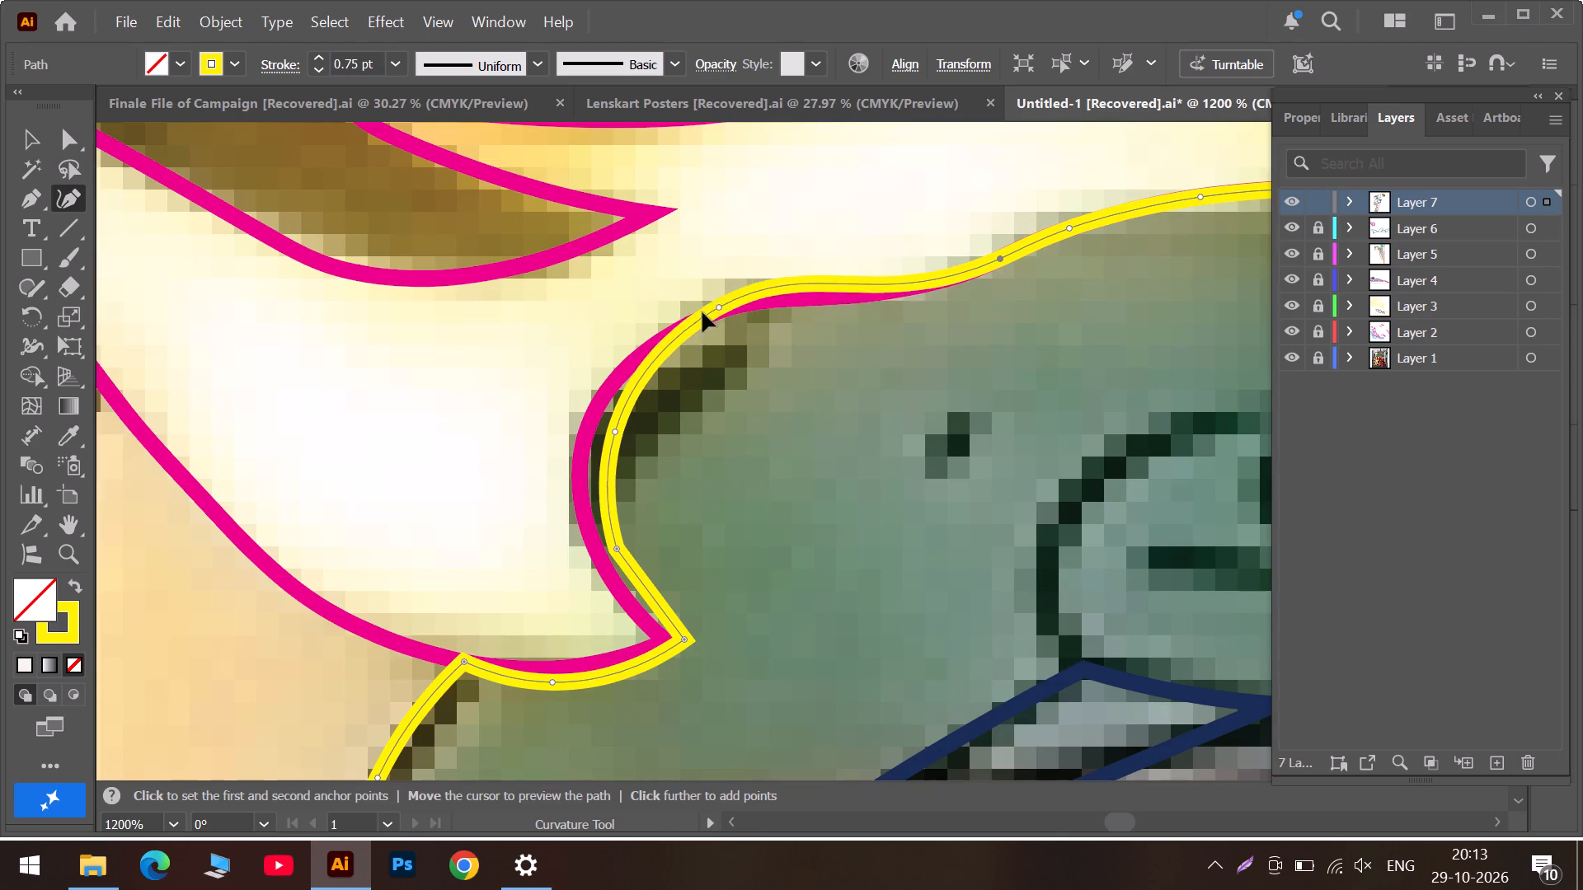
{"action": "left_click_drag", "start_coordinate": [702, 312], "coordinate": [671, 337]}
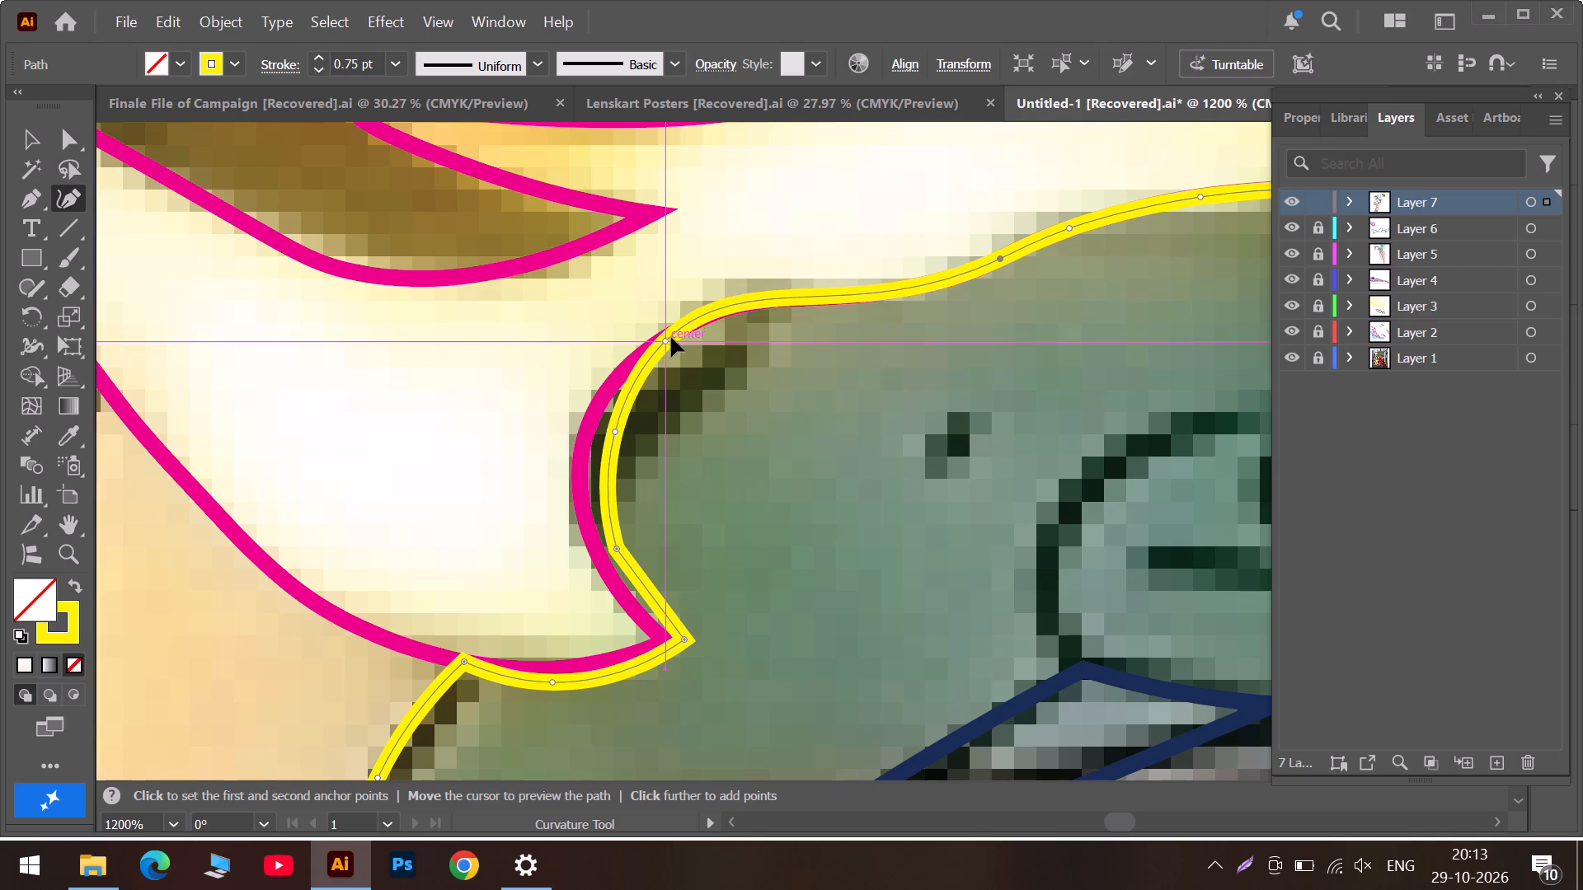
{"action": "left_click_drag", "start_coordinate": [671, 337], "coordinate": [703, 319]}
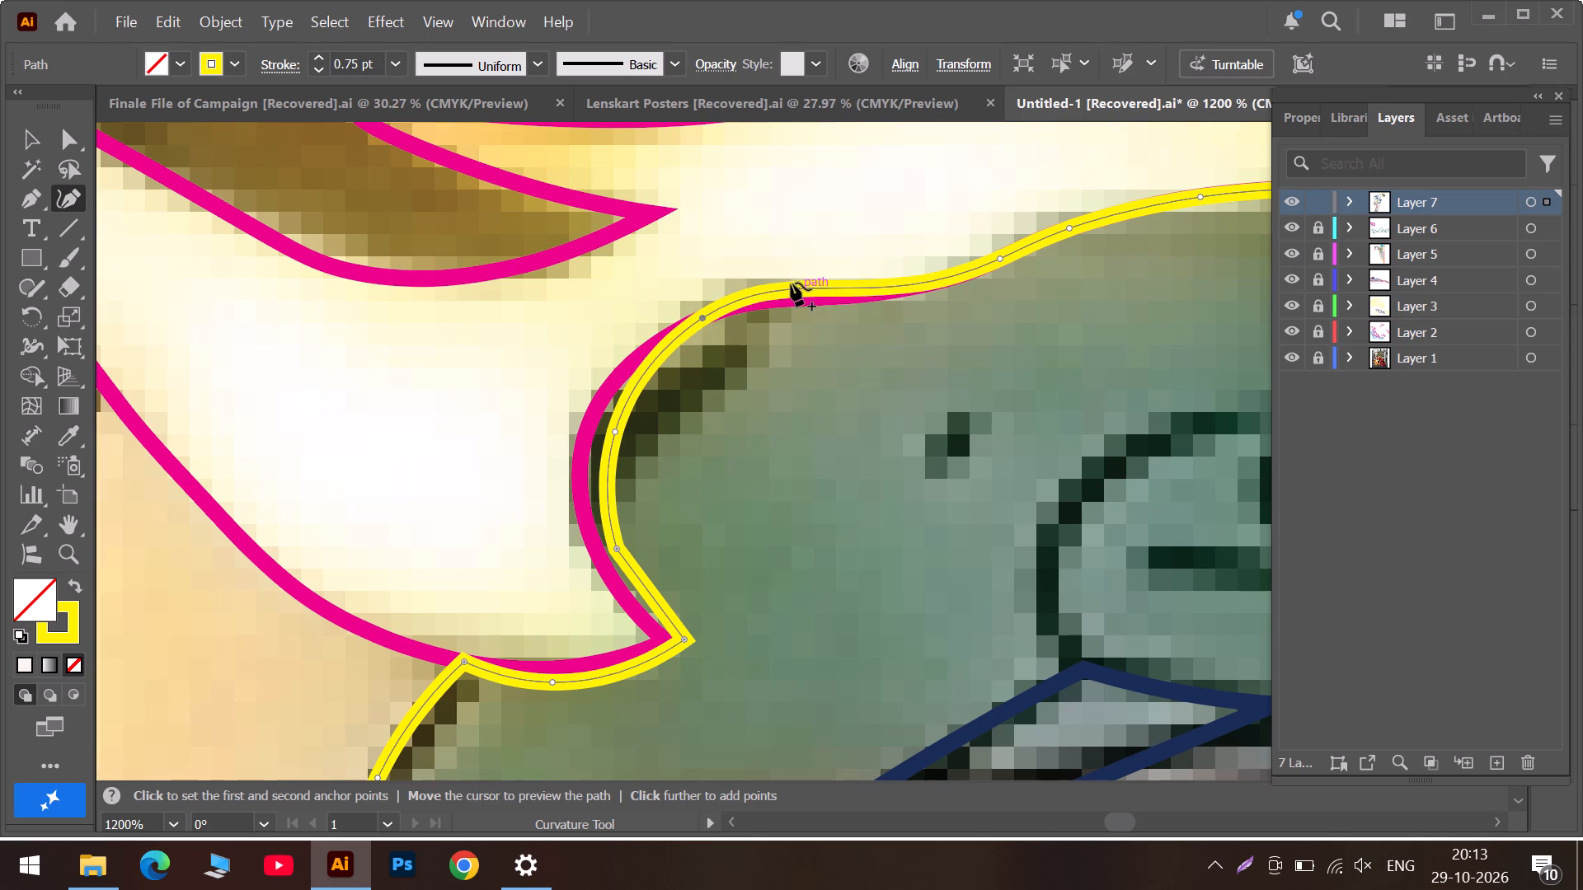
{"action": "left_click_drag", "start_coordinate": [787, 288], "coordinate": [795, 298]}
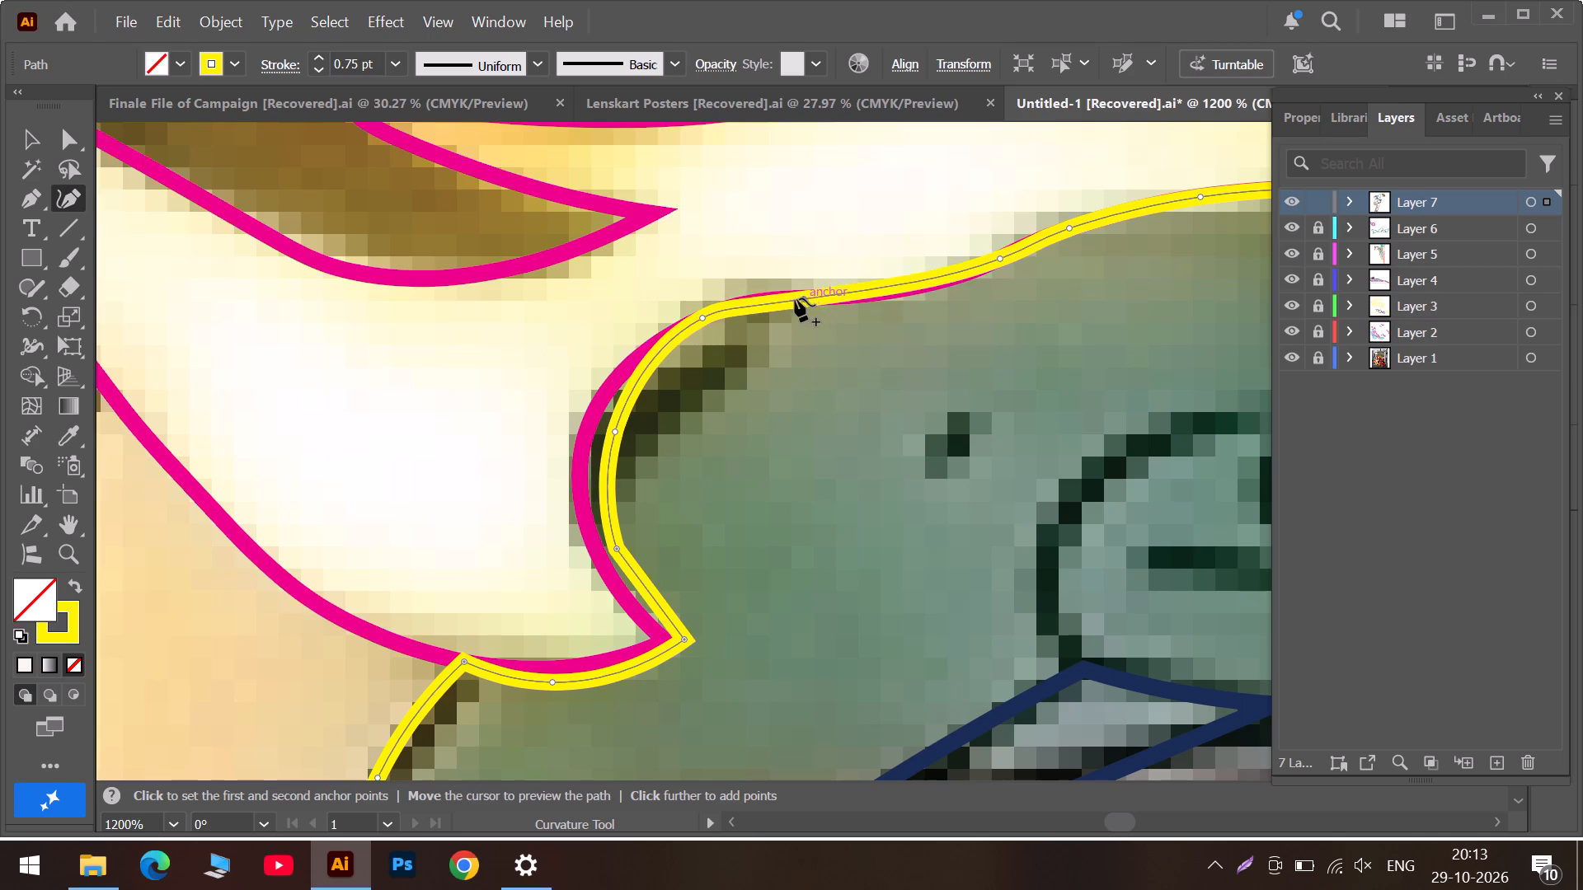
{"action": "left_click_drag", "start_coordinate": [795, 298], "coordinate": [755, 302]}
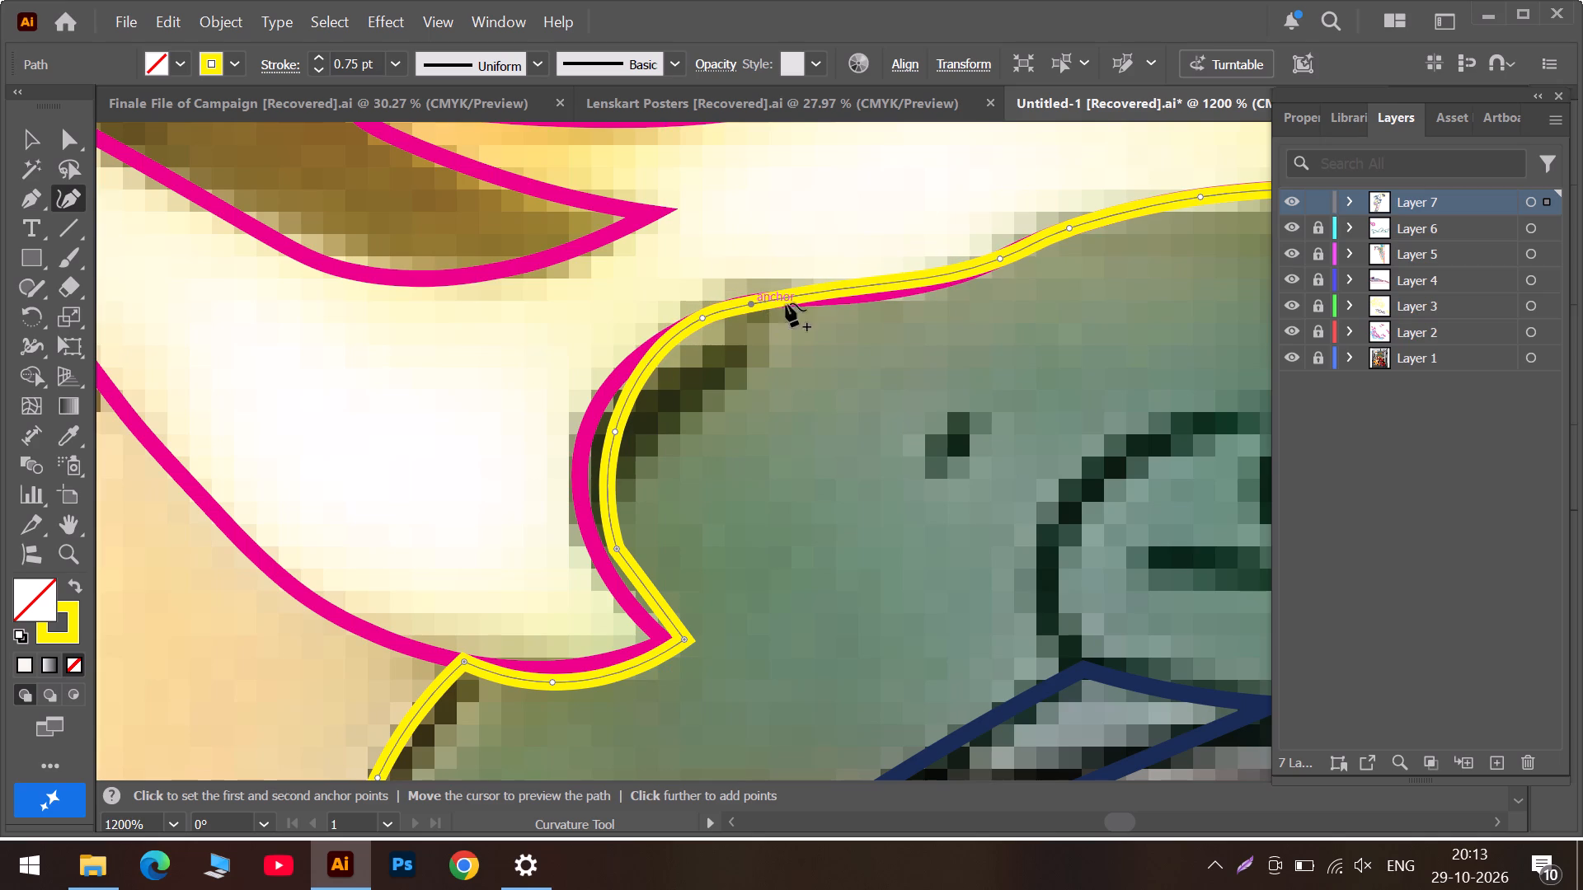
{"action": "left_click_drag", "start_coordinate": [861, 286], "coordinate": [874, 293]}
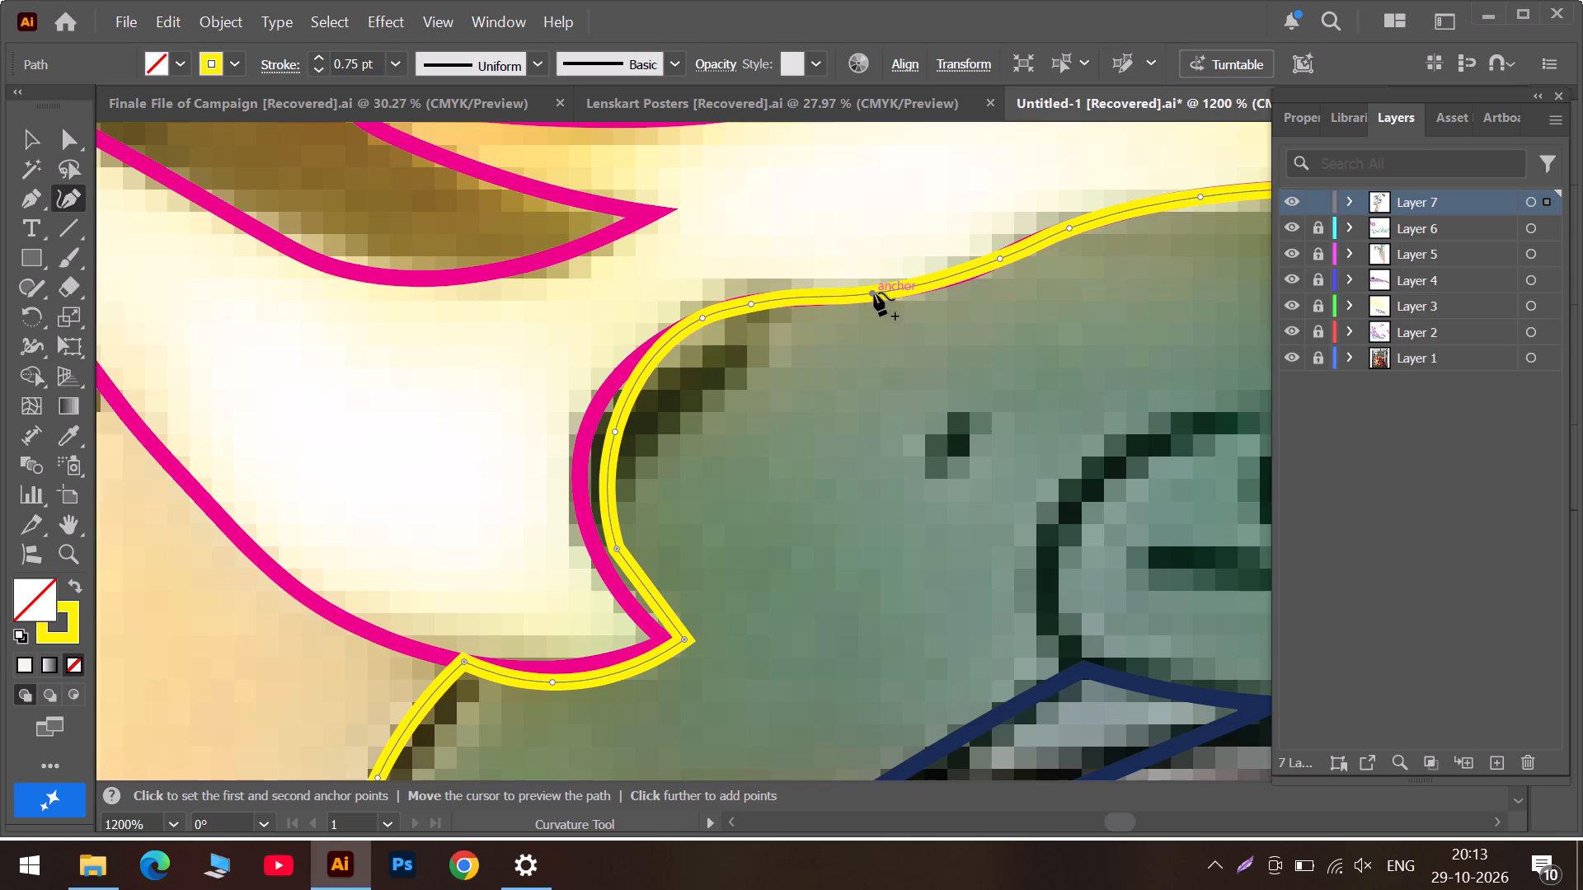
Add an anchor on the rising stretch just past the dip and shift it back along the magenta line to fit the yellow outline.
{"action": "left_click_drag", "start_coordinate": [874, 293], "coordinate": [875, 293]}
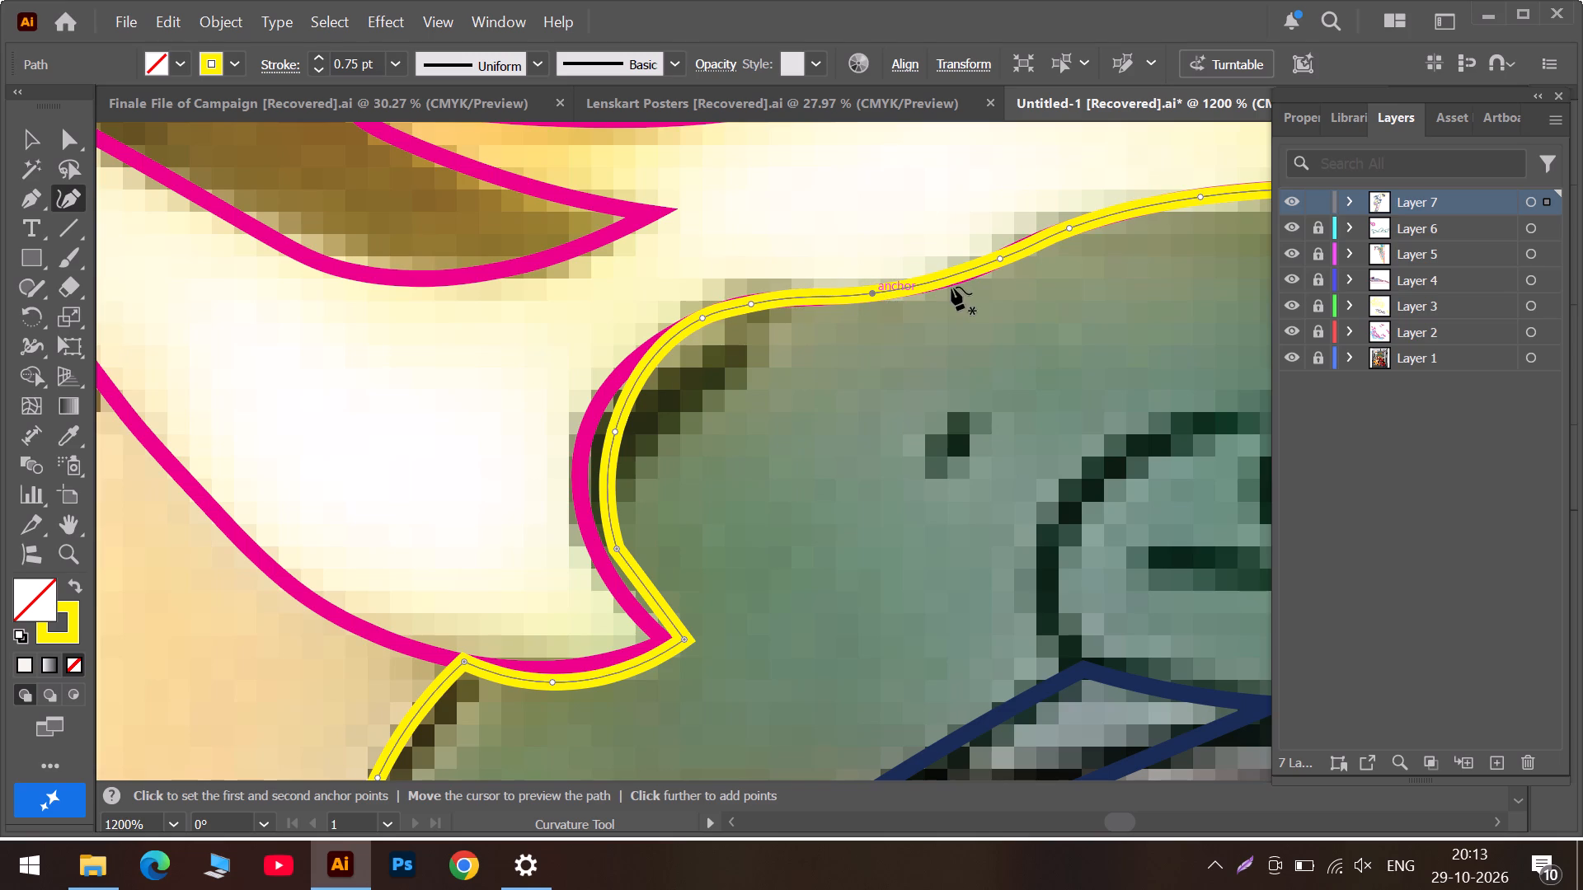
{"action": "left_click_drag", "start_coordinate": [964, 271], "coordinate": [964, 274]}
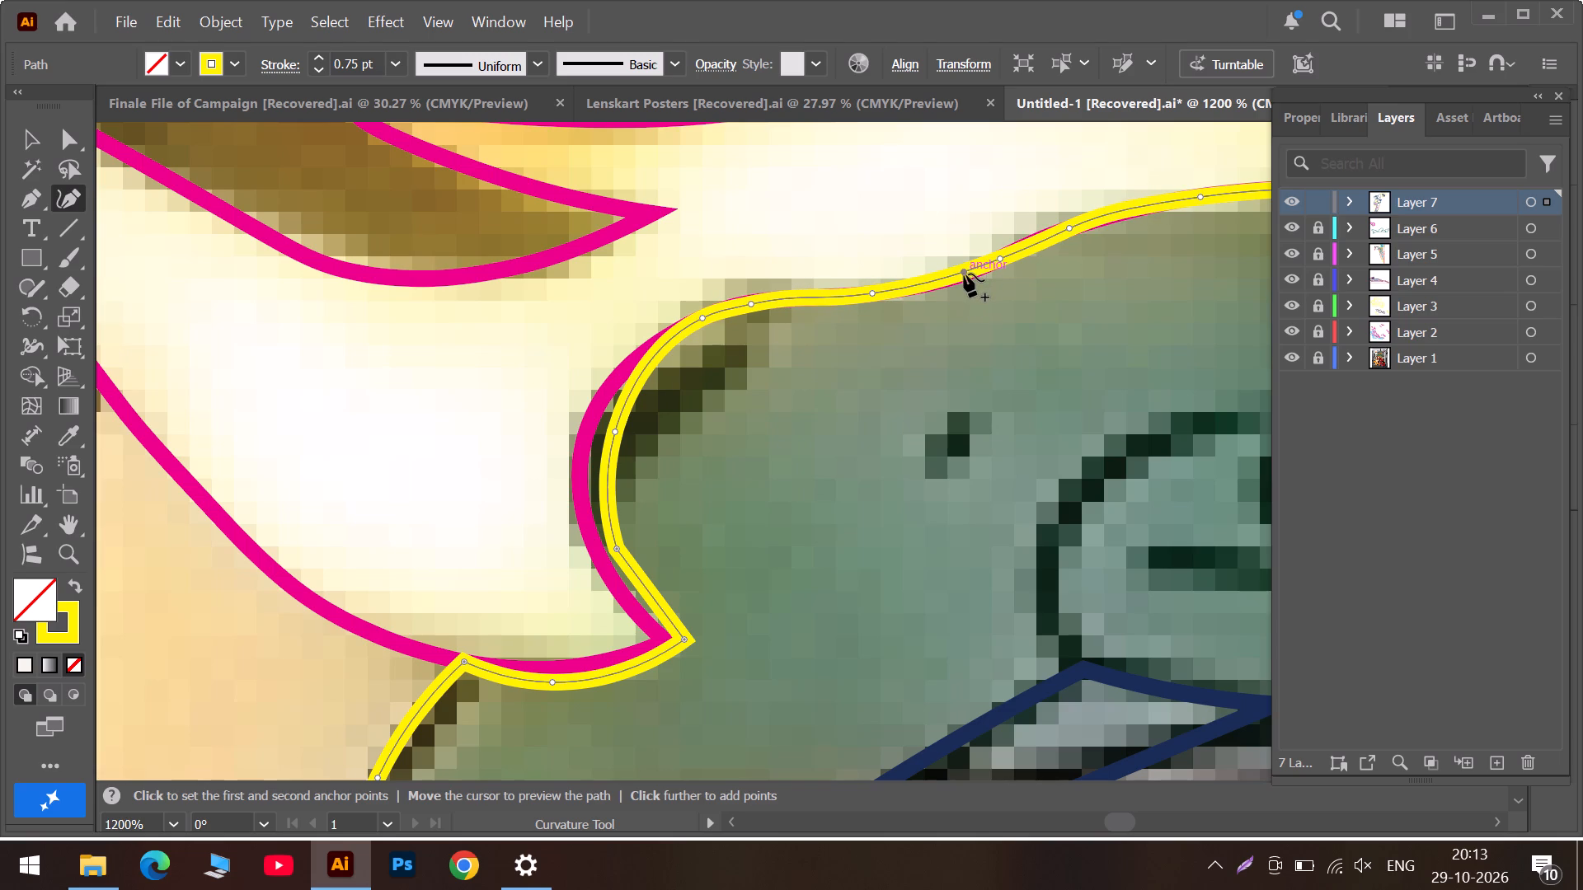
{"action": "left_click_drag", "start_coordinate": [964, 274], "coordinate": [950, 277]}
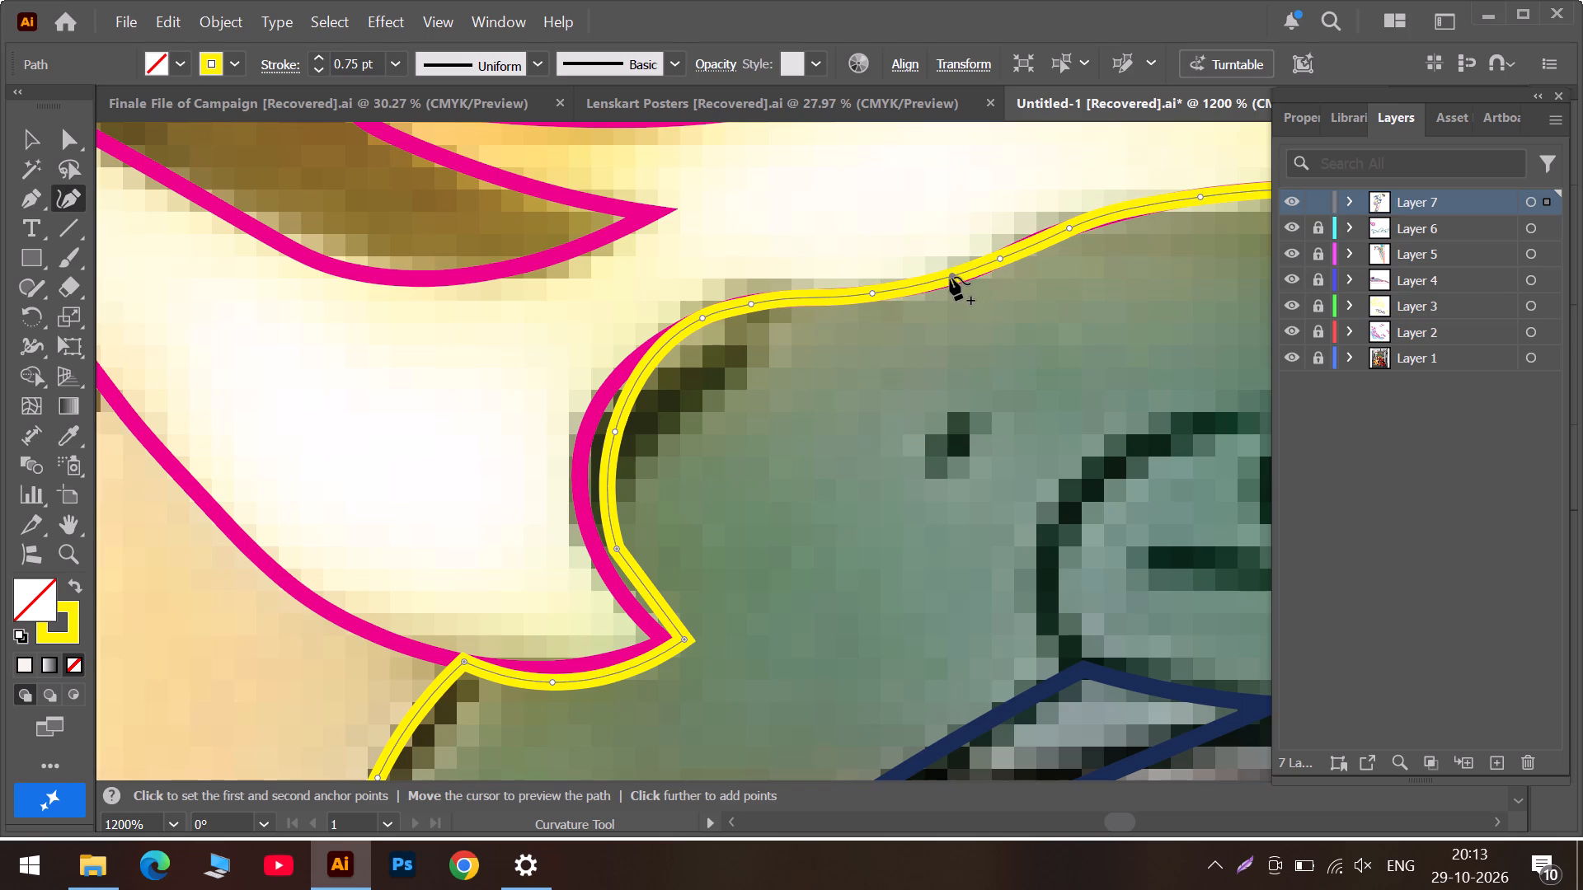
{"action": "left_click_drag", "start_coordinate": [950, 277], "coordinate": [944, 280]}
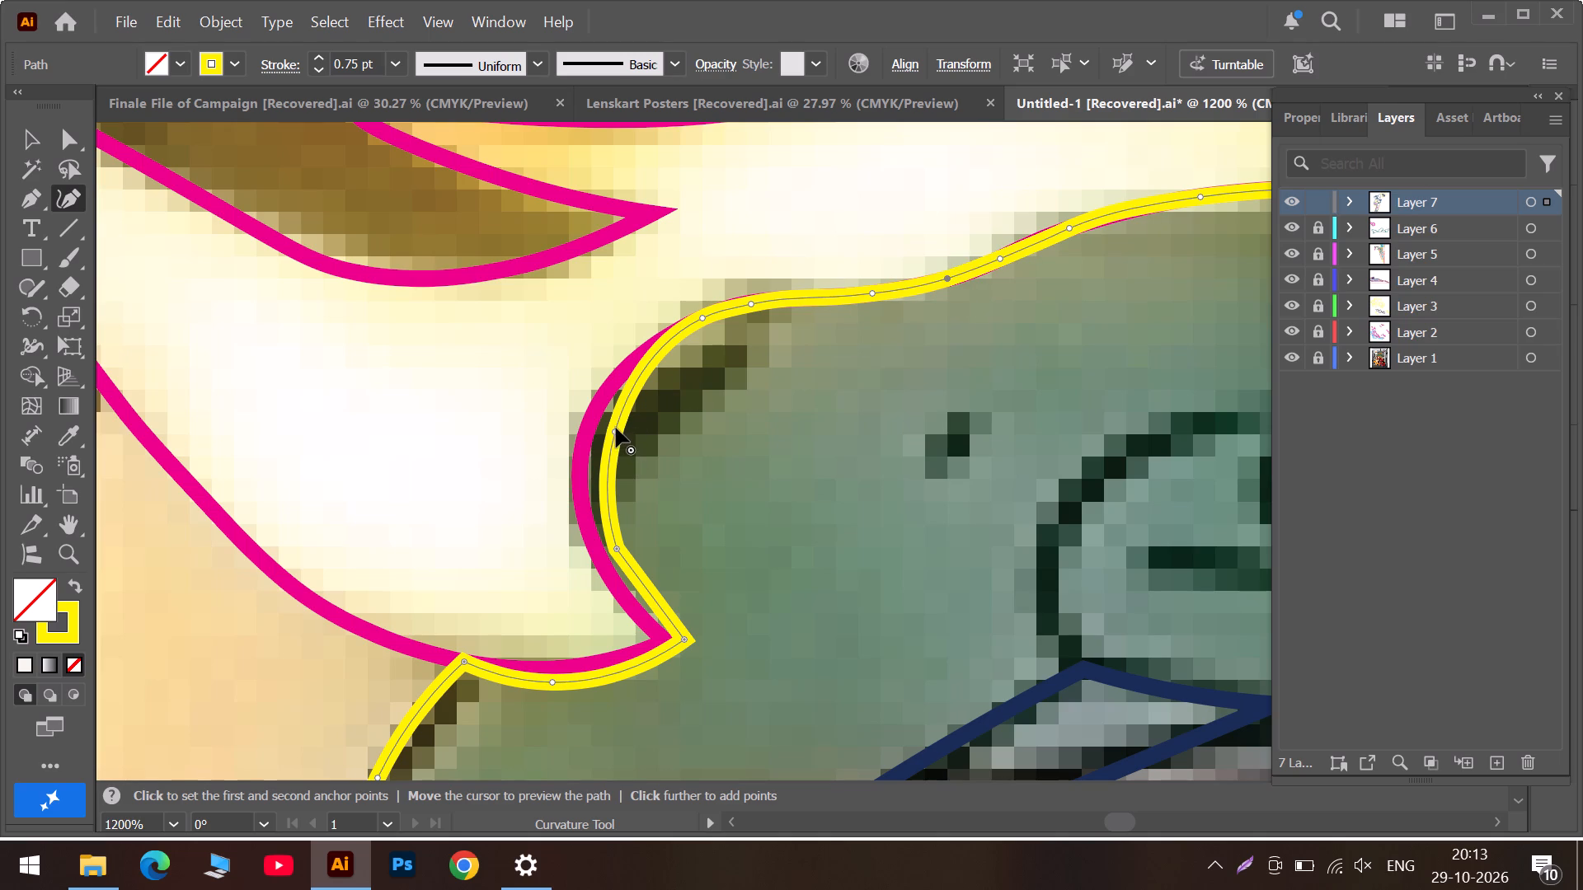
Move the two anchors on the rounded bend above the pointed notch onto the magenta line and convert the lower one to a smooth point.
{"action": "left_click_drag", "start_coordinate": [616, 428], "coordinate": [582, 438]}
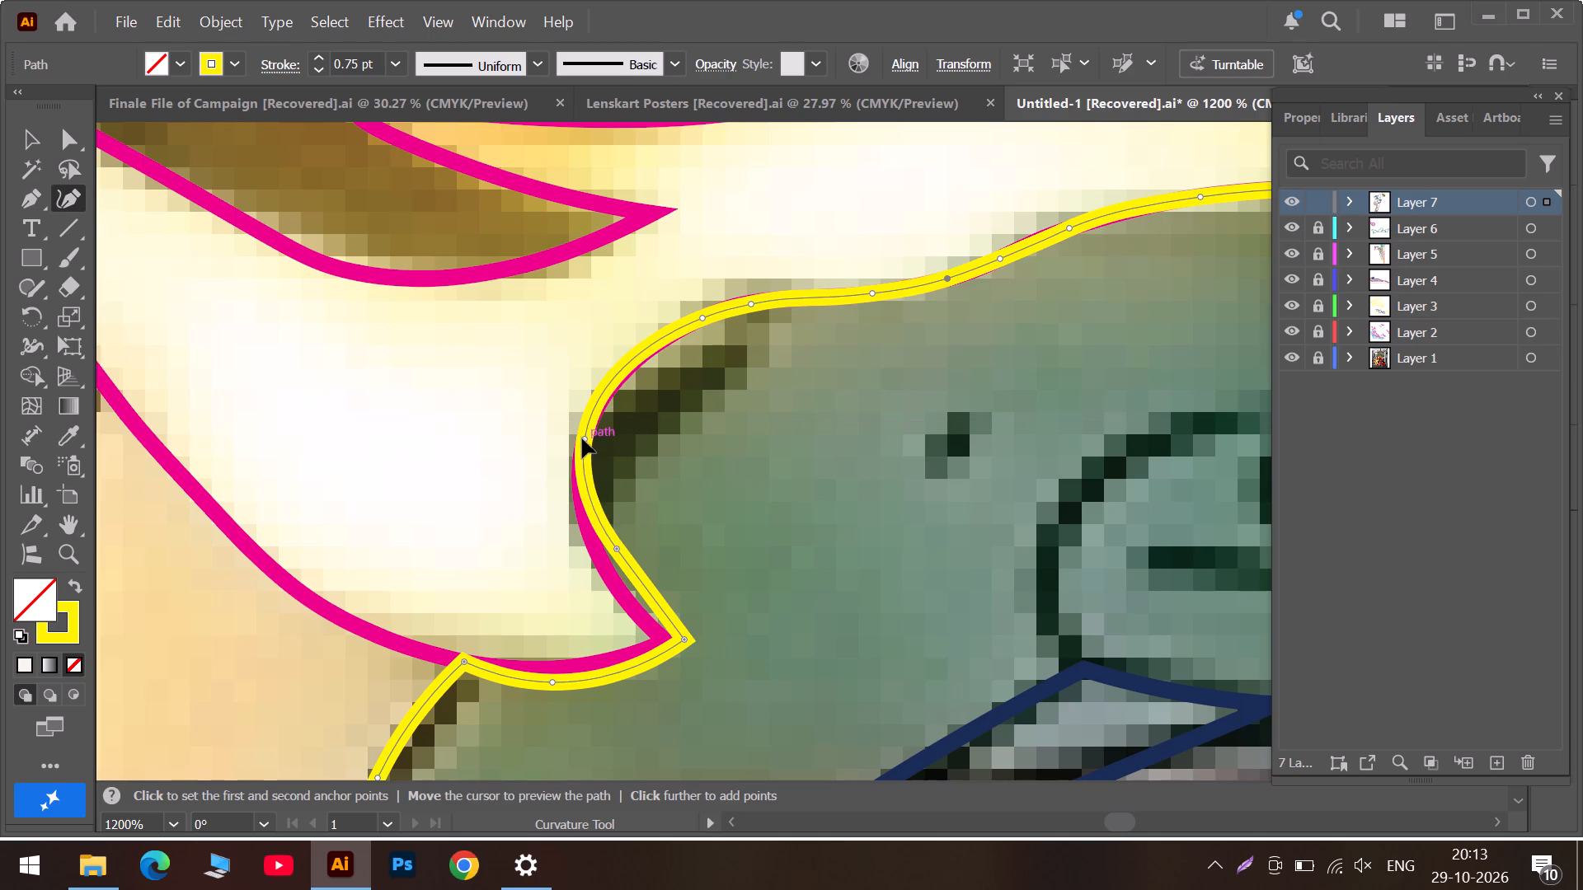
{"action": "left_click_drag", "start_coordinate": [582, 438], "coordinate": [624, 371]}
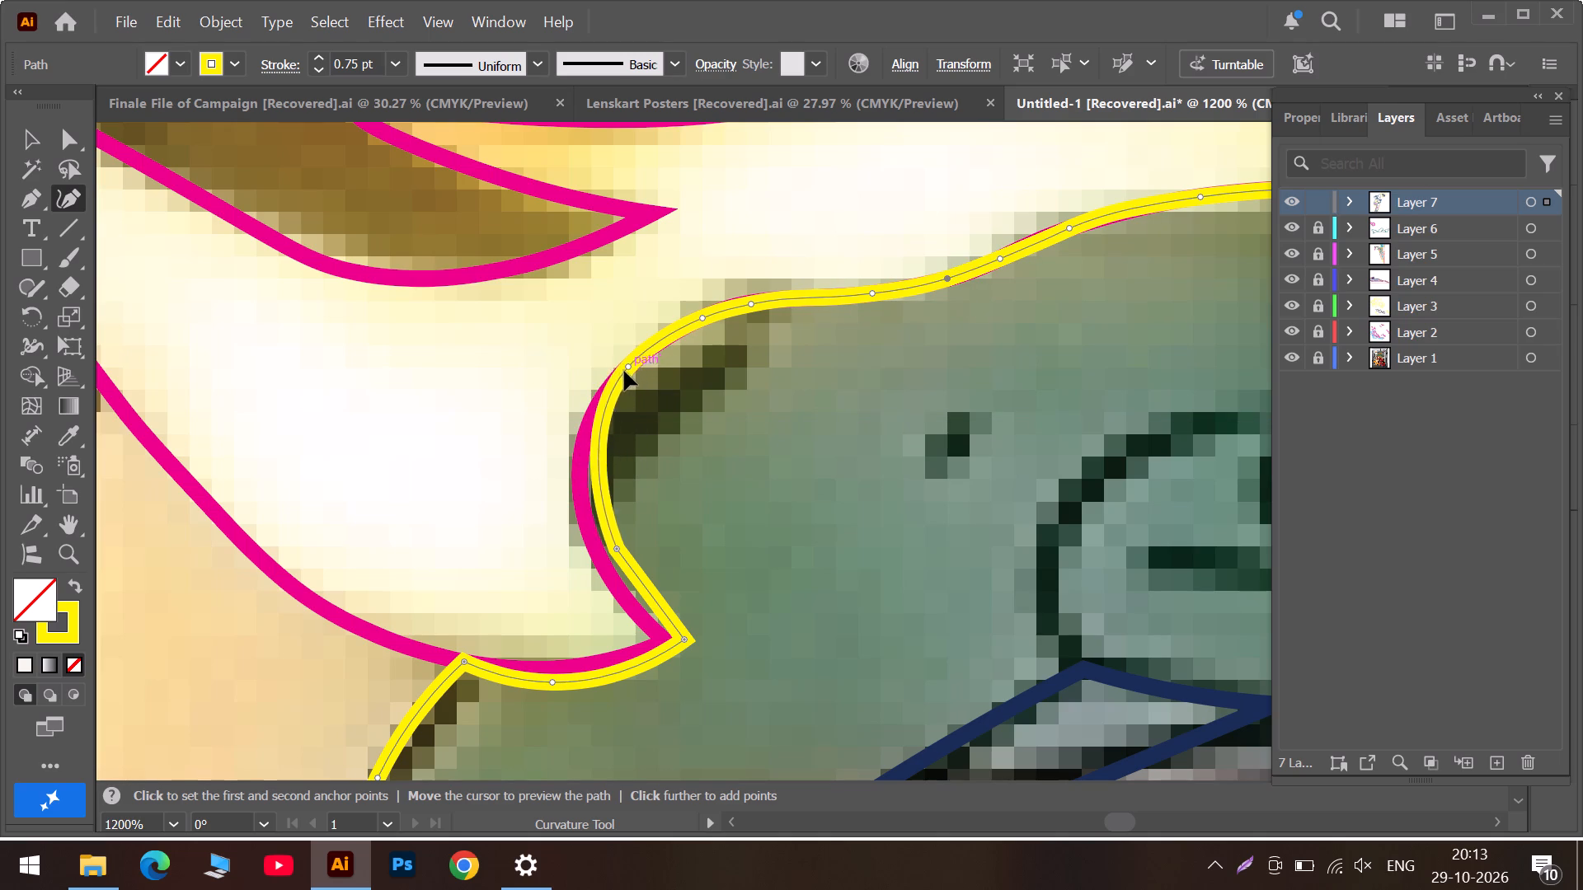
{"action": "left_click_drag", "start_coordinate": [624, 371], "coordinate": [617, 379]}
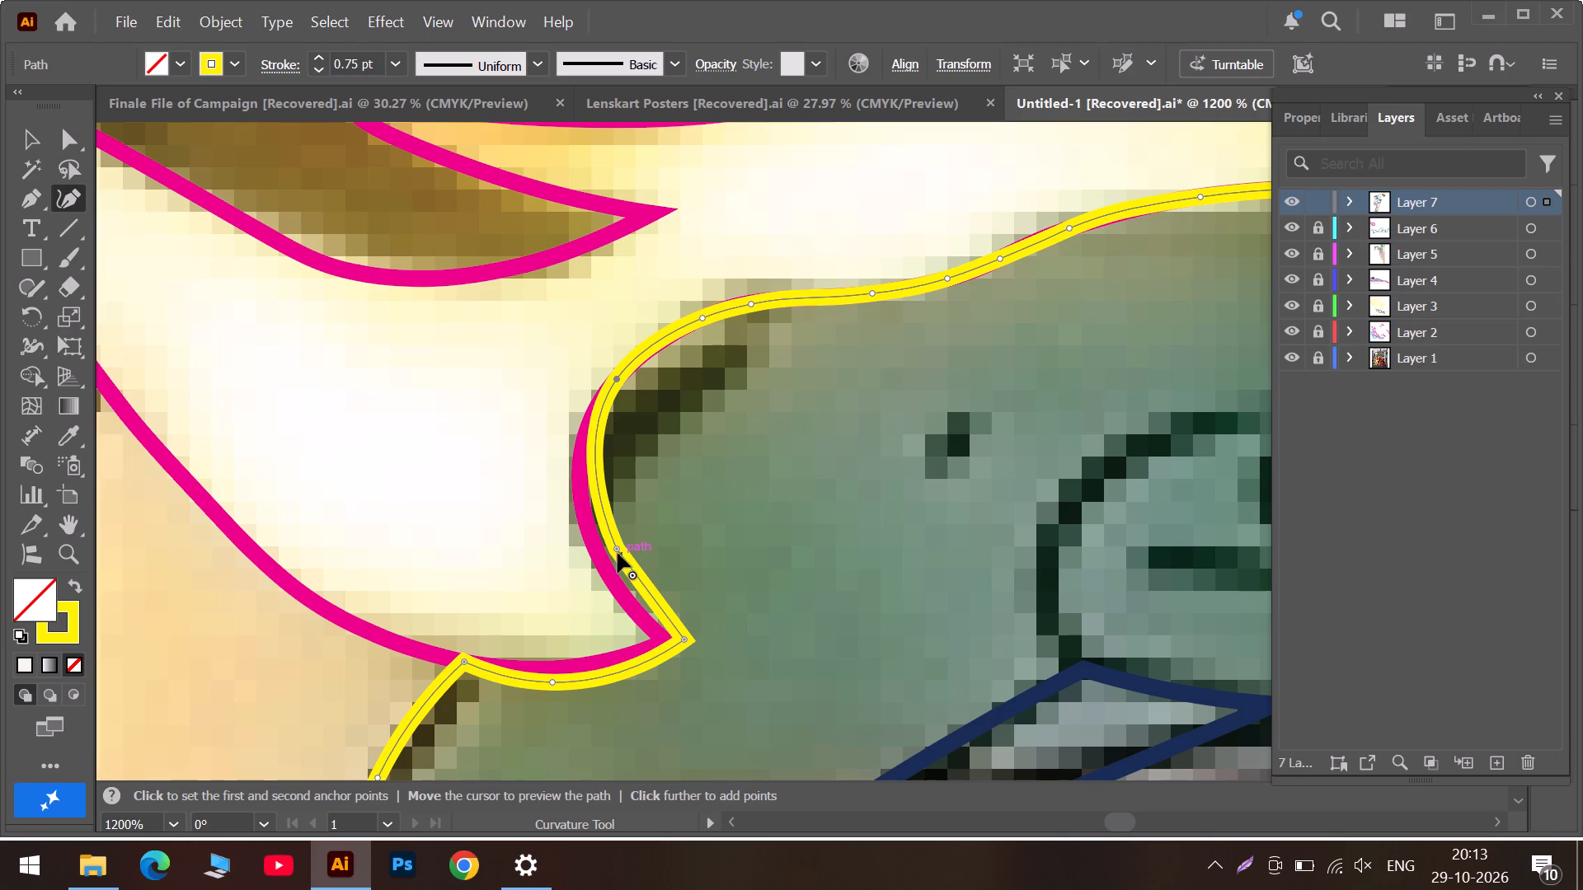
{"action": "left_click_drag", "start_coordinate": [616, 546], "coordinate": [600, 554]}
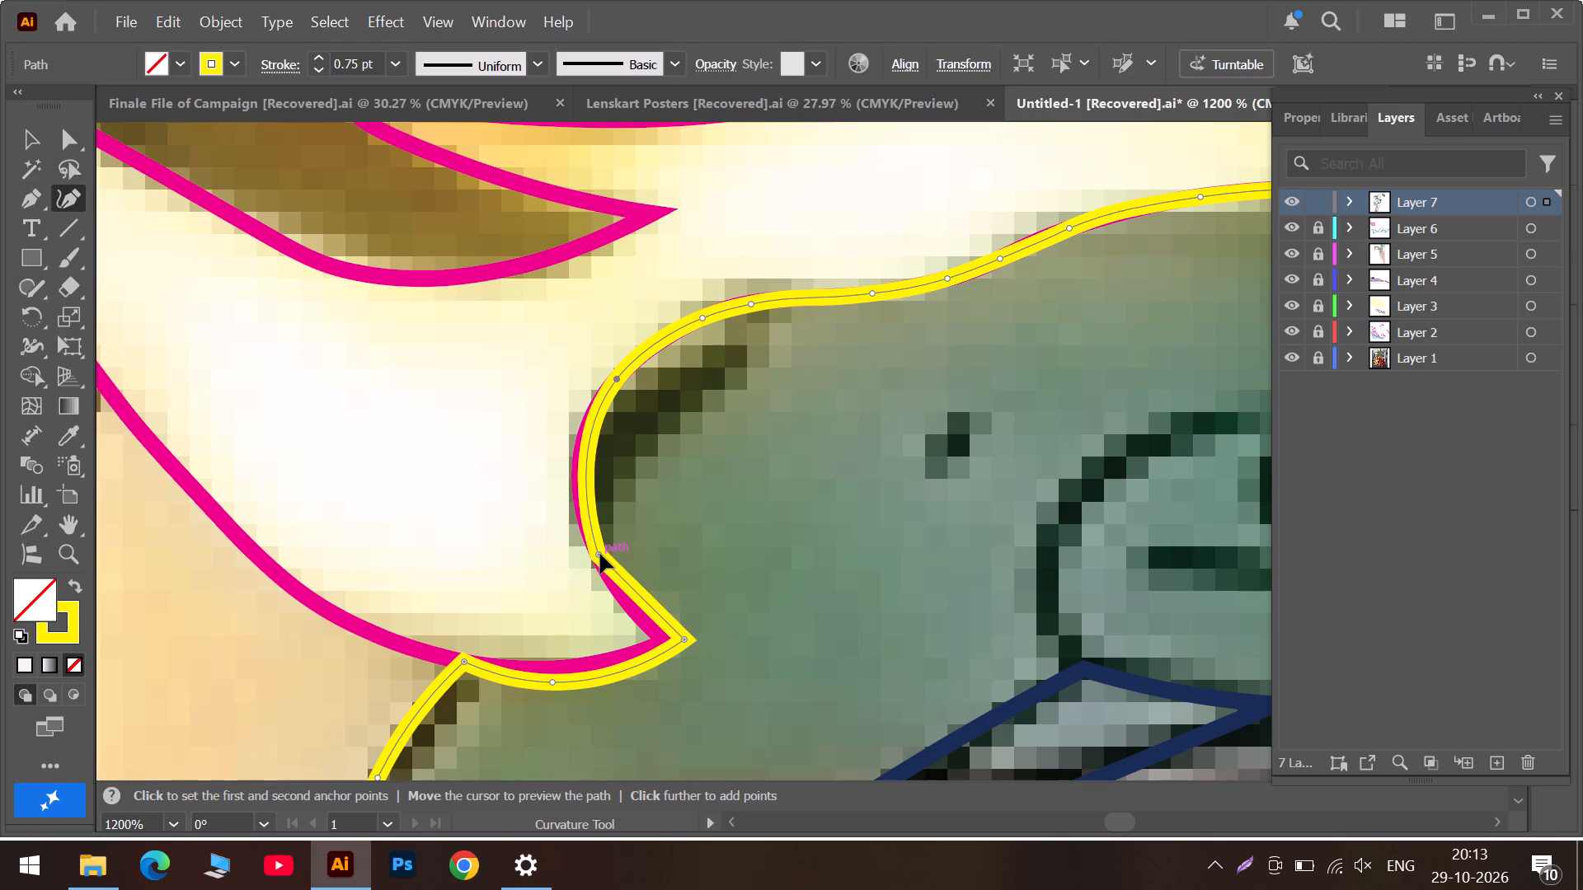
{"action": "left_click_drag", "start_coordinate": [600, 554], "coordinate": [578, 482]}
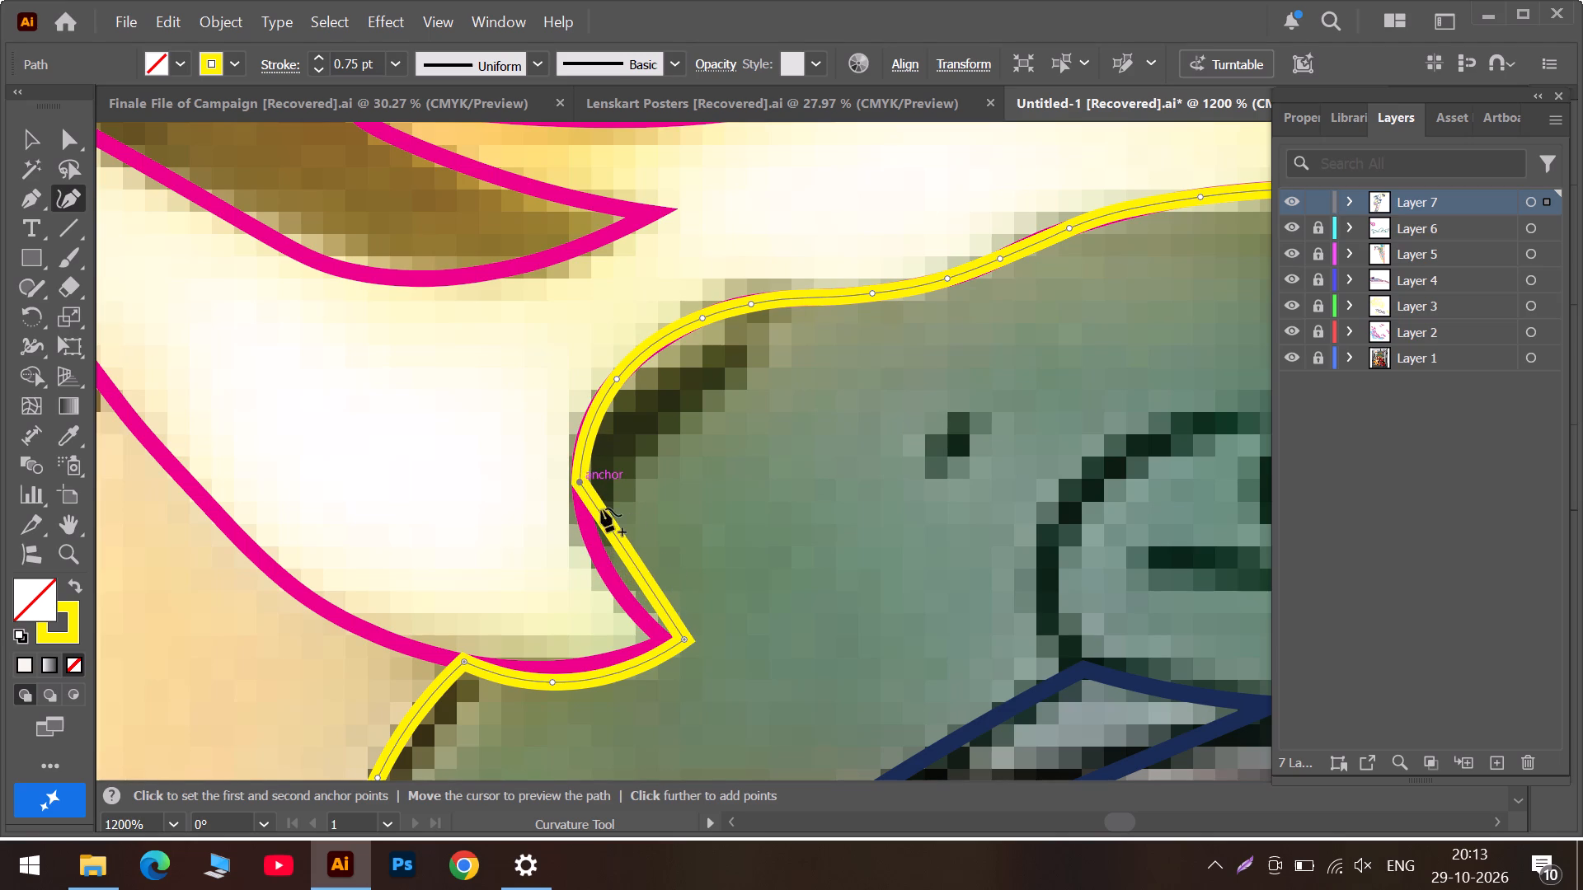
{"action": "double_click", "coordinate": [578, 480]}
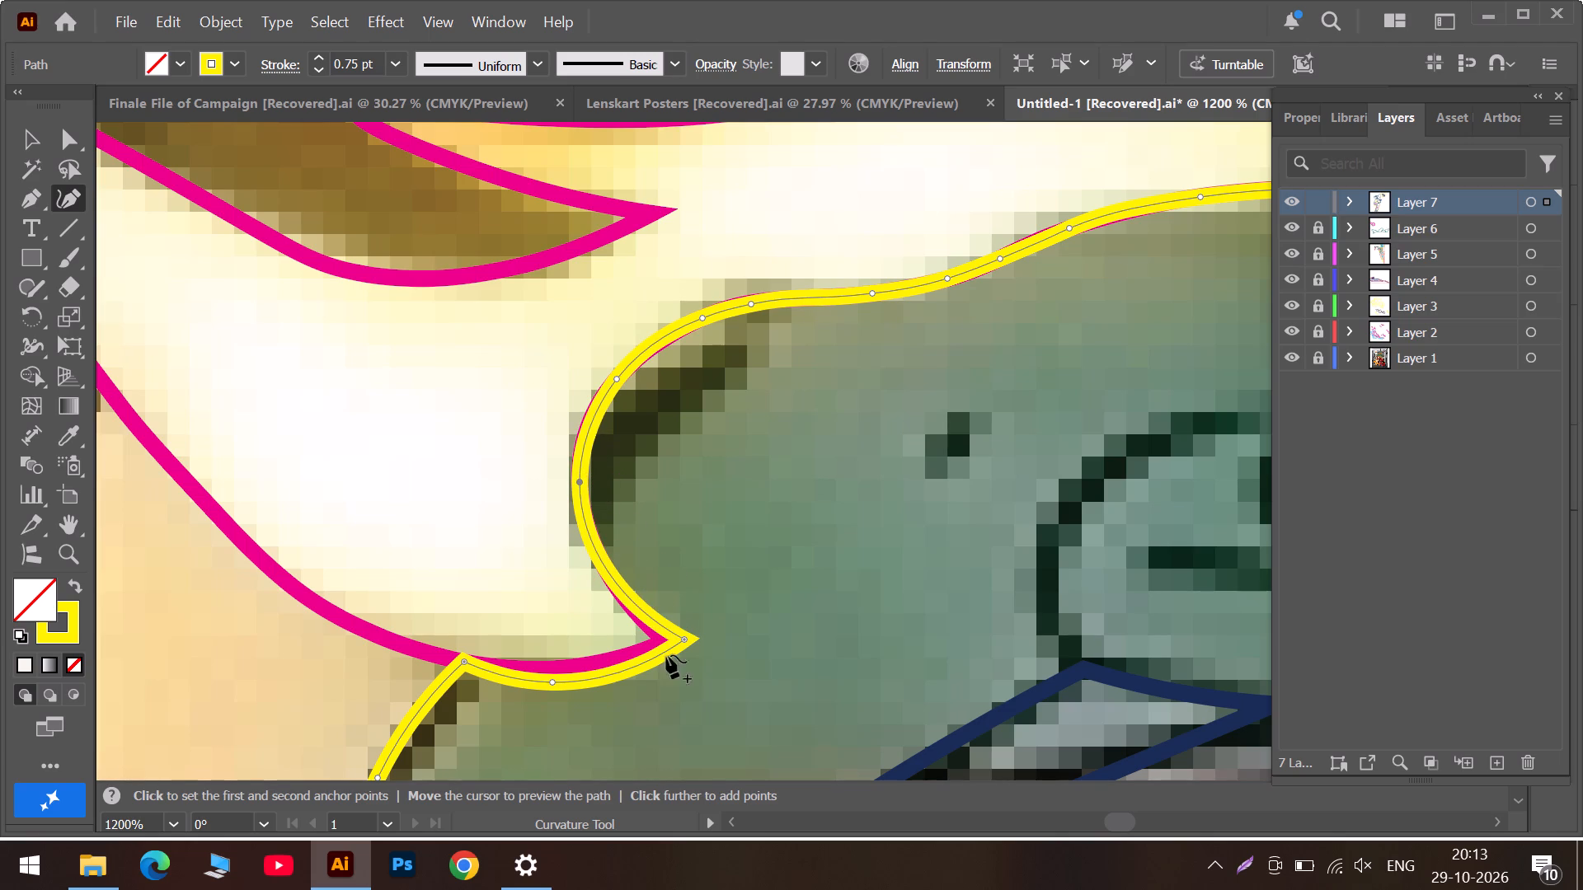
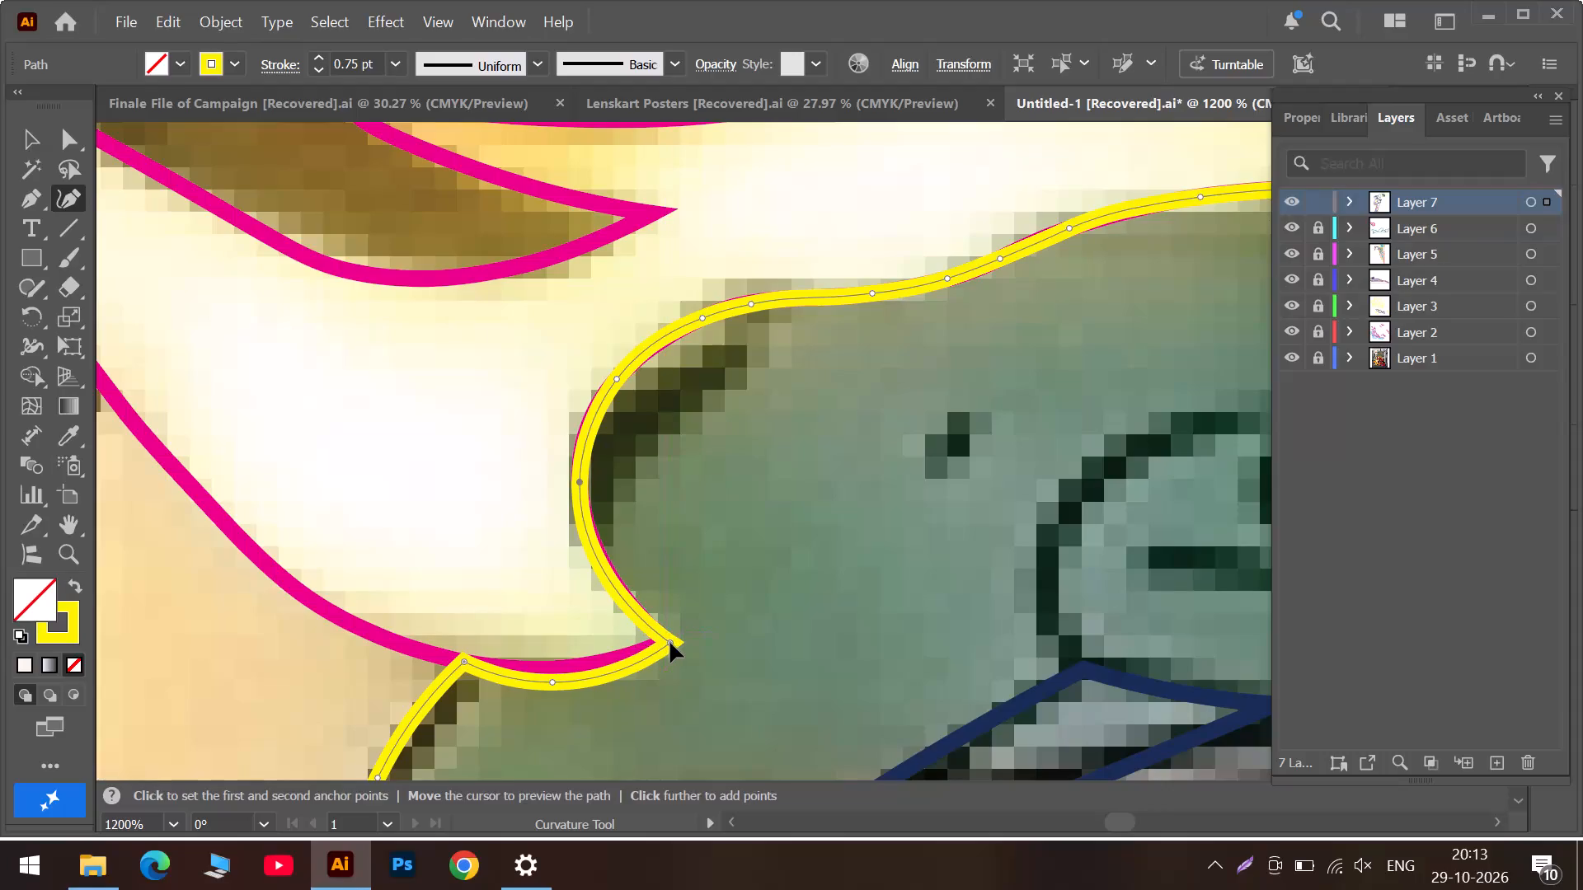
Add an anchor between the rounded bend and the pointed notch, and shift the bend's anchor up along the magenta line.
{"action": "left_click", "coordinate": [610, 581]}
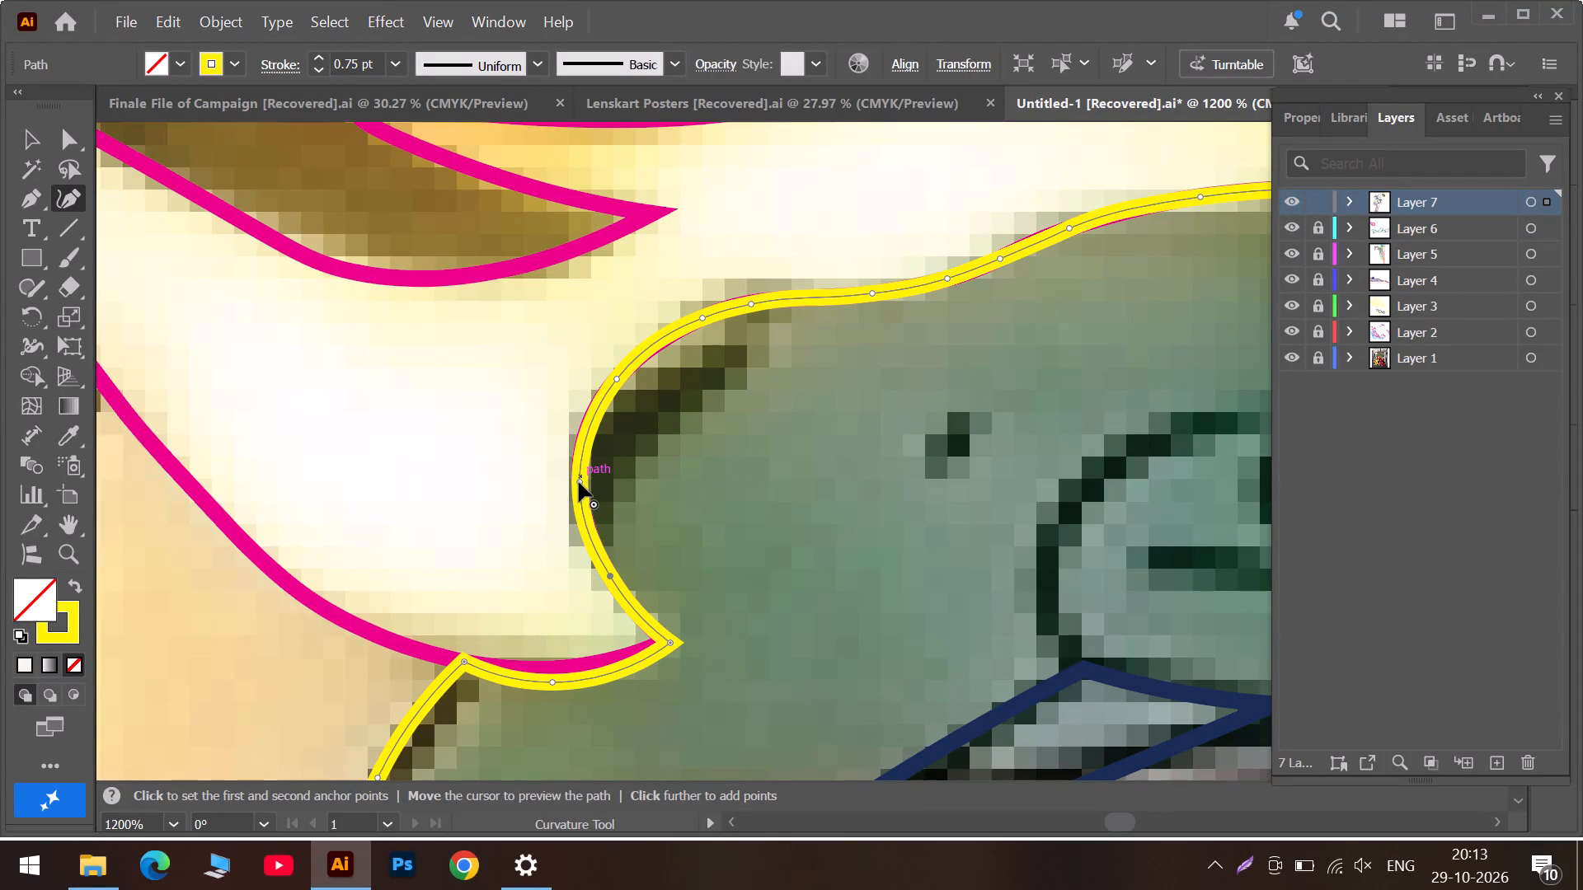
{"action": "left_click_drag", "start_coordinate": [577, 480], "coordinate": [580, 466]}
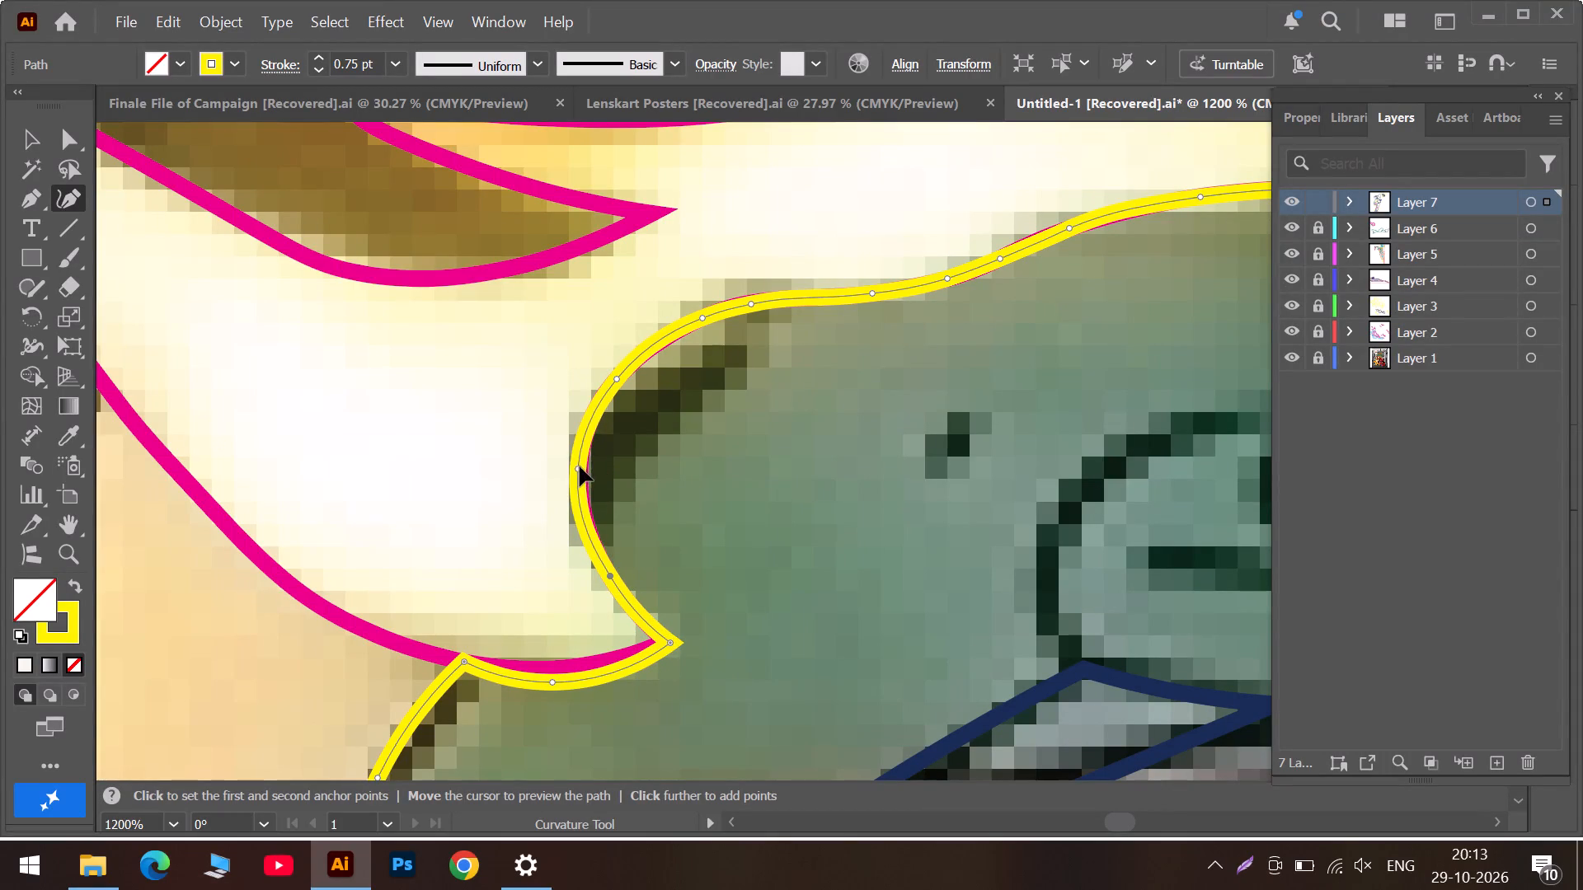
{"action": "left_click_drag", "start_coordinate": [580, 466], "coordinate": [585, 462]}
{"action": "left_click", "coordinate": [585, 462]}
{"action": "left_click", "coordinate": [585, 462]}
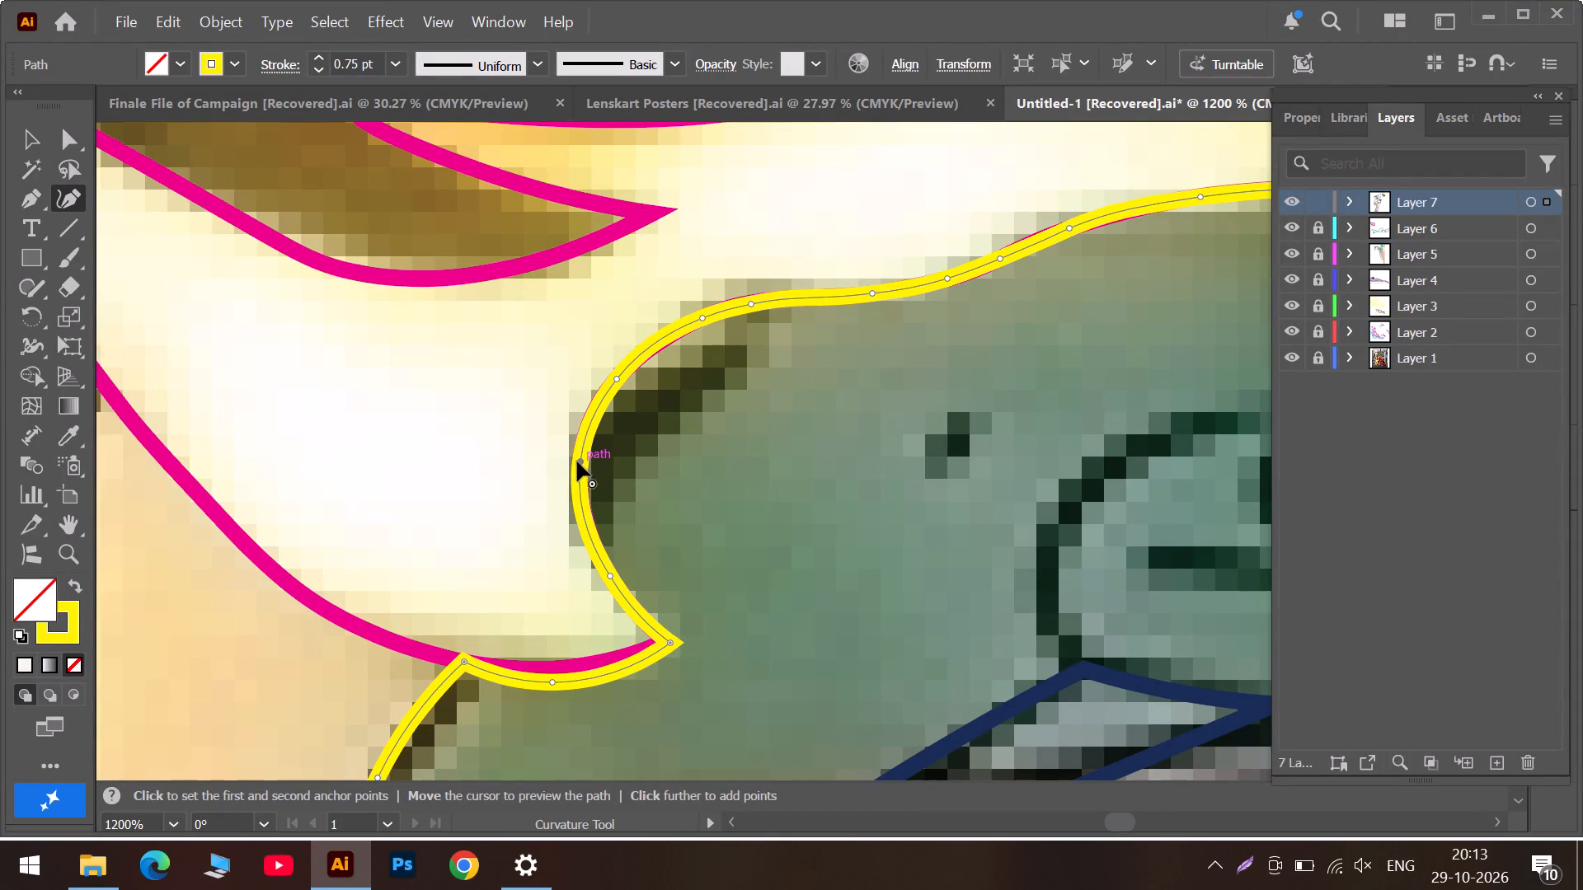
Raise the anchor on the curve below the pointed notch onto the magenta line.
{"action": "scroll", "coordinate": [593, 532], "scroll_direction": "down", "scroll_amount": 4}
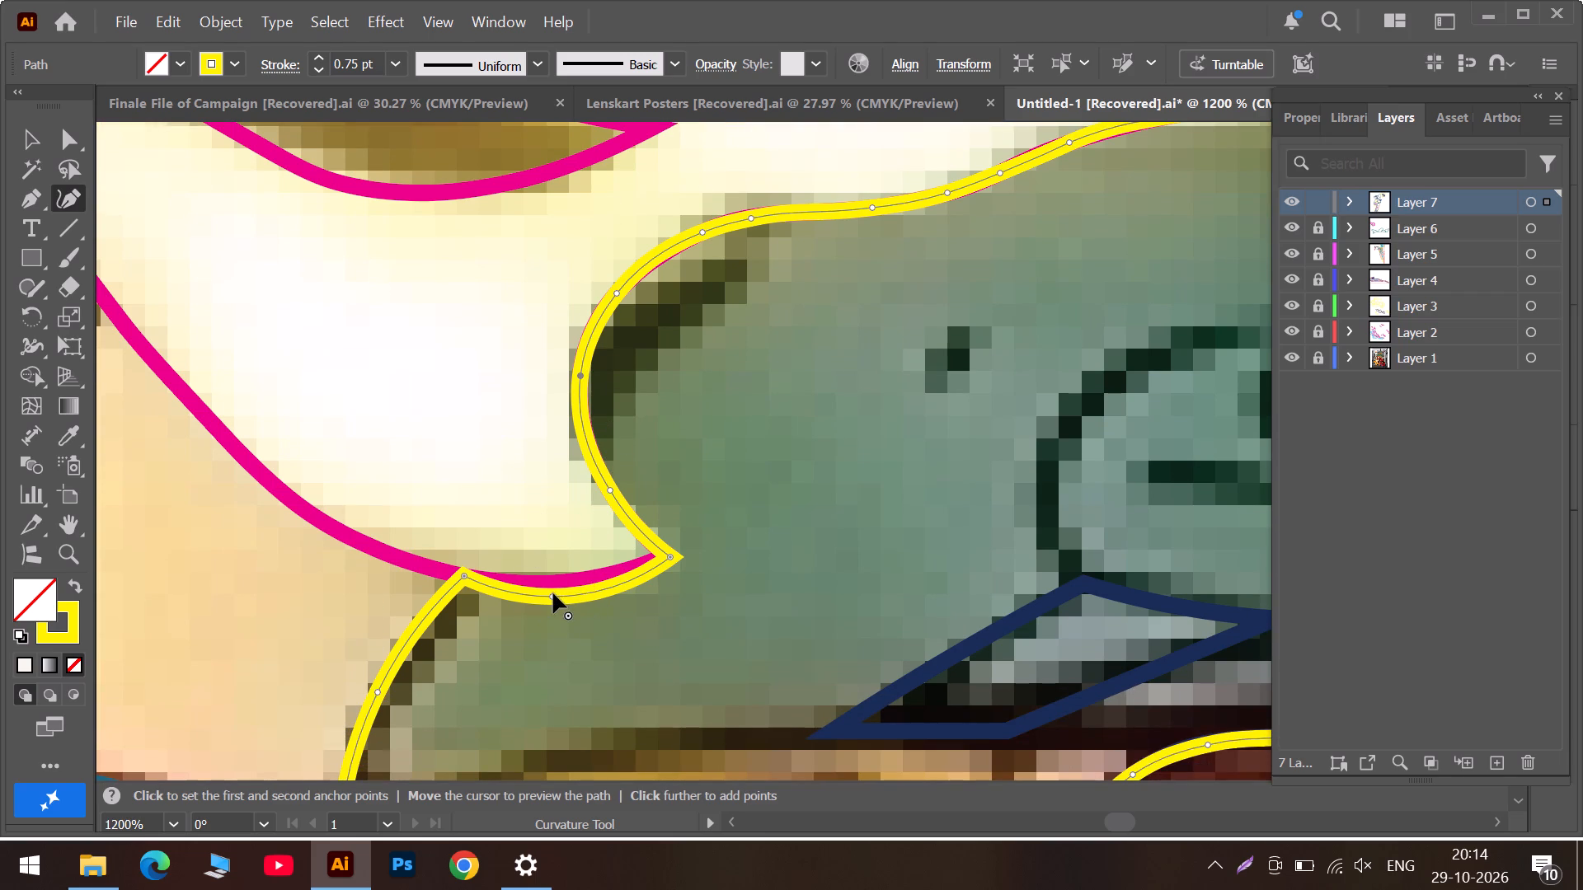
{"action": "left_click", "coordinate": [553, 593]}
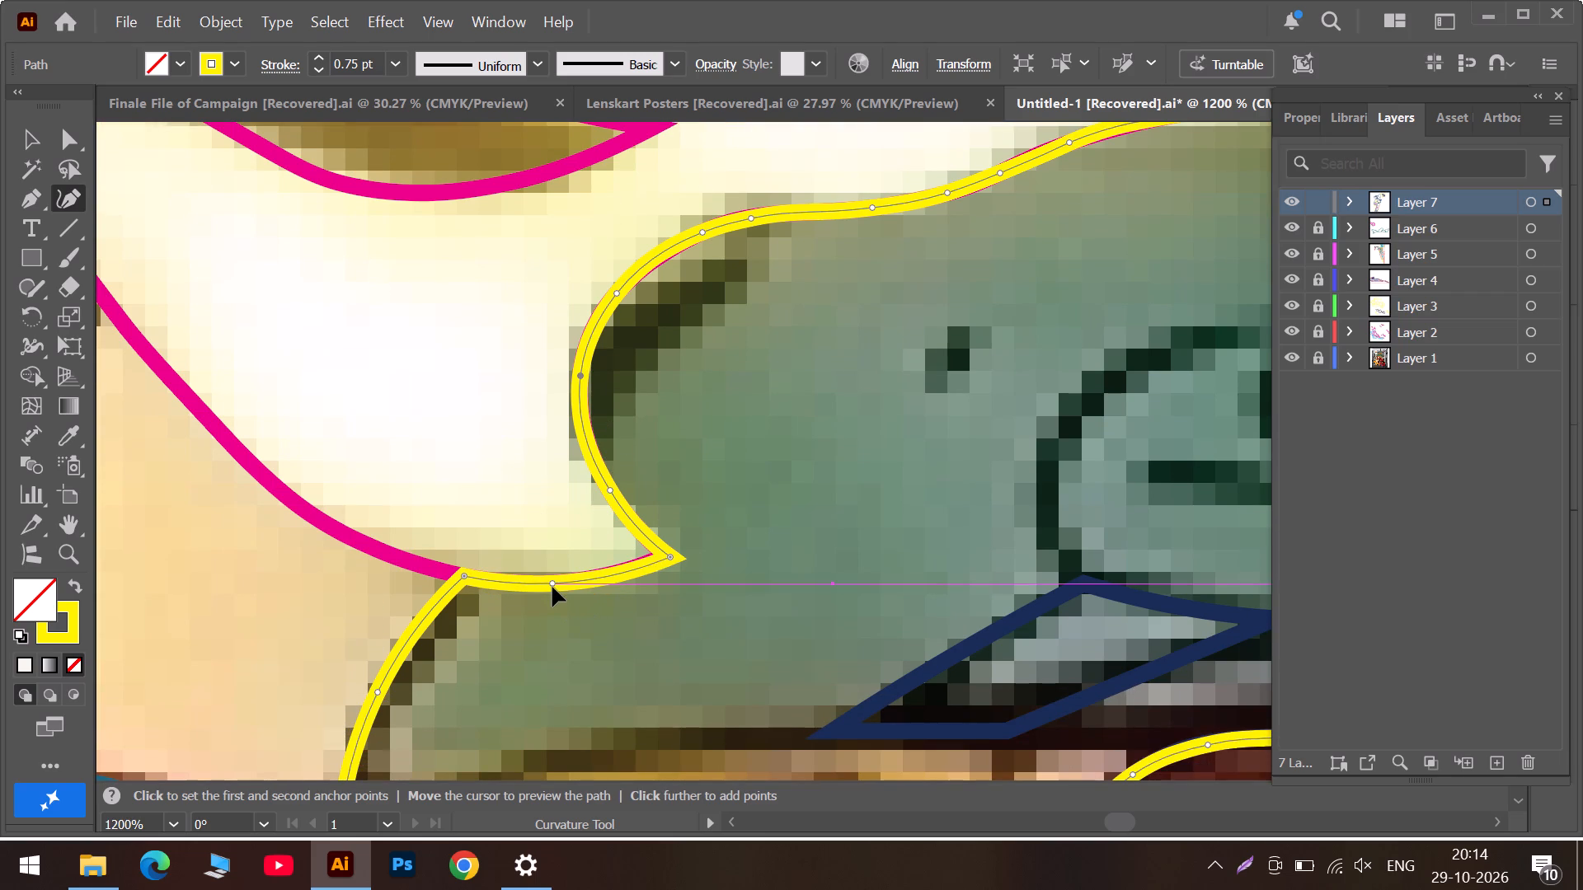
Move the two anchors on the ear flap's front edge outward onto the neighbouring yellow face outline.
{"action": "scroll", "coordinate": [552, 587], "scroll_direction": "down", "scroll_amount": 4, "text": "alt"}
{"action": "scroll", "coordinate": [550, 586], "scroll_direction": "down", "scroll_amount": 8}
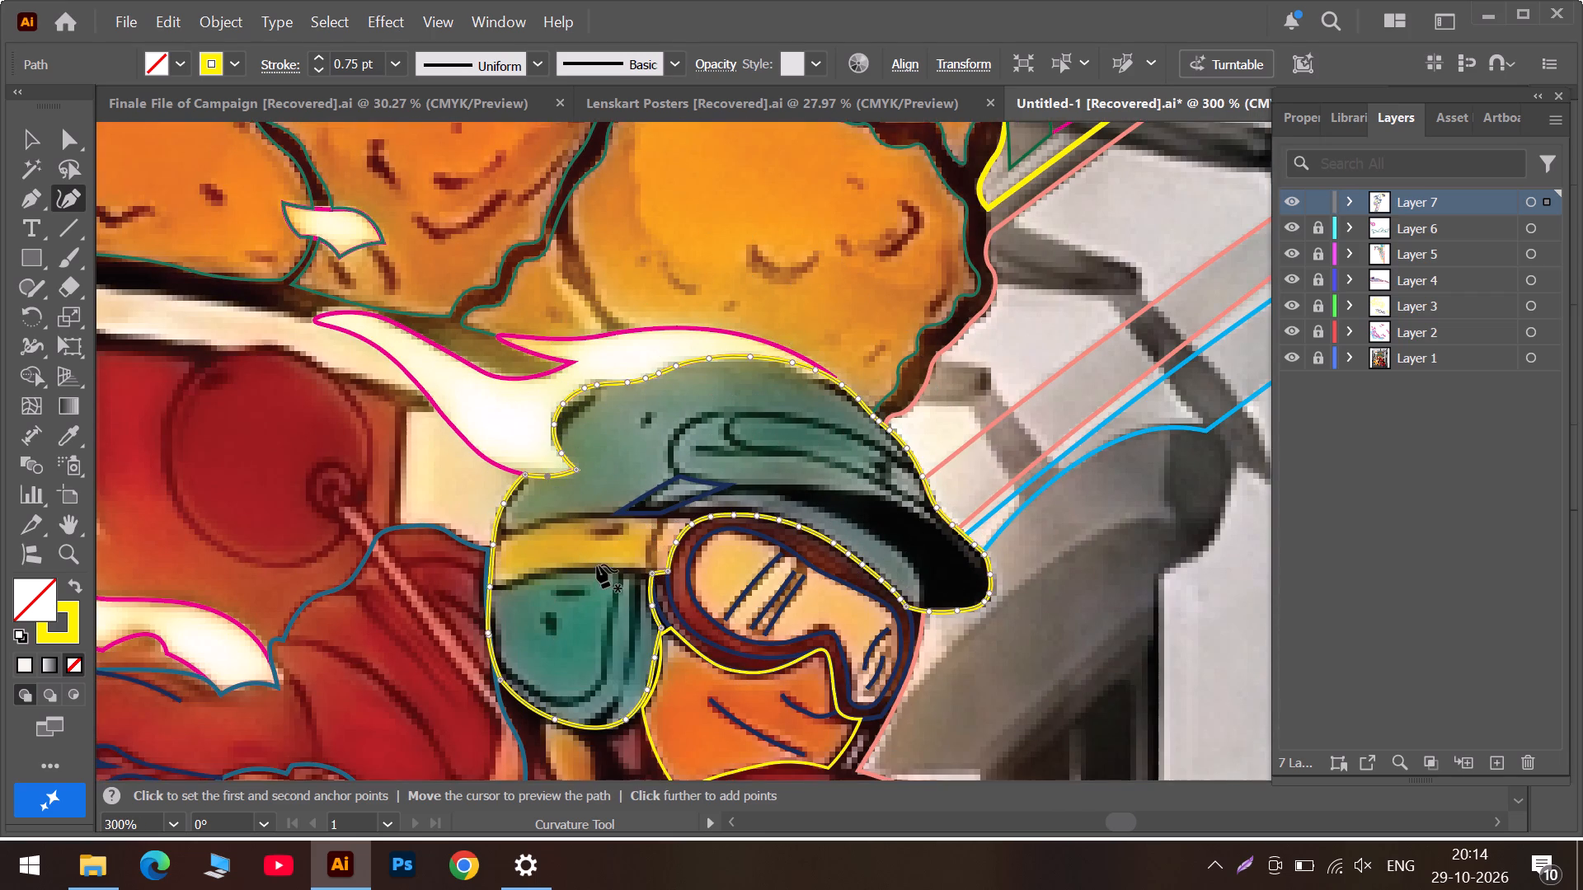
{"action": "scroll", "coordinate": [597, 564], "scroll_direction": "down", "scroll_amount": 3}
{"action": "scroll", "coordinate": [580, 538], "scroll_direction": "up", "scroll_amount": 2, "text": "alt"}
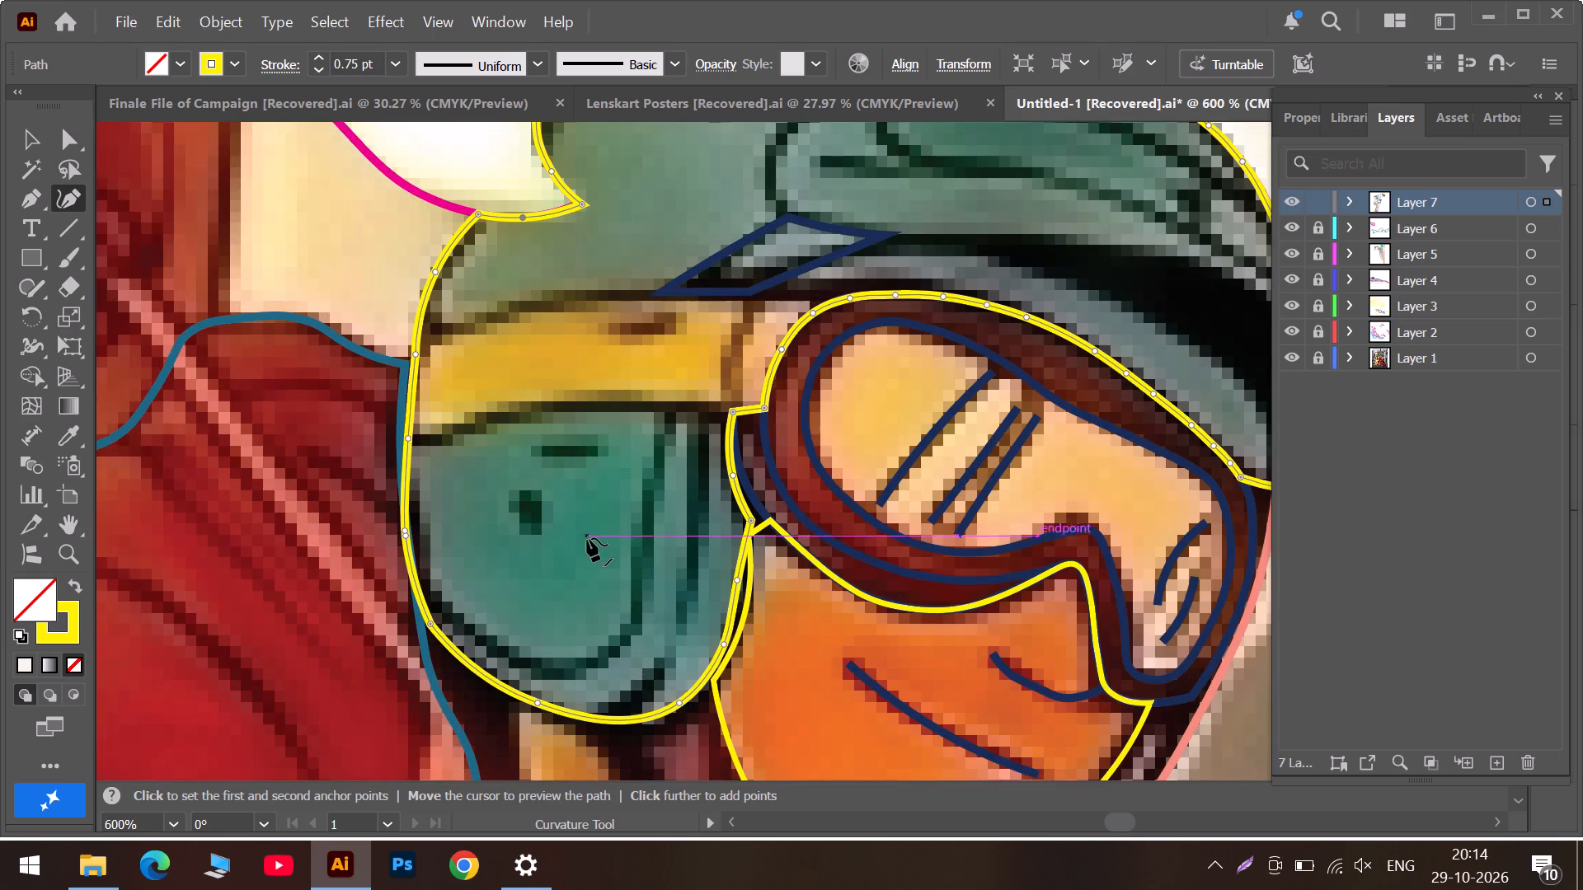
{"action": "scroll", "coordinate": [587, 538], "scroll_direction": "up", "scroll_amount": 1, "text": "alt"}
{"action": "scroll", "coordinate": [751, 617], "scroll_direction": "down", "scroll_amount": 5}
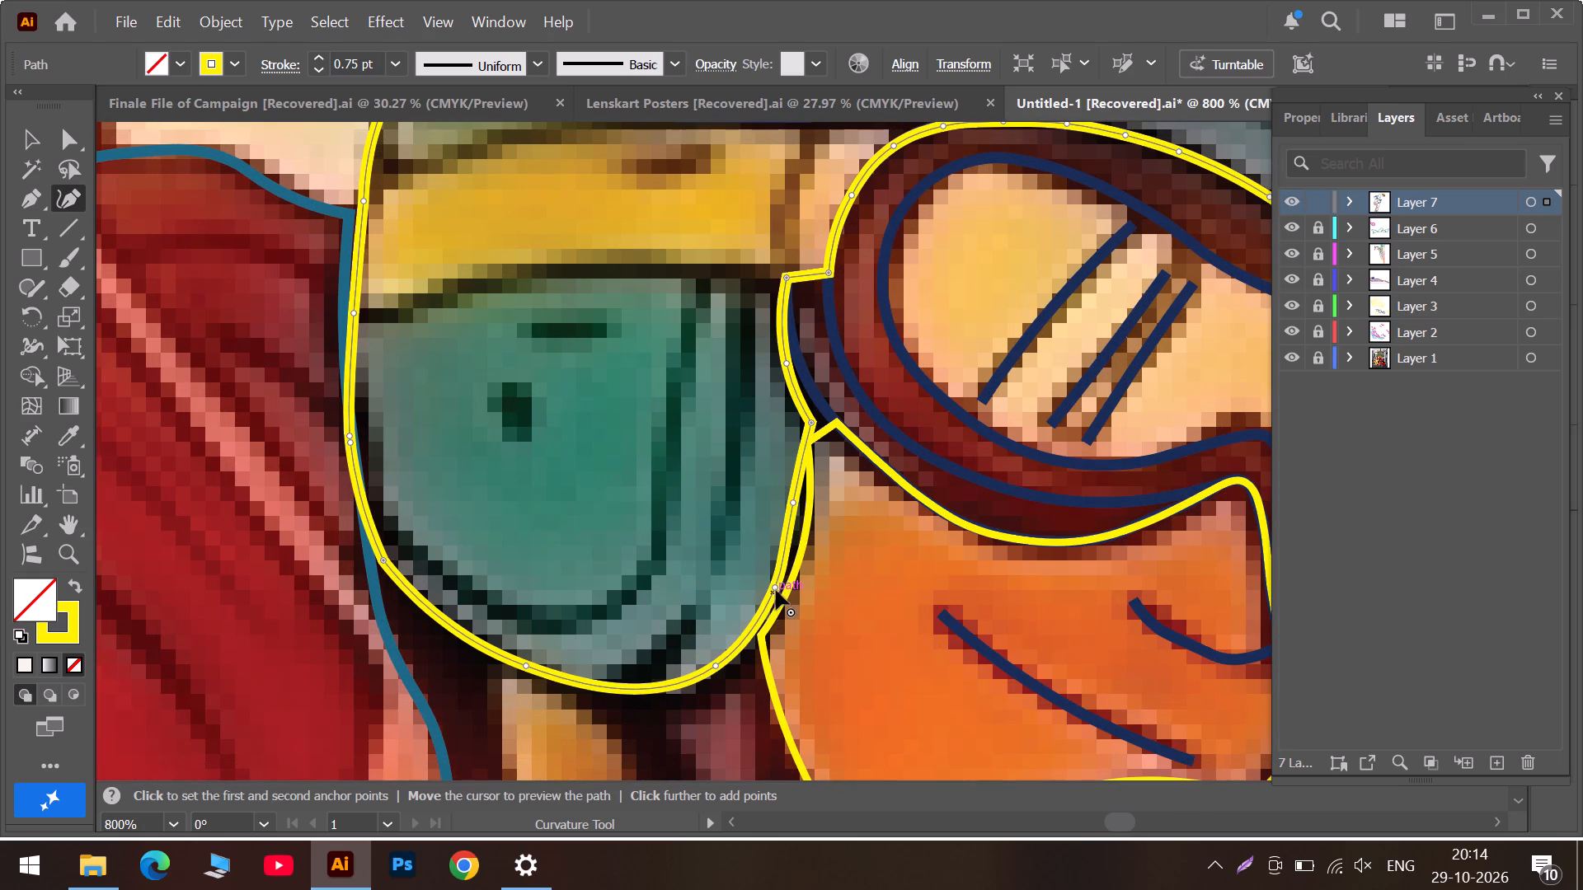
{"action": "left_click_drag", "start_coordinate": [776, 586], "coordinate": [777, 593]}
{"action": "left_click_drag", "start_coordinate": [793, 502], "coordinate": [800, 507]}
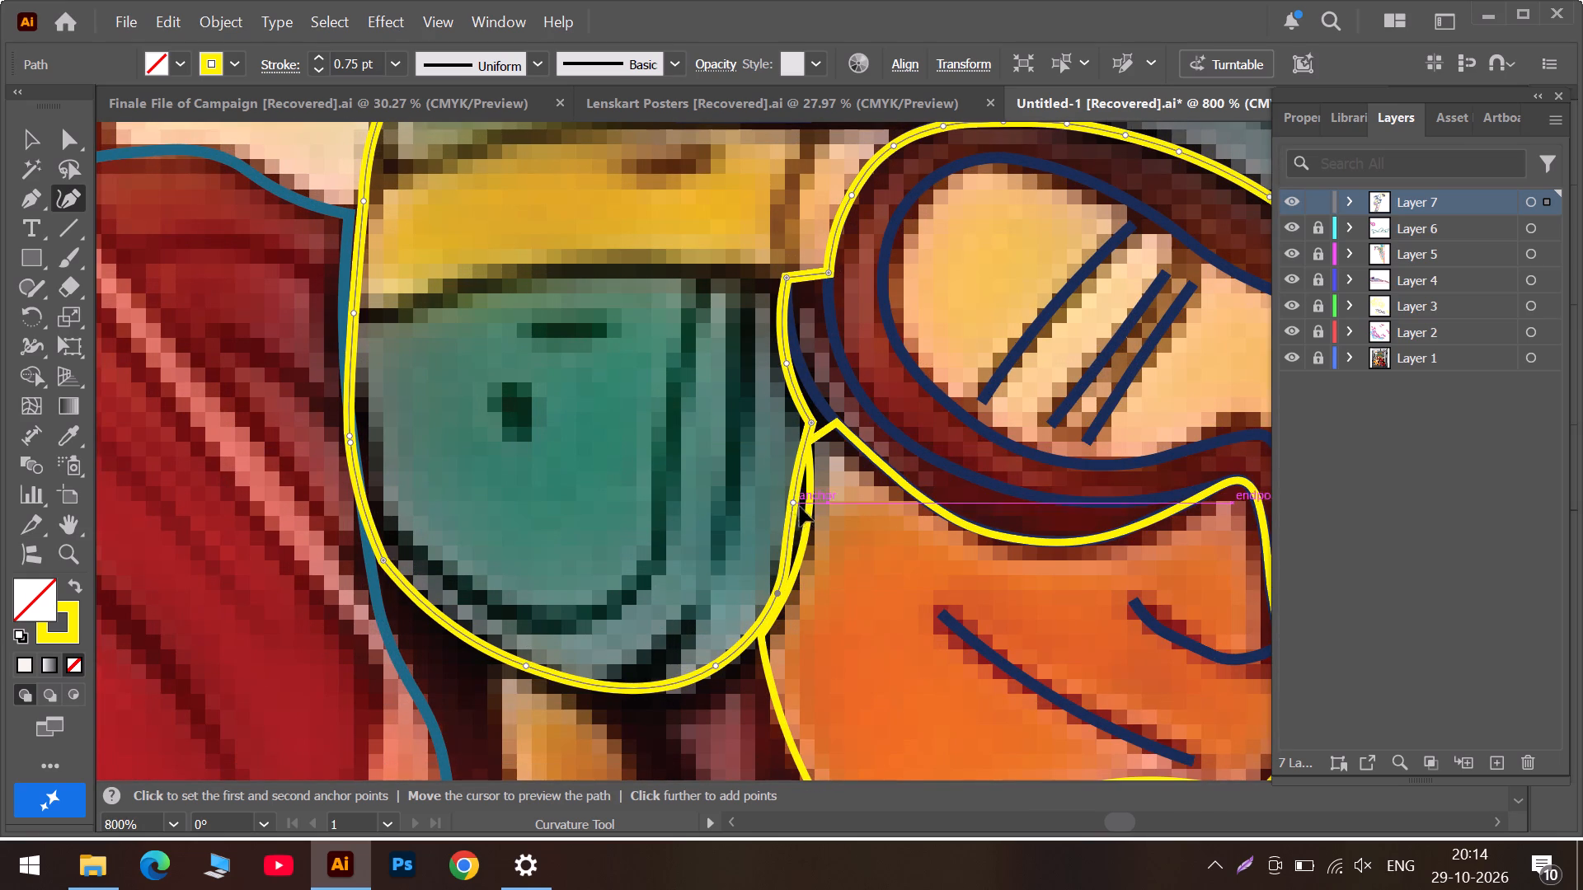
{"action": "left_click_drag", "start_coordinate": [800, 507], "coordinate": [809, 516]}
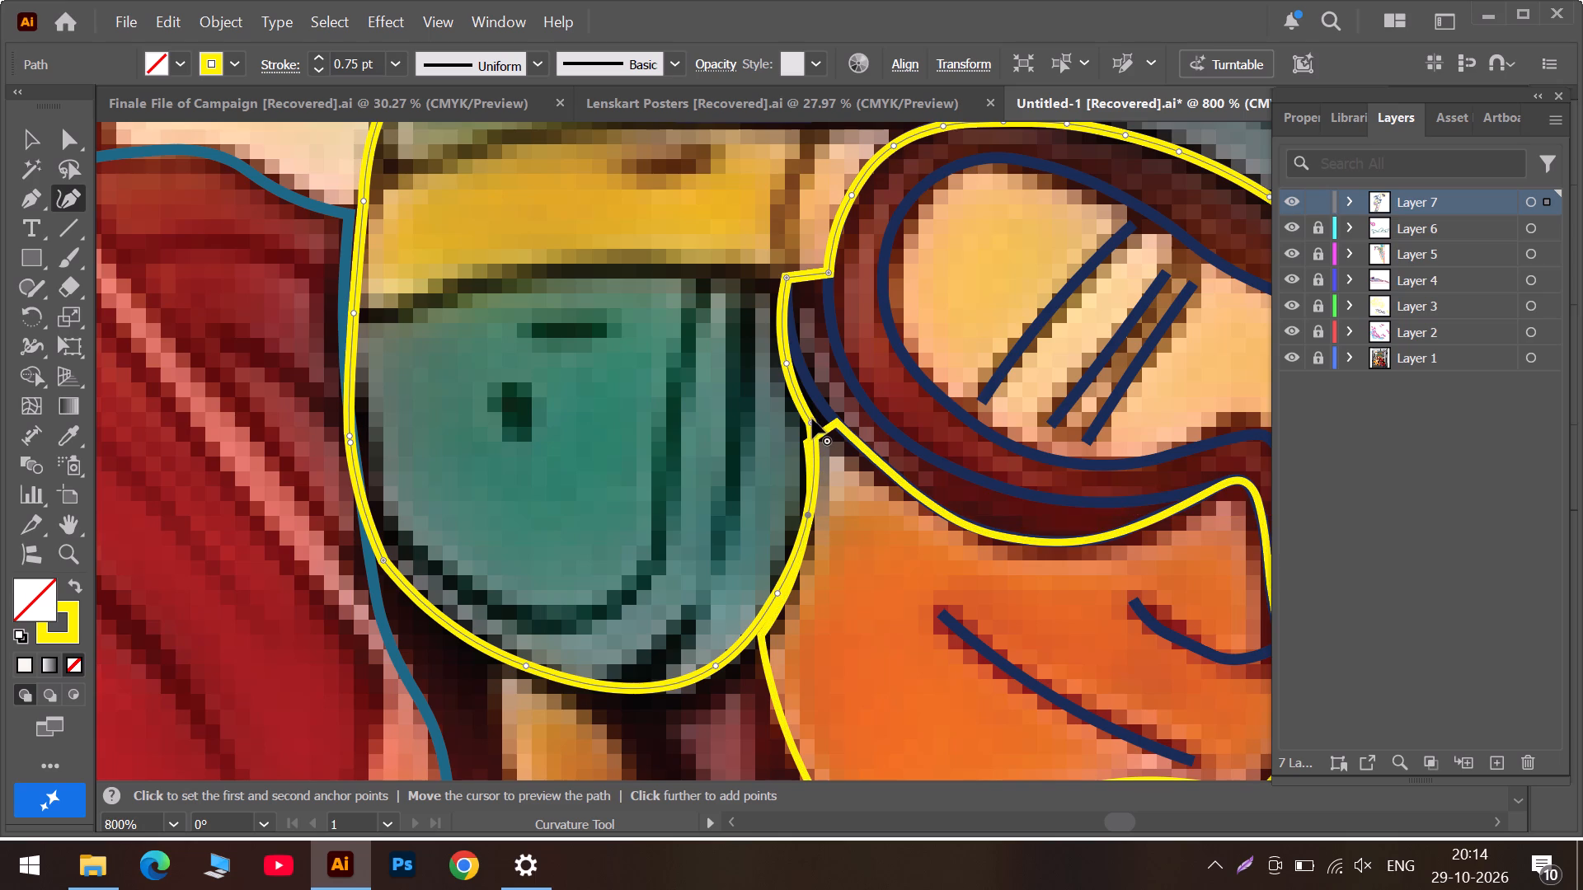
Reshape the helmet outline between ear flap and goggles, adding an anchor at the face outline's corner and fitting the one above to the navy line.
{"action": "triple_click", "coordinate": [810, 419]}
{"action": "double_click", "coordinate": [810, 421]}
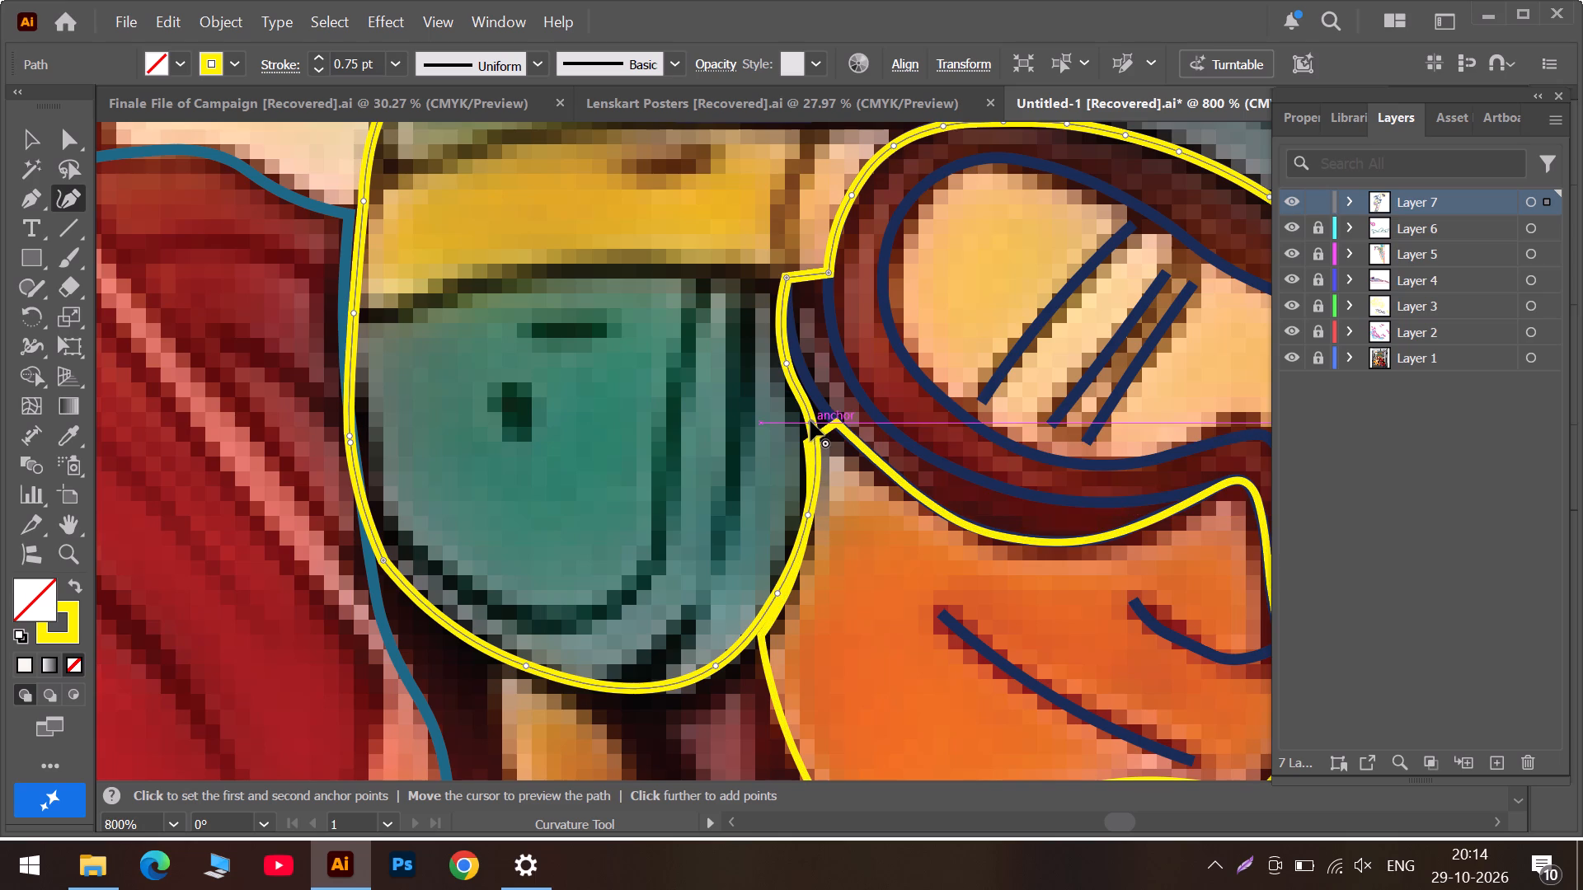
{"action": "double_click", "coordinate": [810, 421]}
{"action": "left_click_drag", "start_coordinate": [810, 421], "coordinate": [809, 433]}
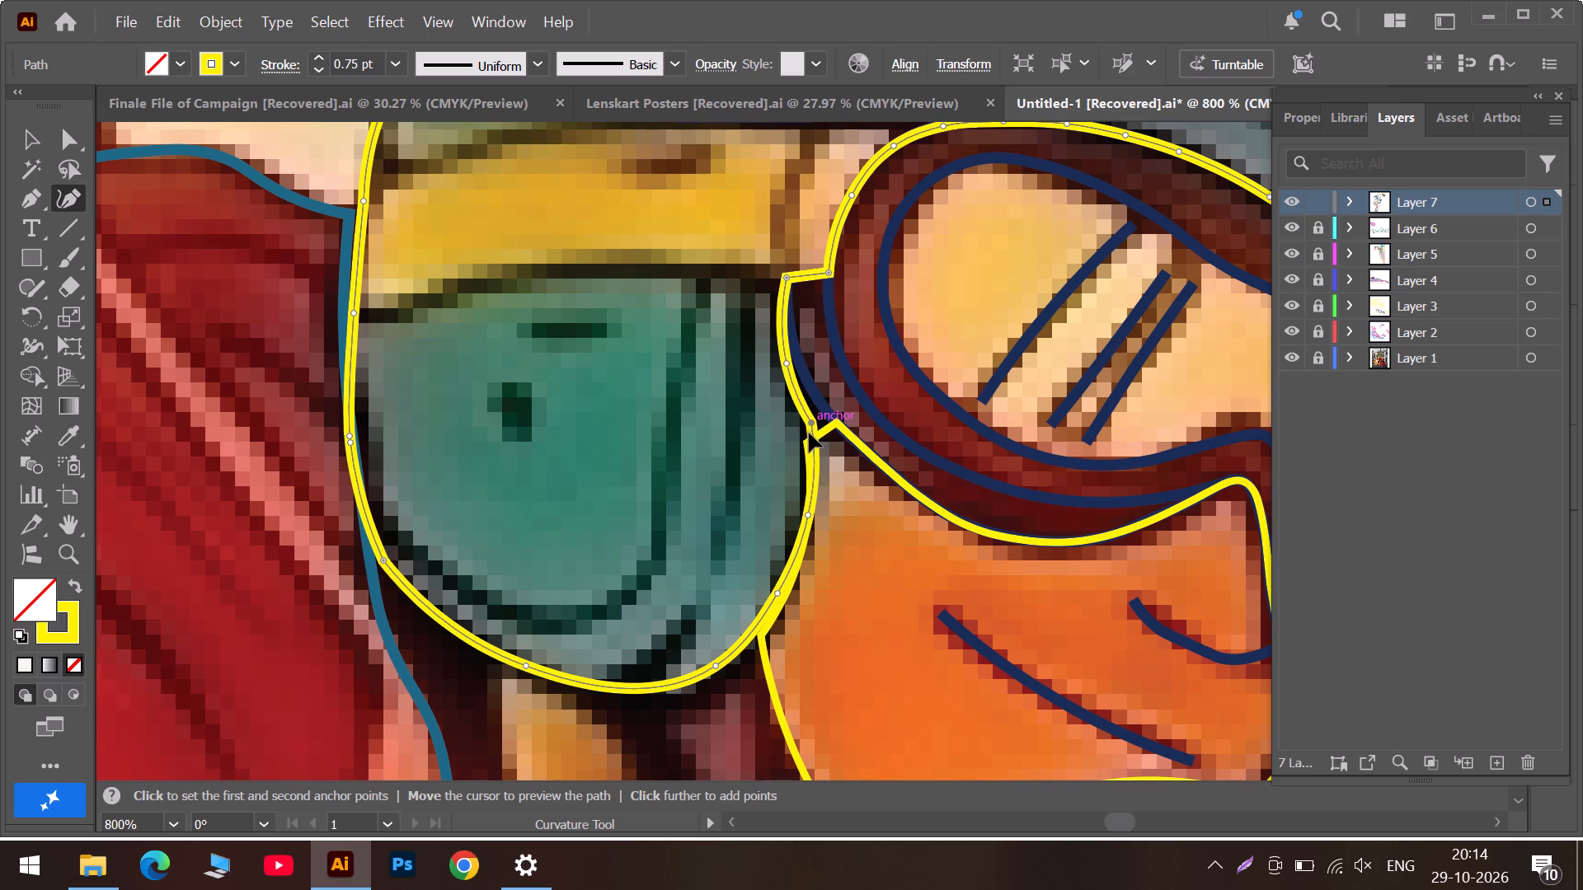
{"action": "left_click_drag", "start_coordinate": [809, 433], "coordinate": [805, 448]}
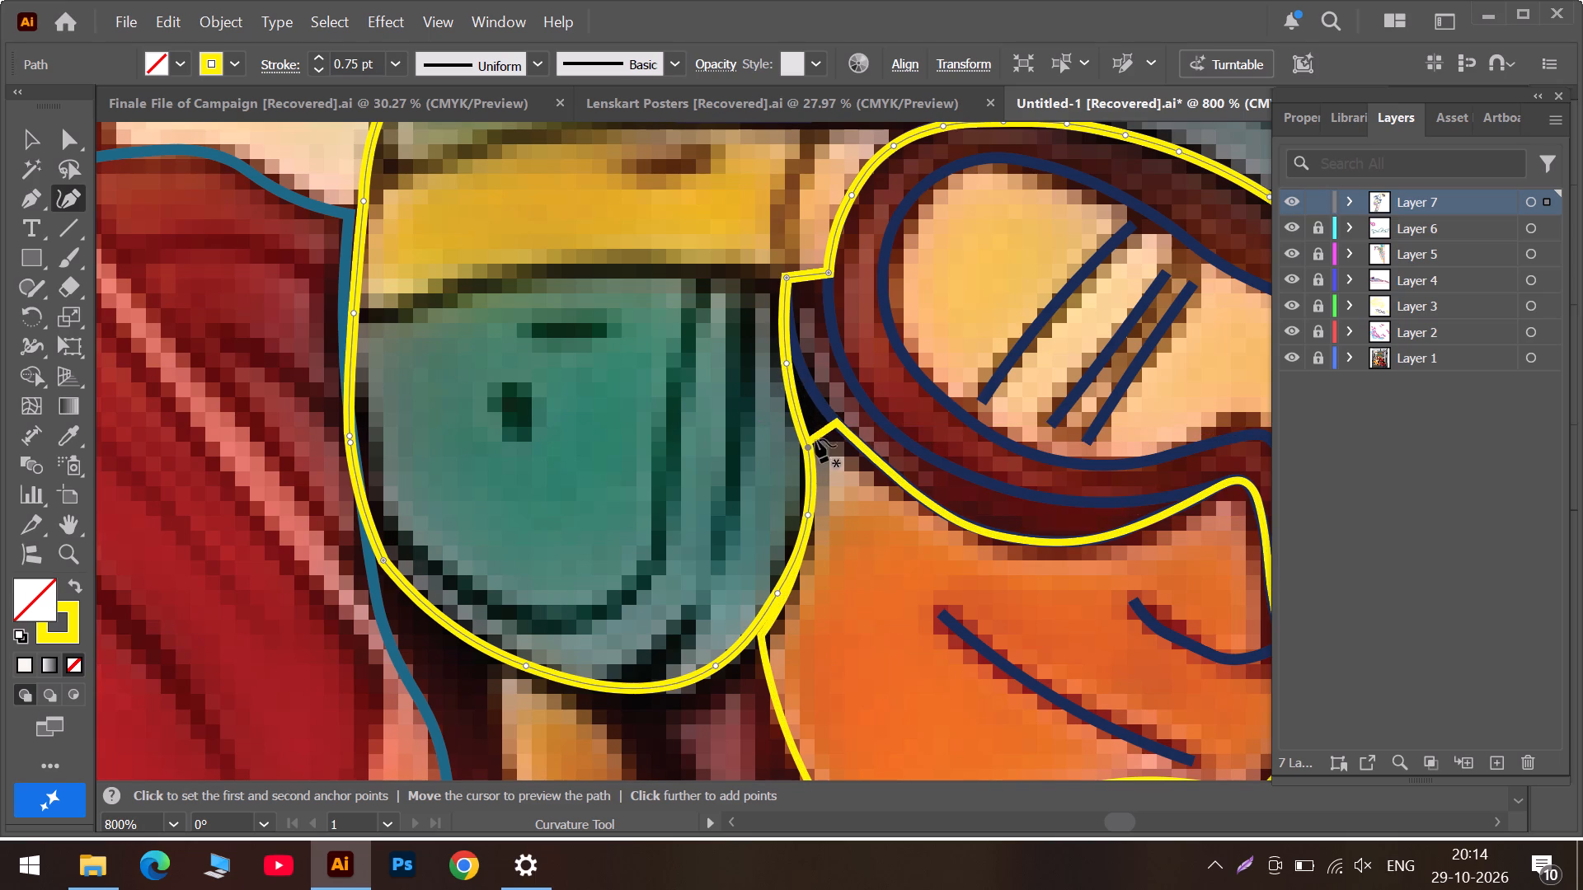
{"action": "double_click", "coordinate": [797, 413]}
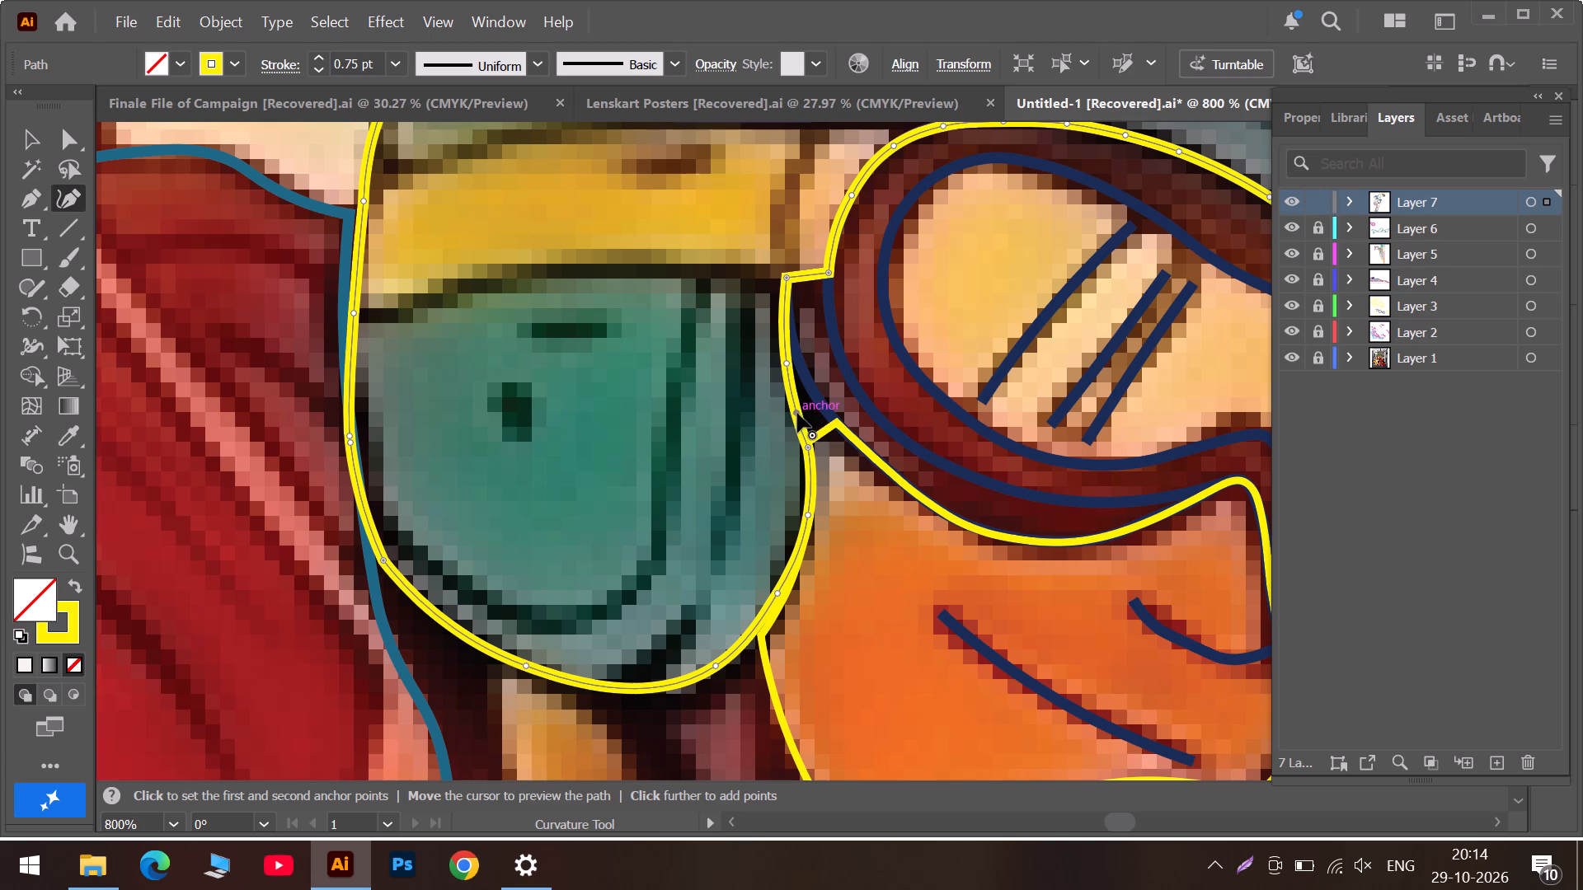
{"action": "left_click_drag", "start_coordinate": [797, 413], "coordinate": [838, 422]}
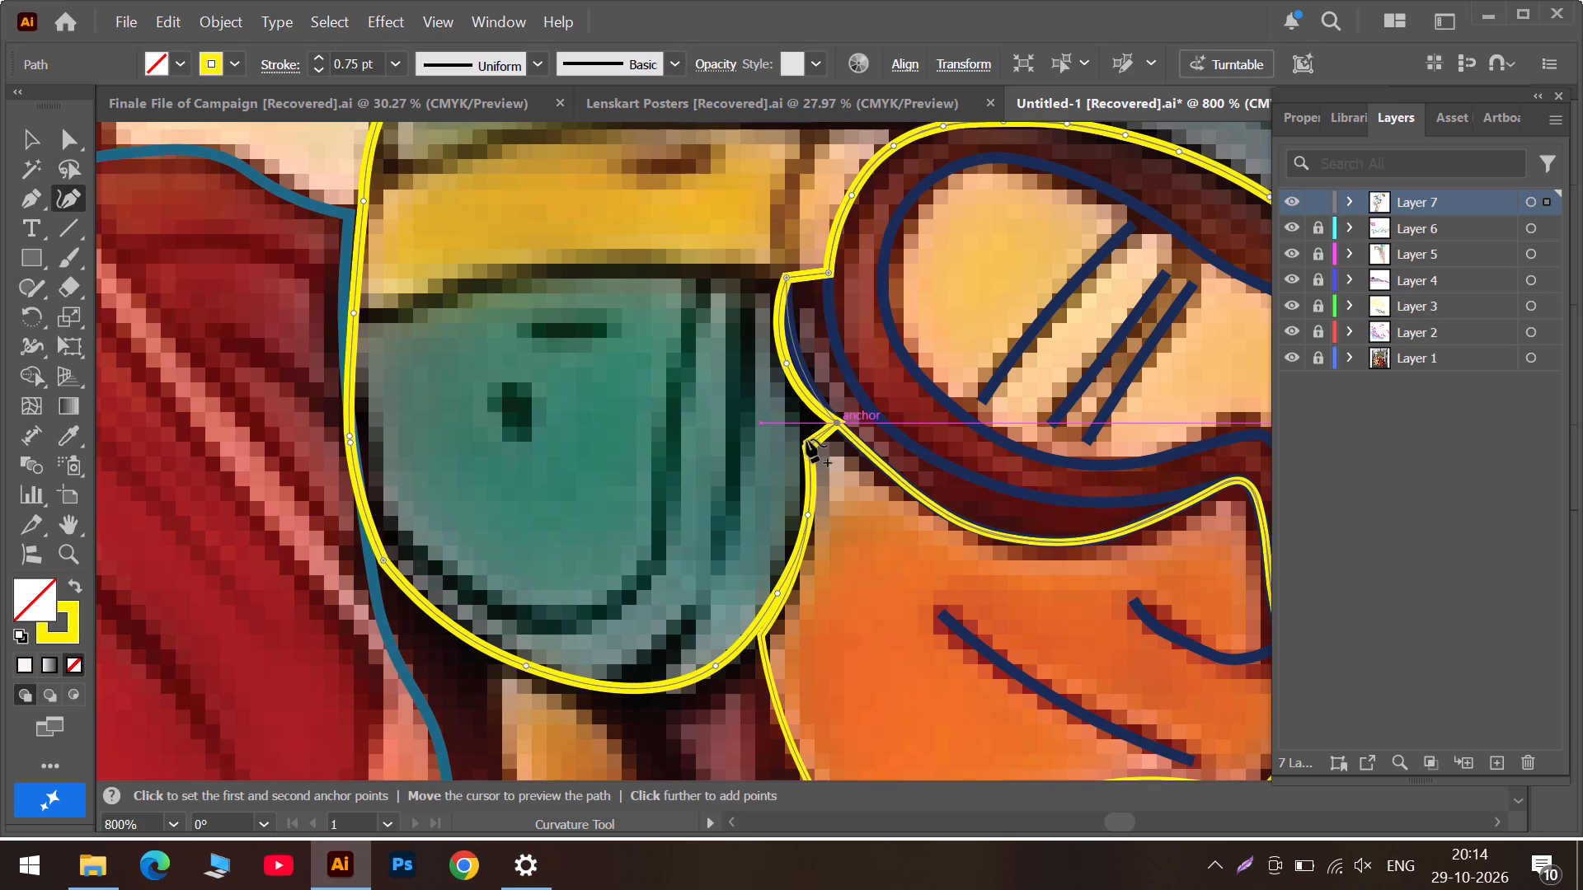
{"action": "left_click", "coordinate": [810, 443]}
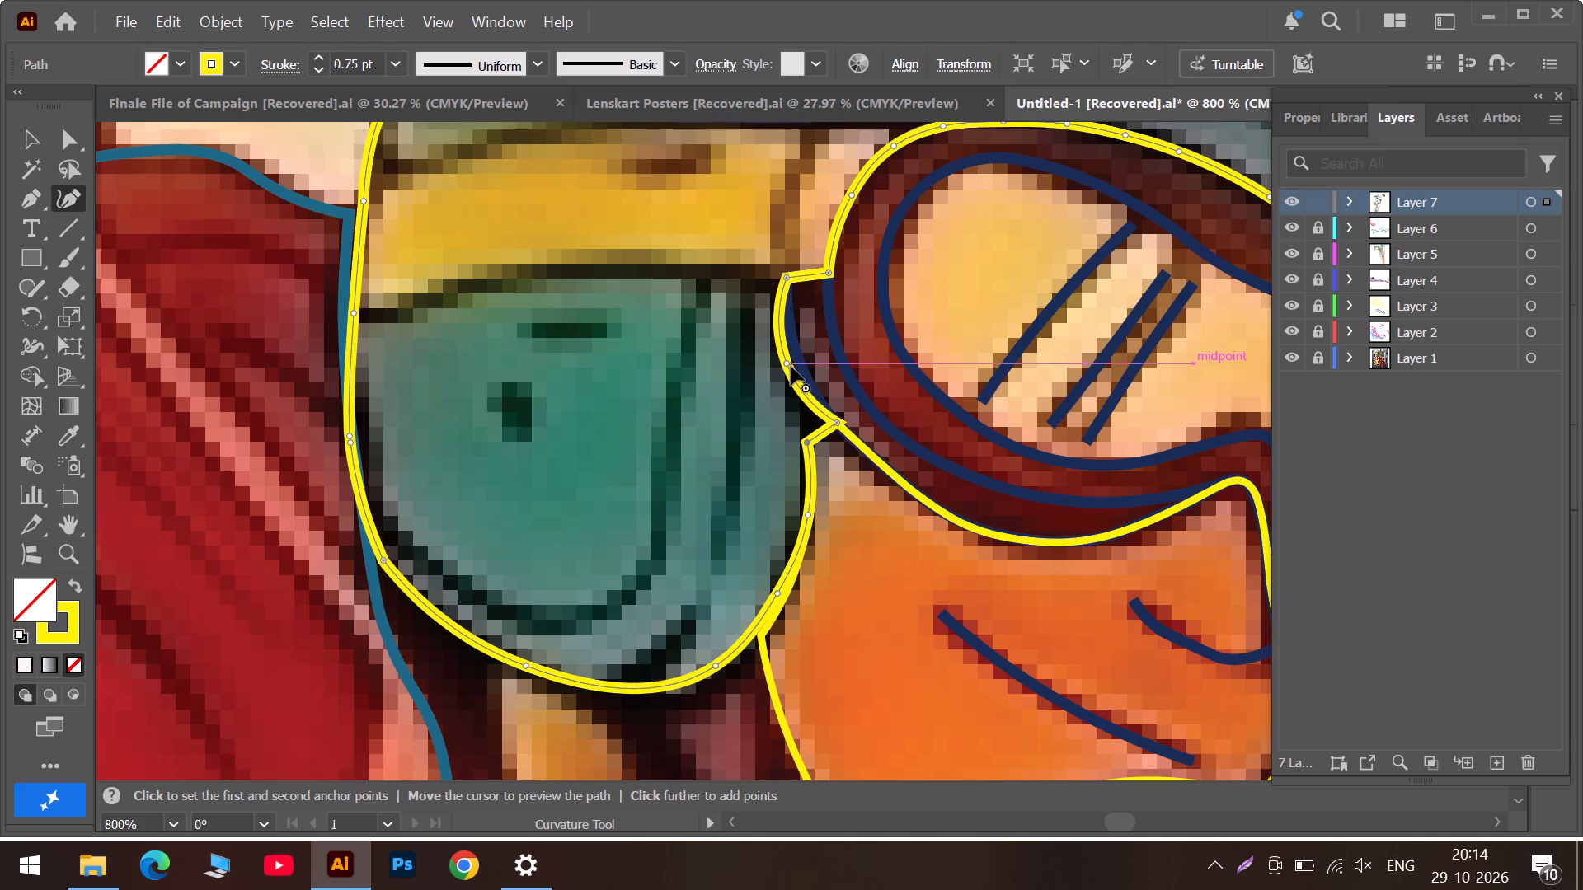
{"action": "left_click_drag", "start_coordinate": [786, 363], "coordinate": [797, 356]}
Add an anchor where the ear flap meets the lower face outline and move the anchor above it onto the face edge.
{"action": "scroll", "coordinate": [716, 528], "scroll_direction": "down", "scroll_amount": 5}
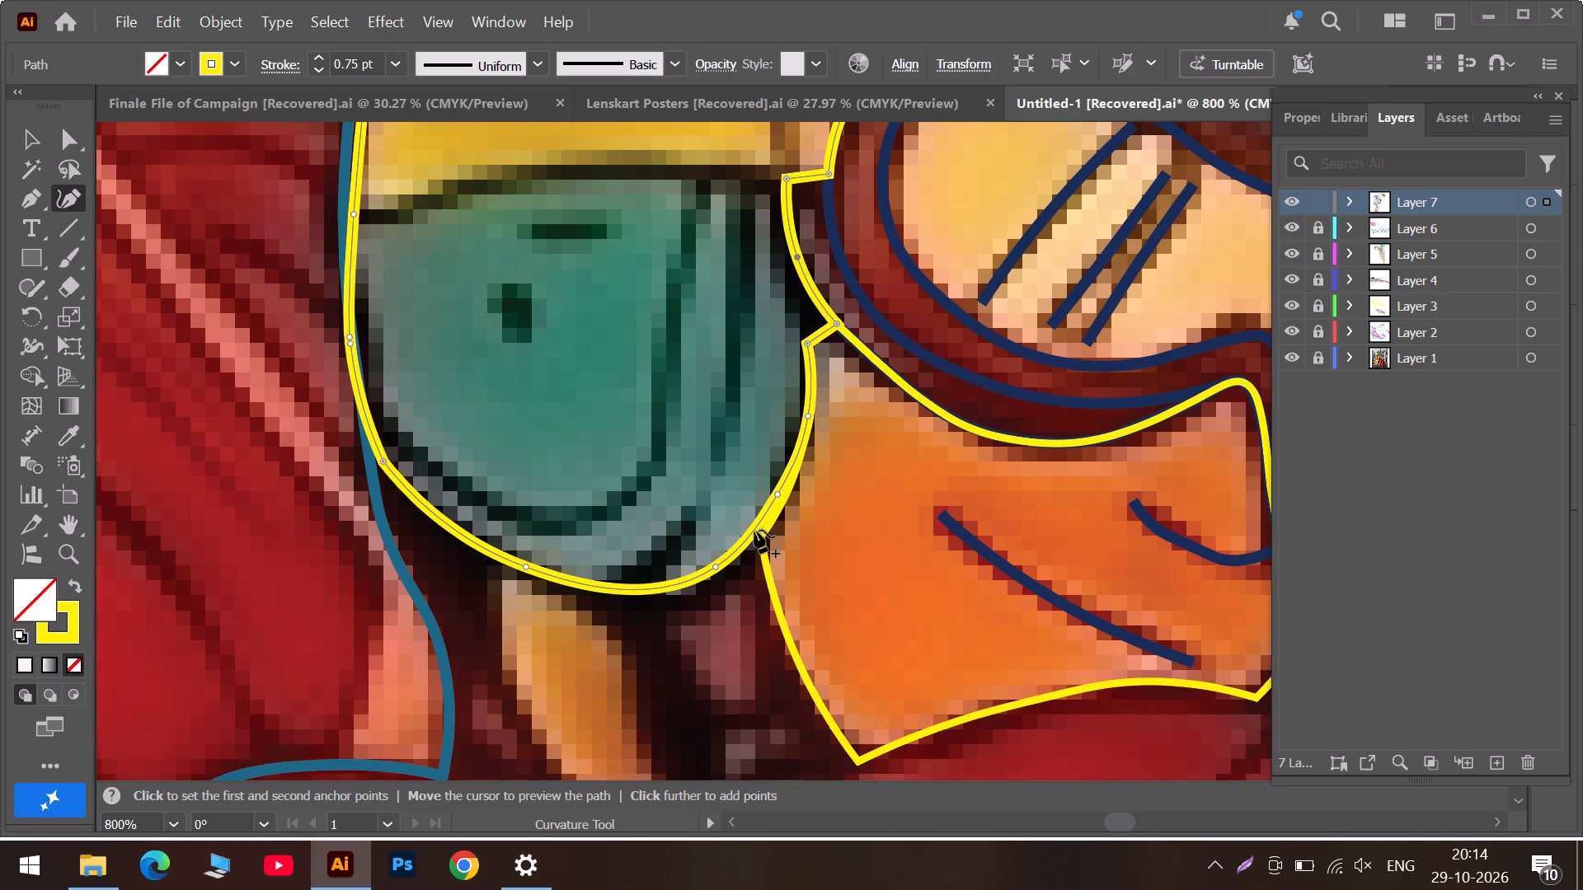
{"action": "scroll", "coordinate": [754, 530], "scroll_direction": "up", "scroll_amount": 2, "text": "alt"}
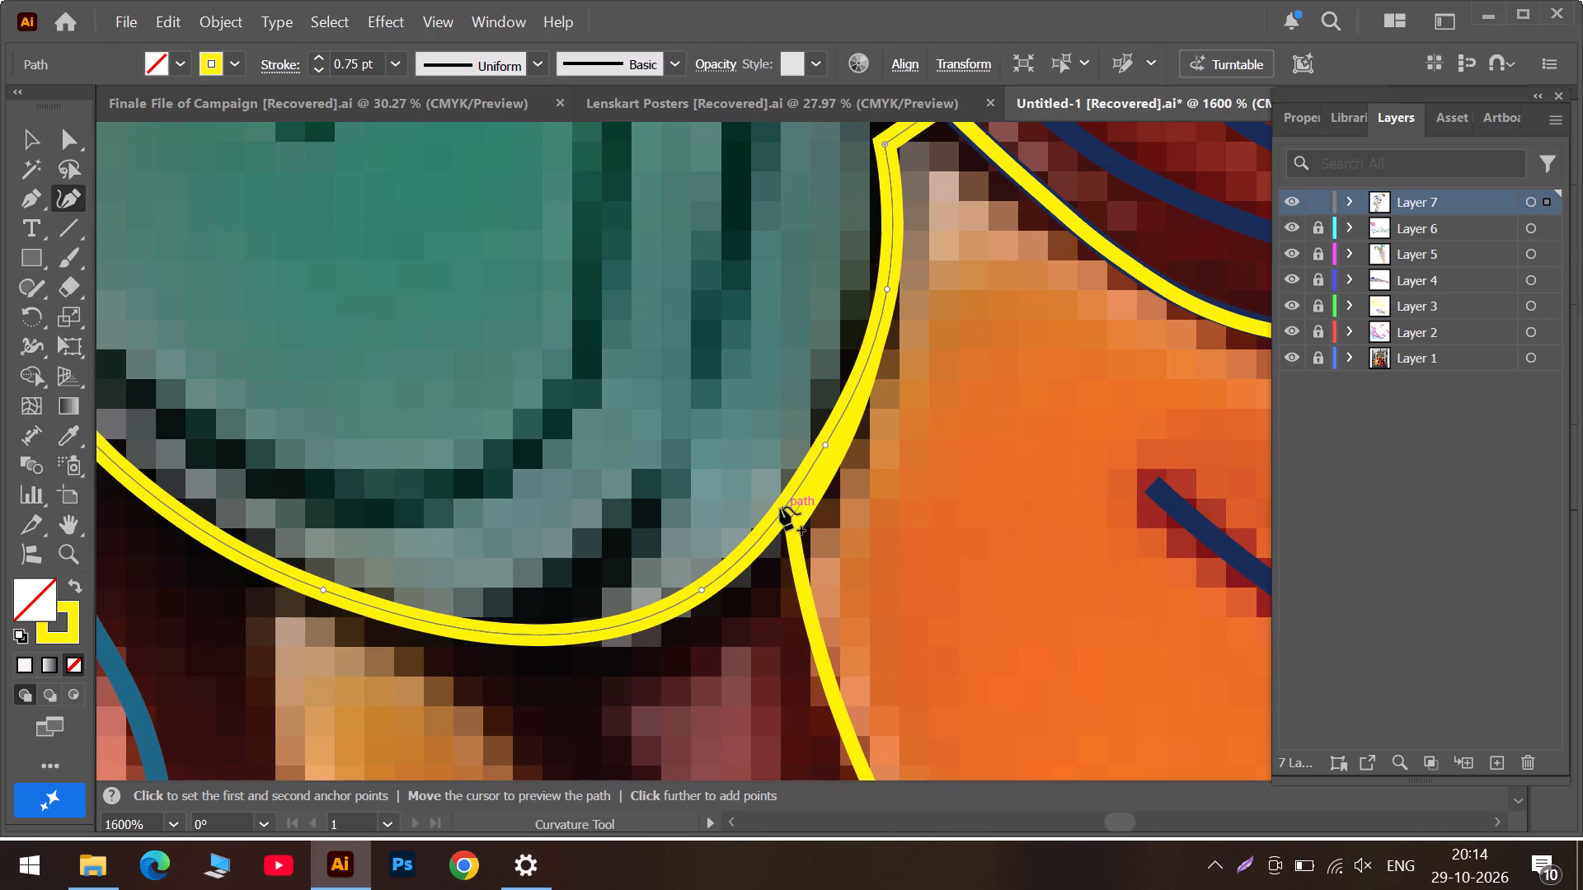
{"action": "left_click_drag", "start_coordinate": [780, 507], "coordinate": [789, 522]}
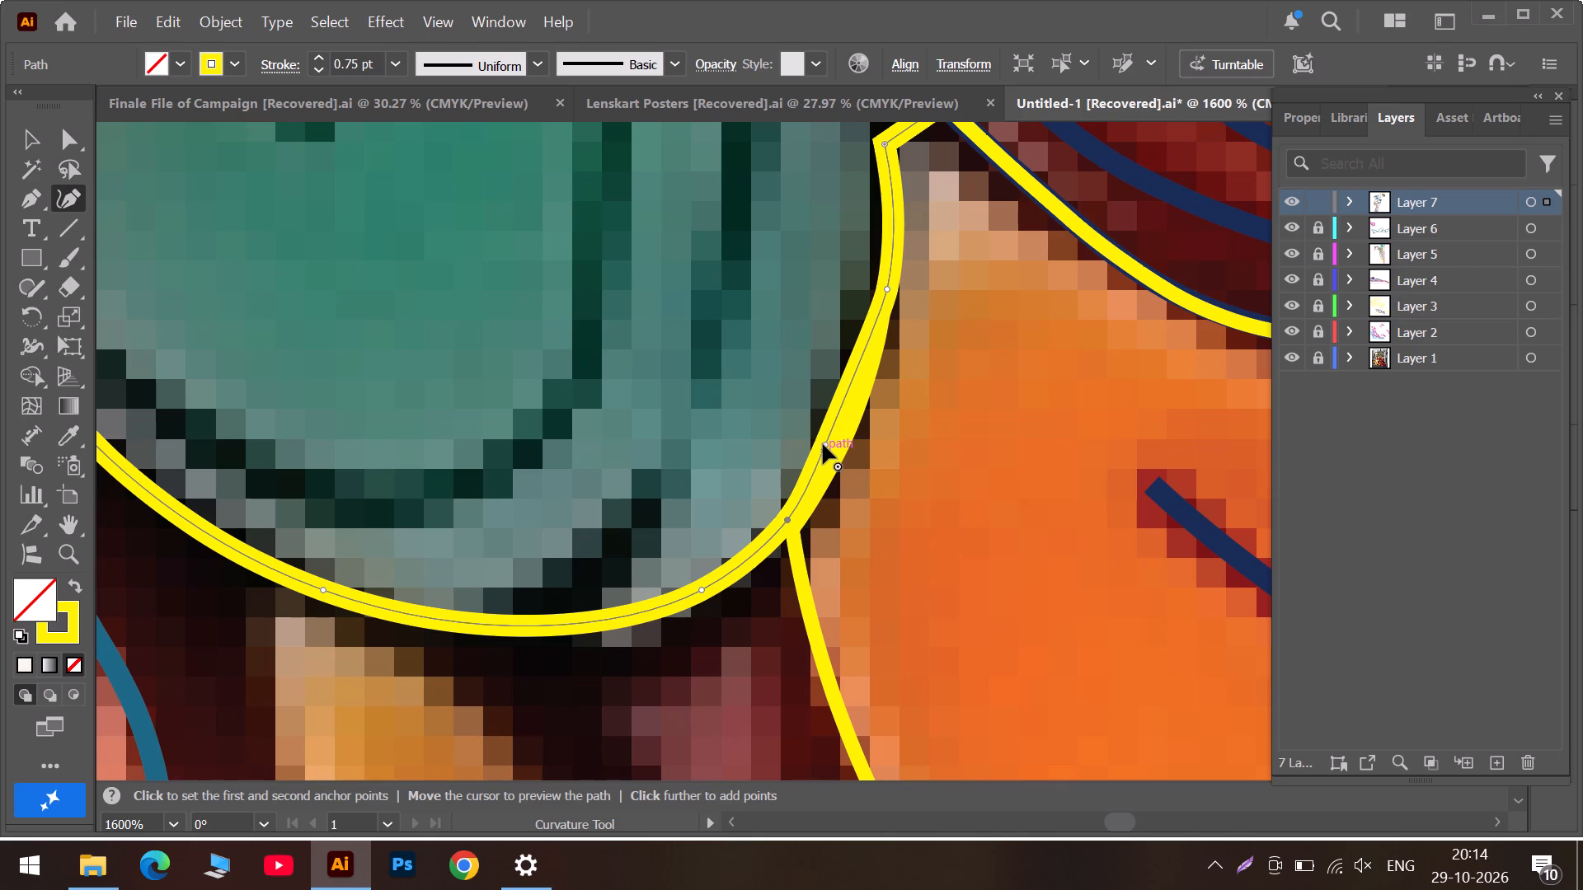
{"action": "left_click_drag", "start_coordinate": [823, 444], "coordinate": [836, 452]}
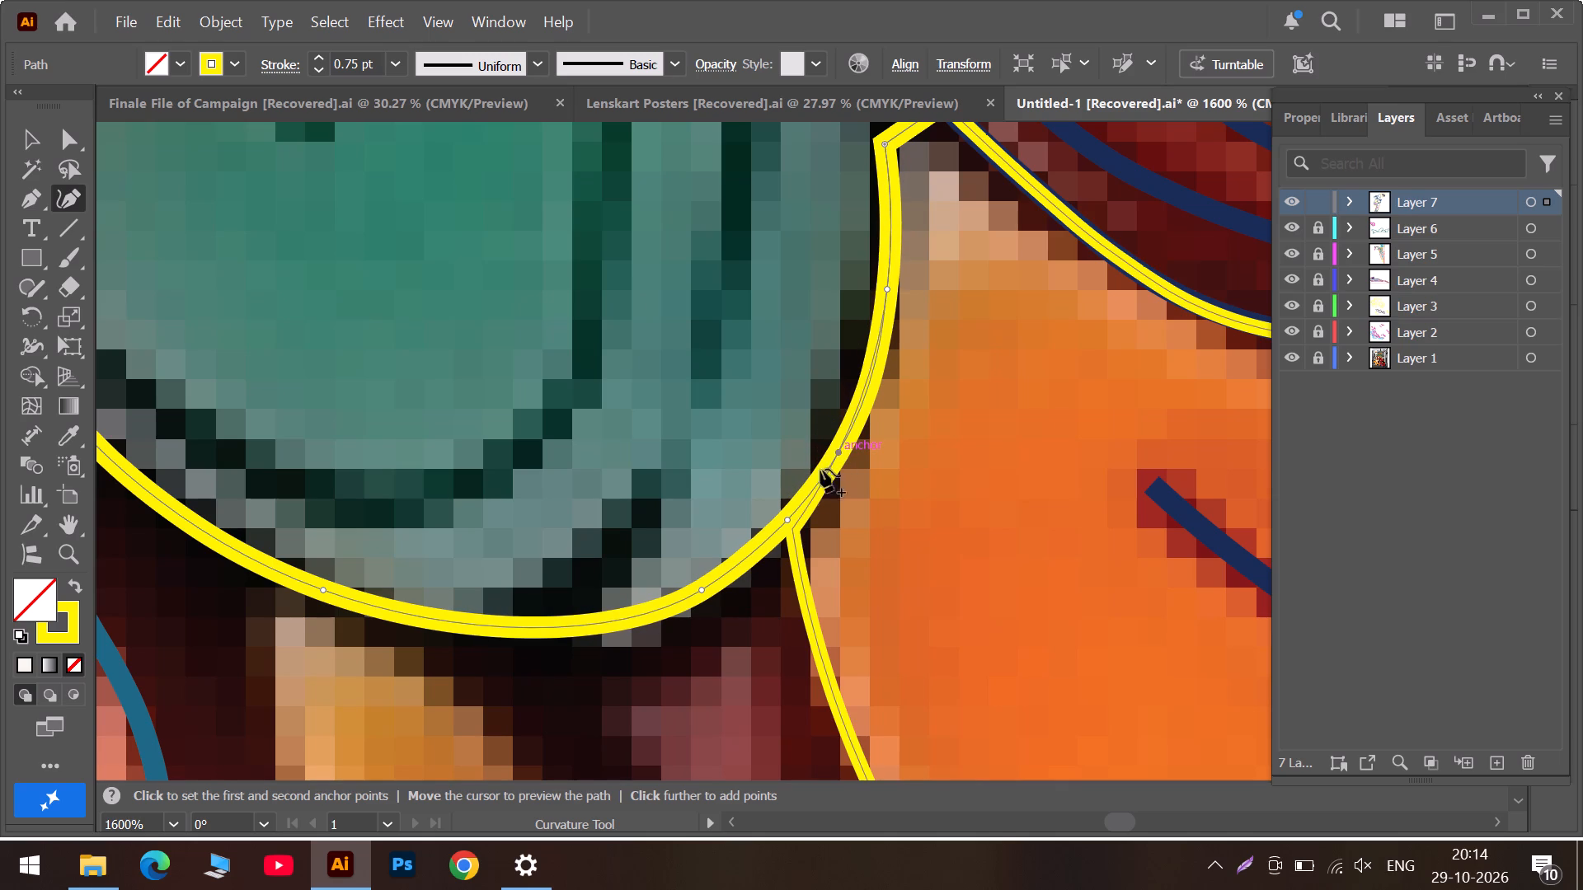
{"action": "left_click_drag", "start_coordinate": [787, 518], "coordinate": [792, 527]}
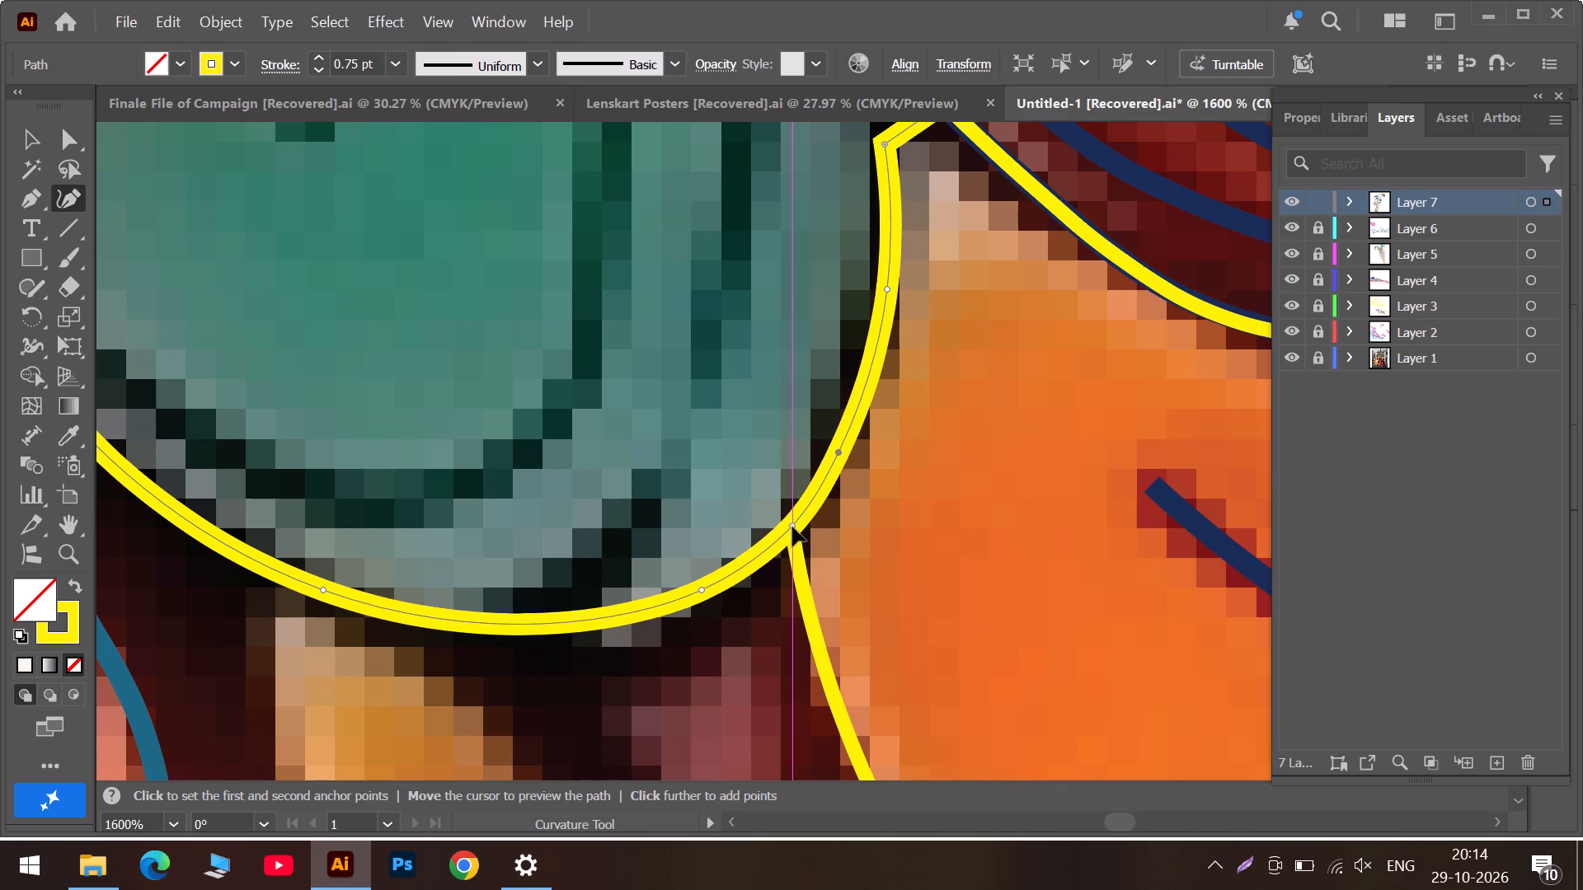
{"action": "left_click_drag", "start_coordinate": [792, 527], "coordinate": [793, 527]}
Move the two anchors on the helmet's rear edge onto the teal jacket line and delete the duplicate anchor below them.
{"action": "scroll", "coordinate": [793, 527], "scroll_direction": "down", "scroll_amount": 5, "text": "alt"}
{"action": "scroll", "coordinate": [651, 404], "scroll_direction": "up", "scroll_amount": 4, "text": "alt"}
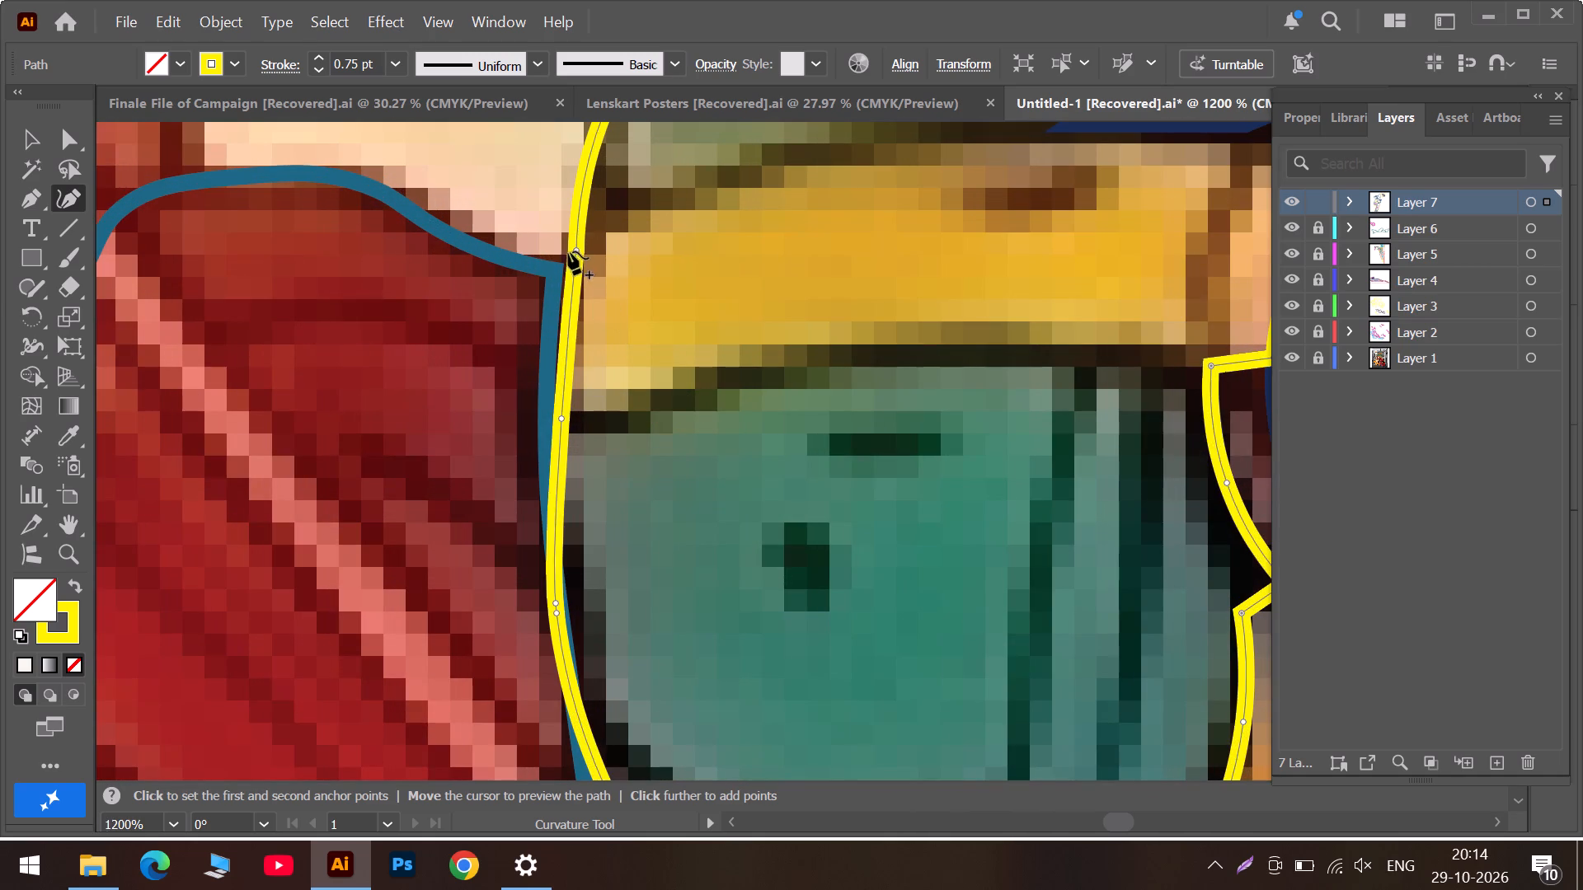
{"action": "left_click_drag", "start_coordinate": [577, 250], "coordinate": [559, 259]}
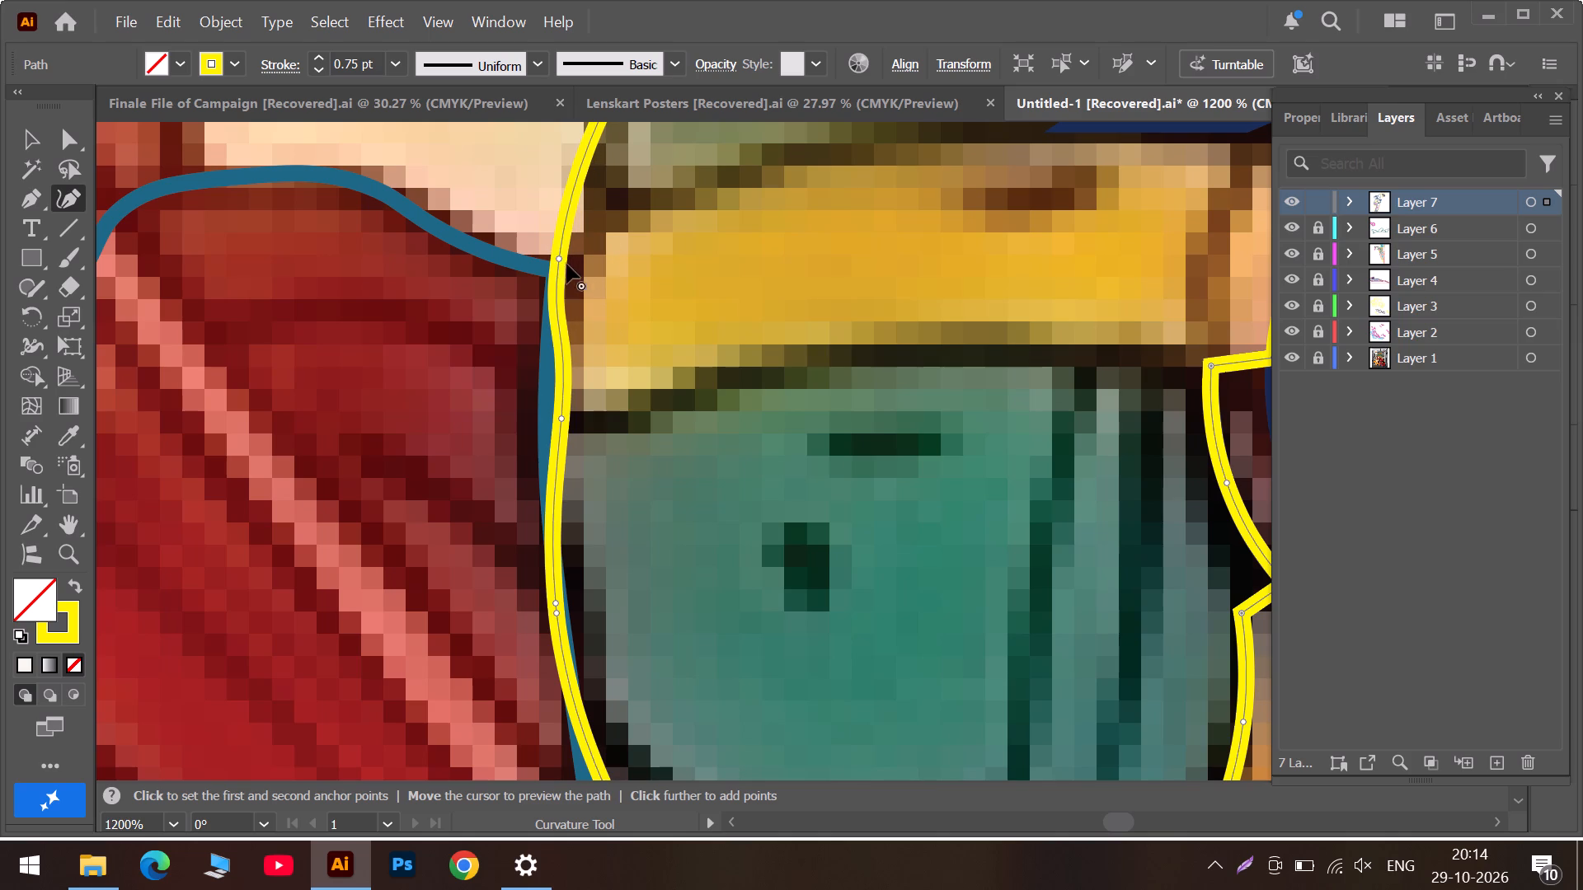
{"action": "left_click_drag", "start_coordinate": [559, 415], "coordinate": [544, 424]}
{"action": "scroll", "coordinate": [566, 440], "scroll_direction": "down", "scroll_amount": 7}
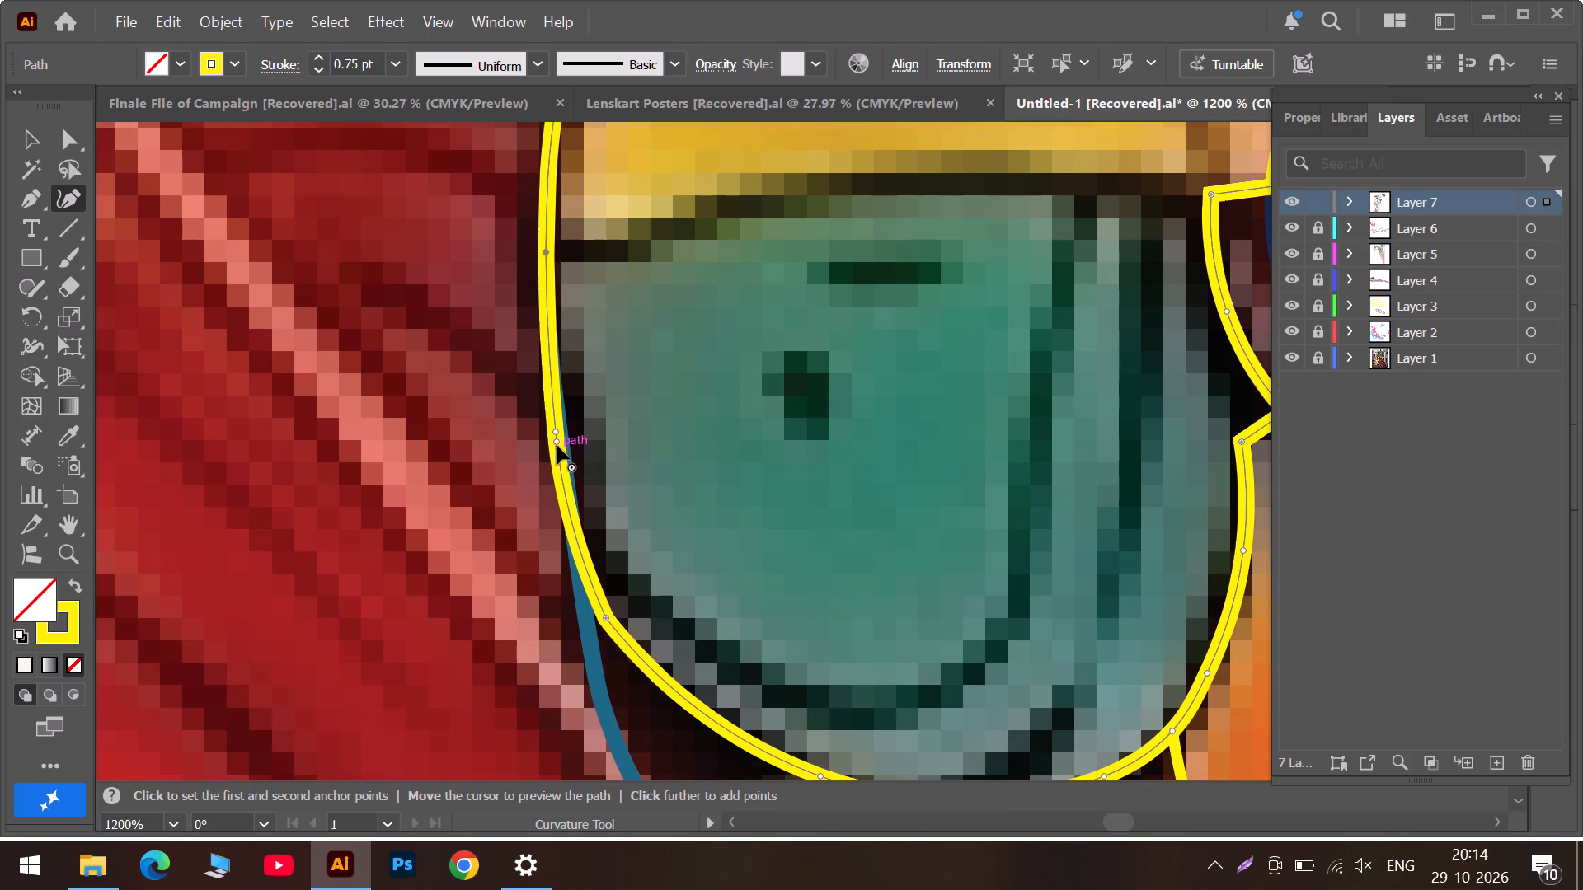
{"action": "left_click", "coordinate": [555, 439]}
{"action": "key", "text": "Delete"}
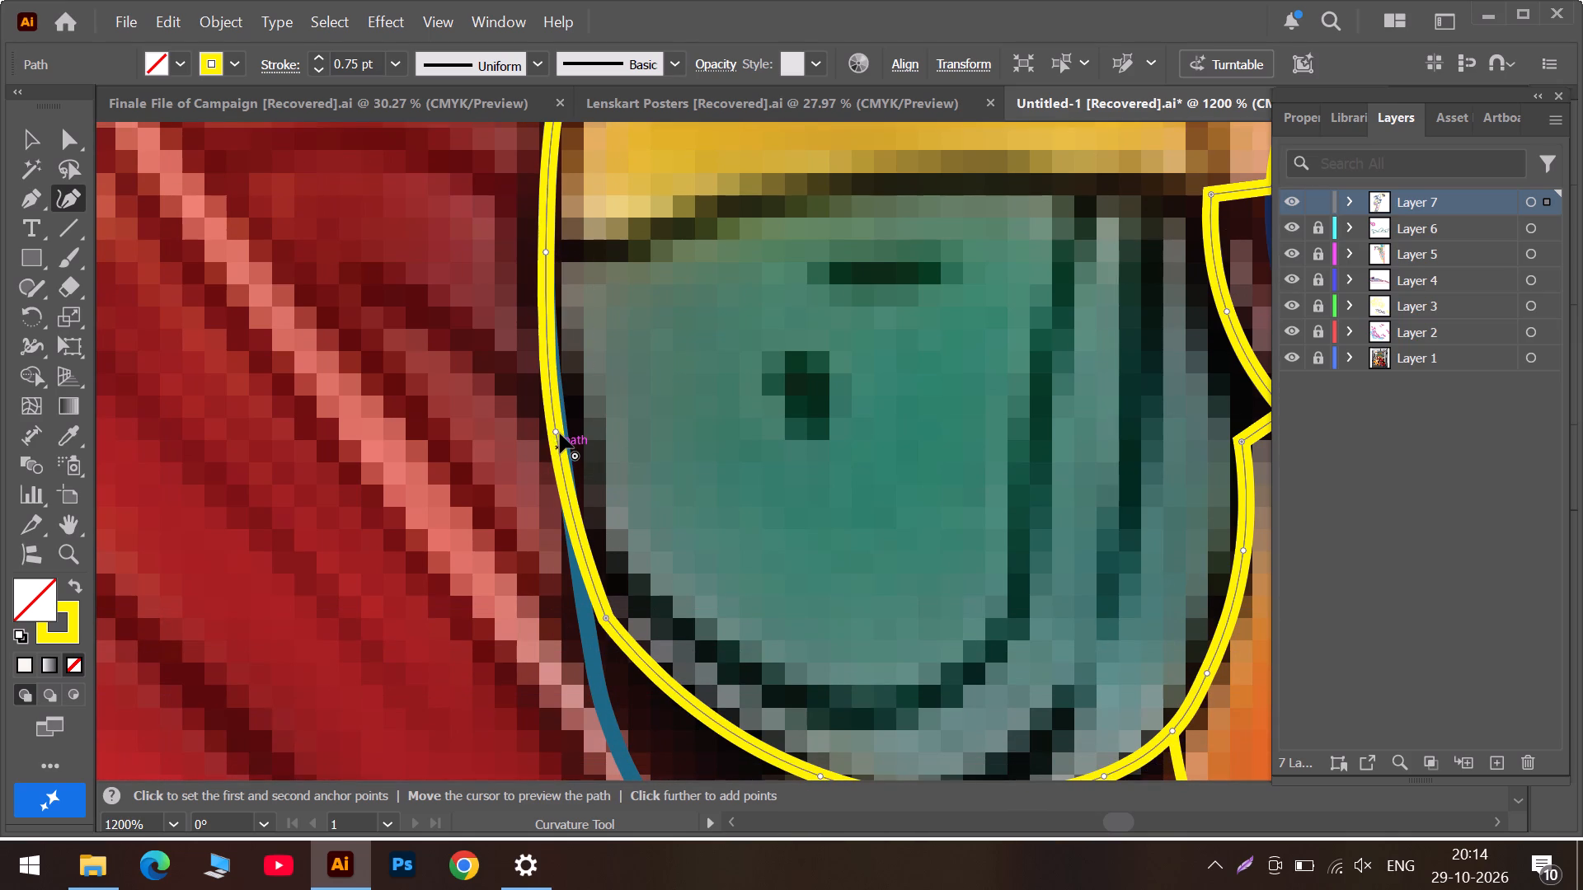
{"action": "left_click", "coordinate": [557, 428]}
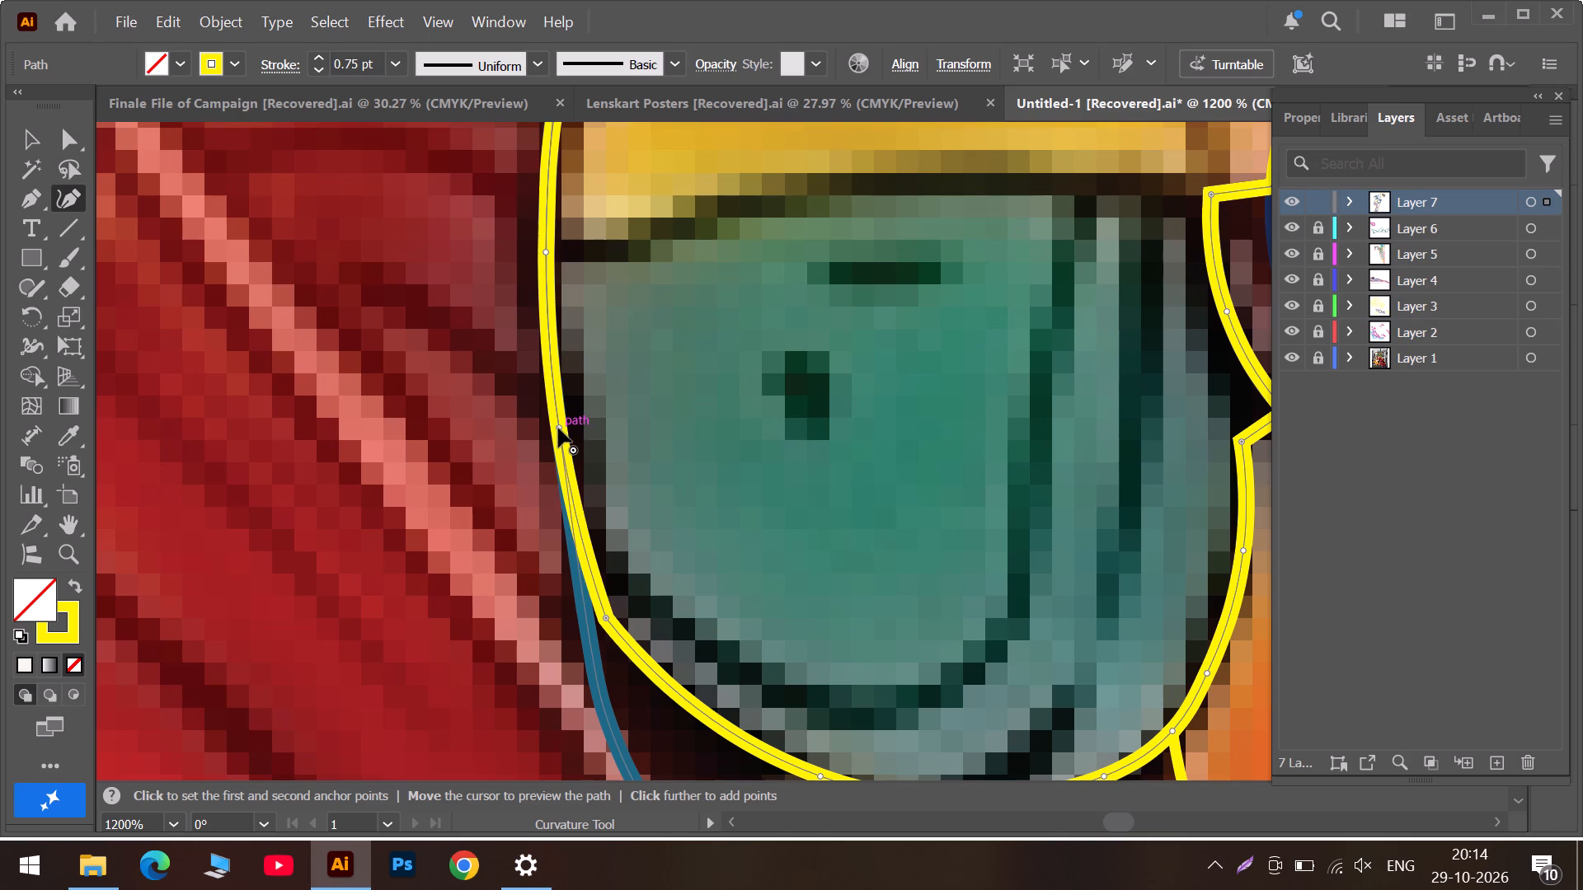
Examine the yellow helmet outline's fit from the rear edge up past the pointed notch, and over the whole helmet.
{"action": "scroll", "coordinate": [558, 428], "scroll_direction": "up", "scroll_amount": 6}
{"action": "scroll", "coordinate": [625, 316], "scroll_direction": "up", "scroll_amount": 6}
{"action": "scroll", "coordinate": [707, 313], "scroll_direction": "up", "scroll_amount": 7}
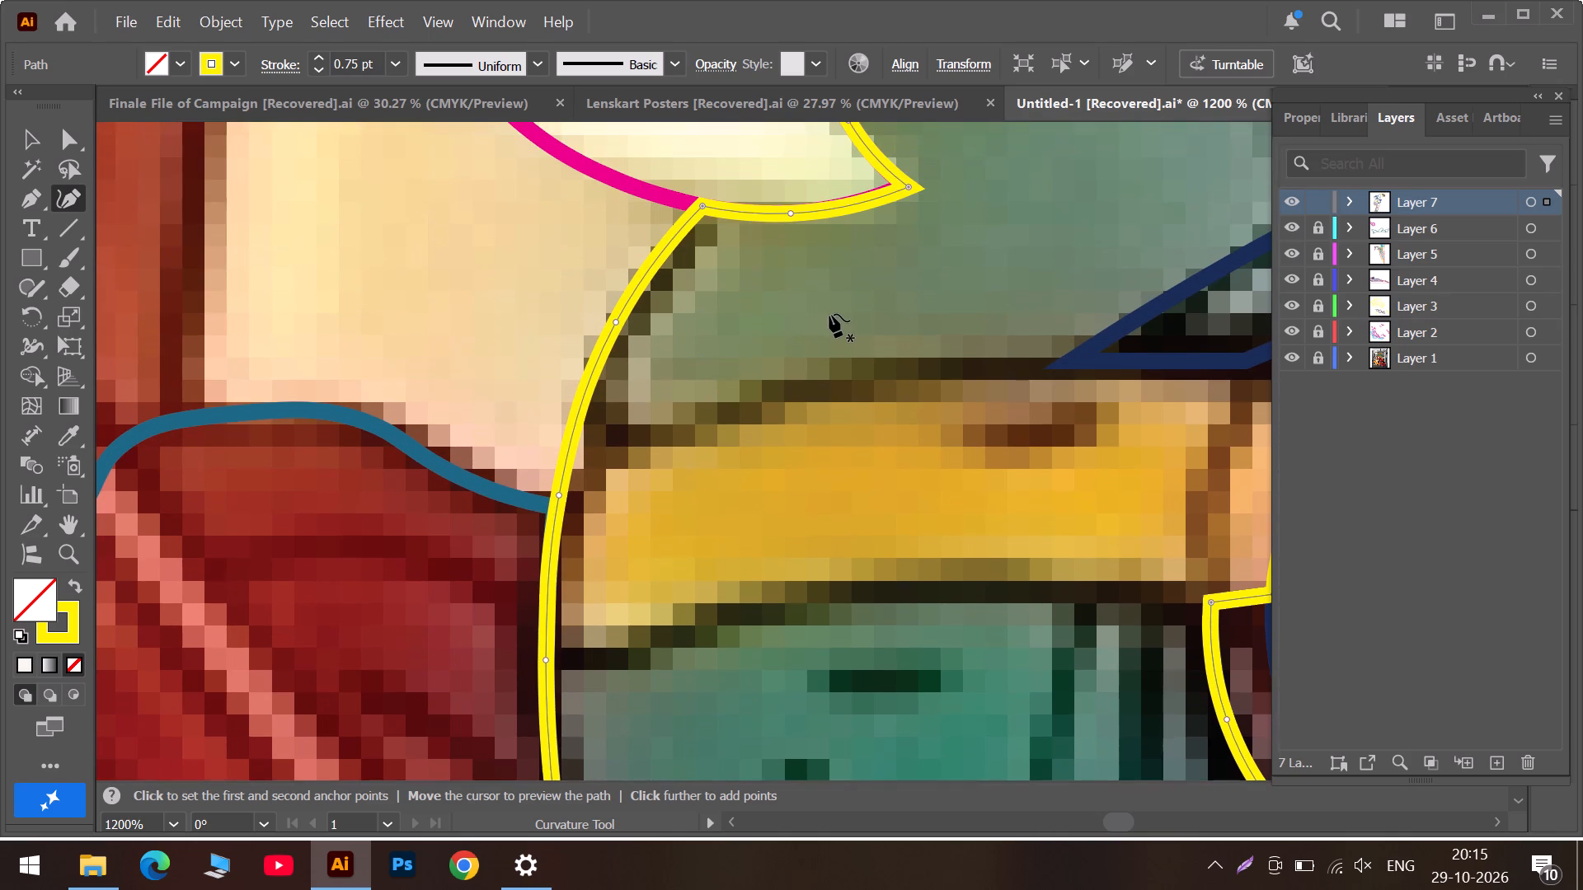
{"action": "scroll", "coordinate": [829, 311], "scroll_direction": "up", "scroll_amount": 14}
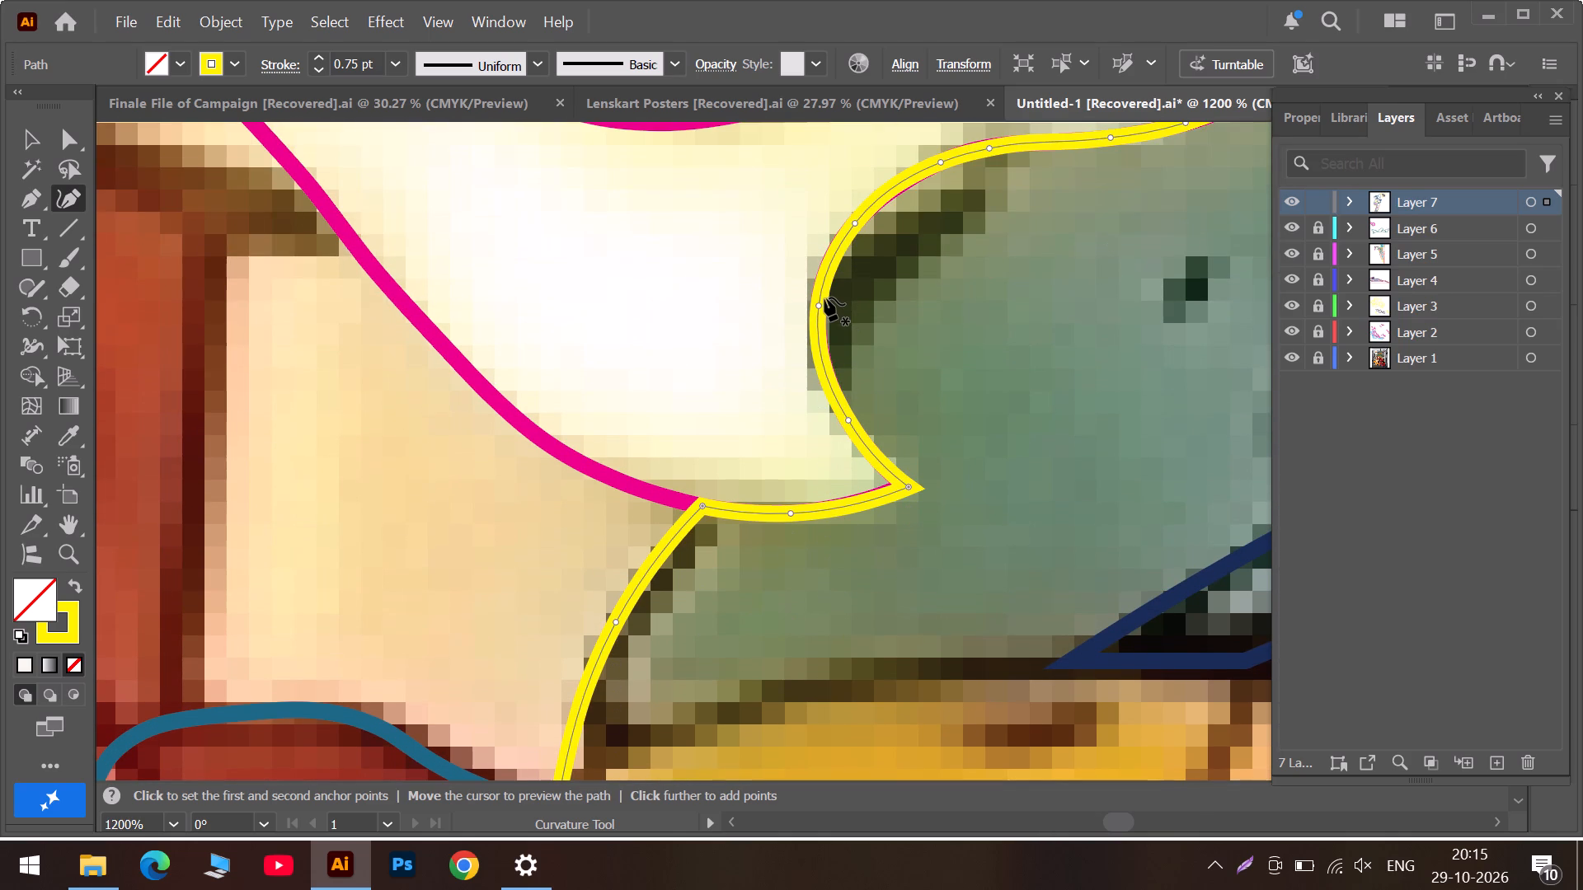
{"action": "scroll", "coordinate": [824, 297], "scroll_direction": "down", "scroll_amount": 5, "text": "alt"}
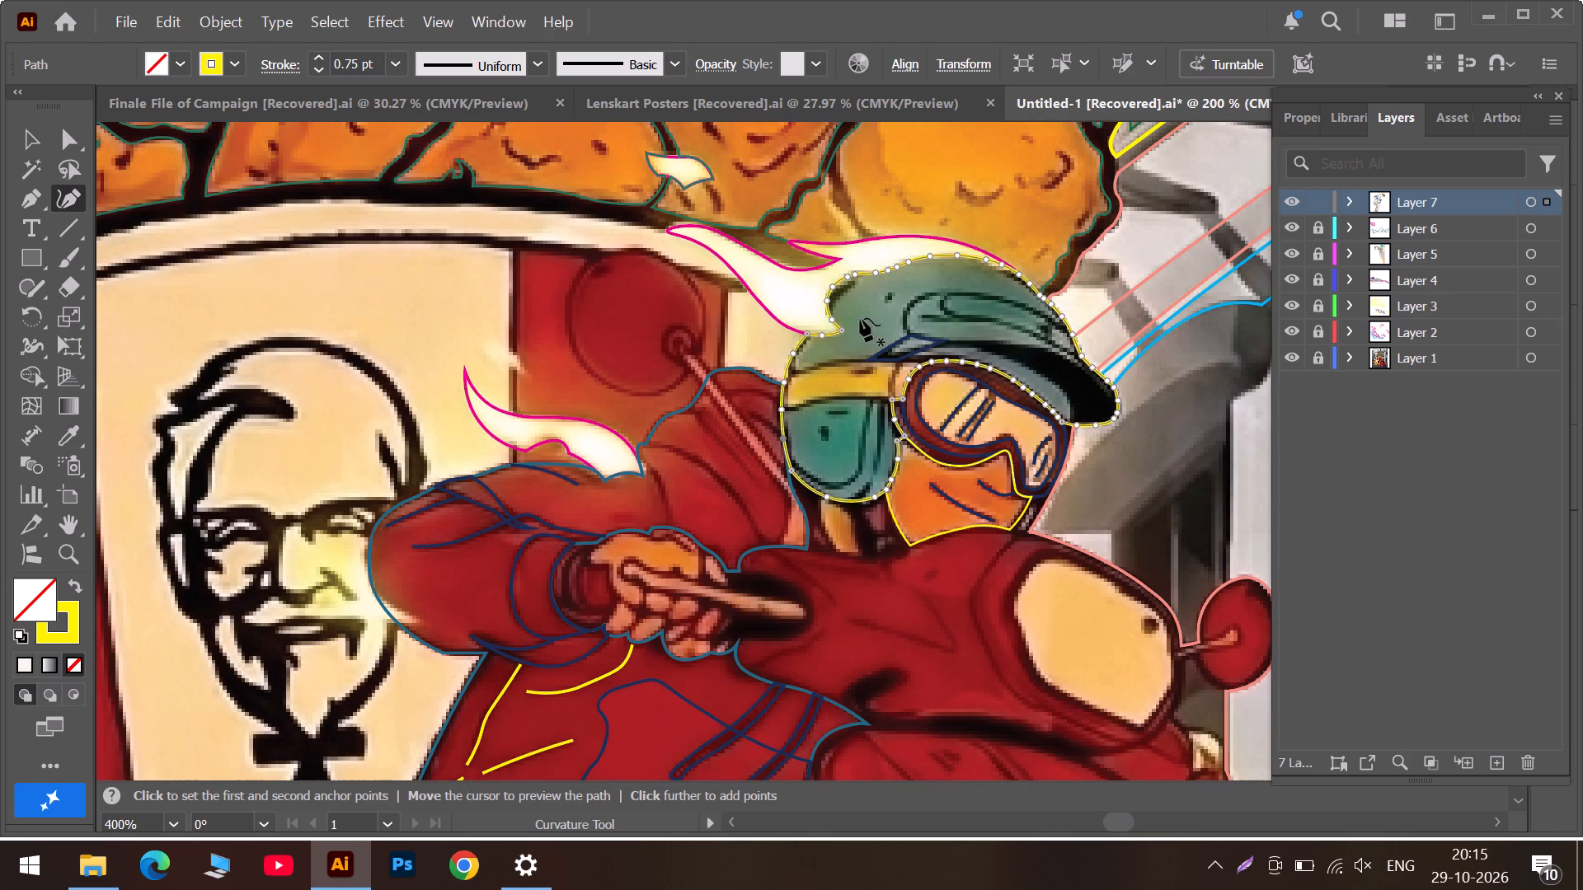
Switch to the Selection tool and undo the last edit.
{"action": "left_click", "coordinate": [27, 145]}
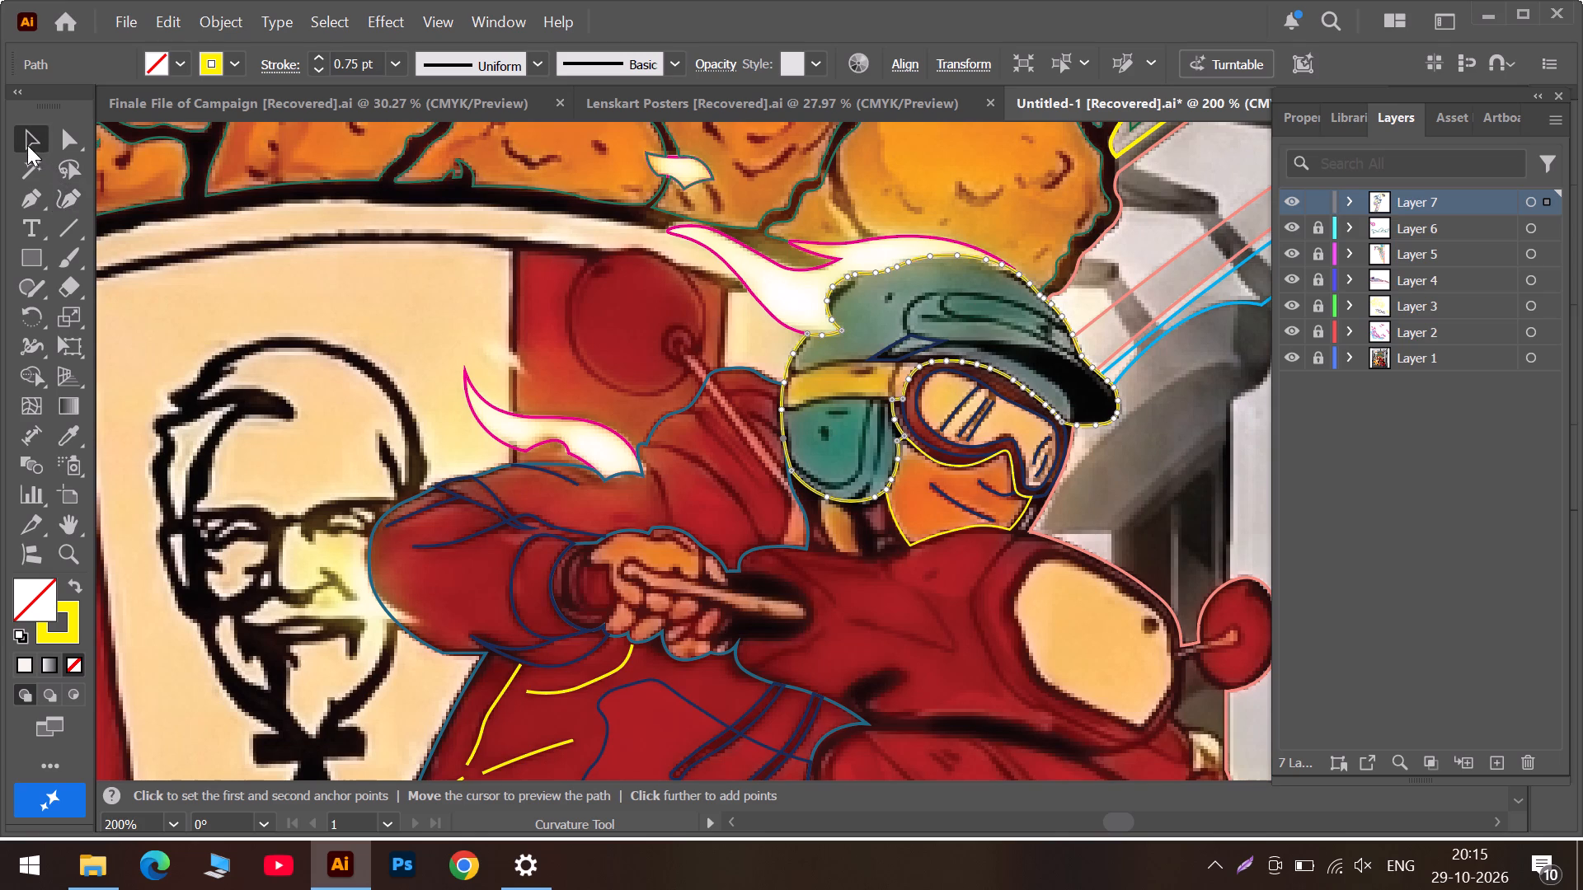
{"action": "key", "text": "ctrl+z"}
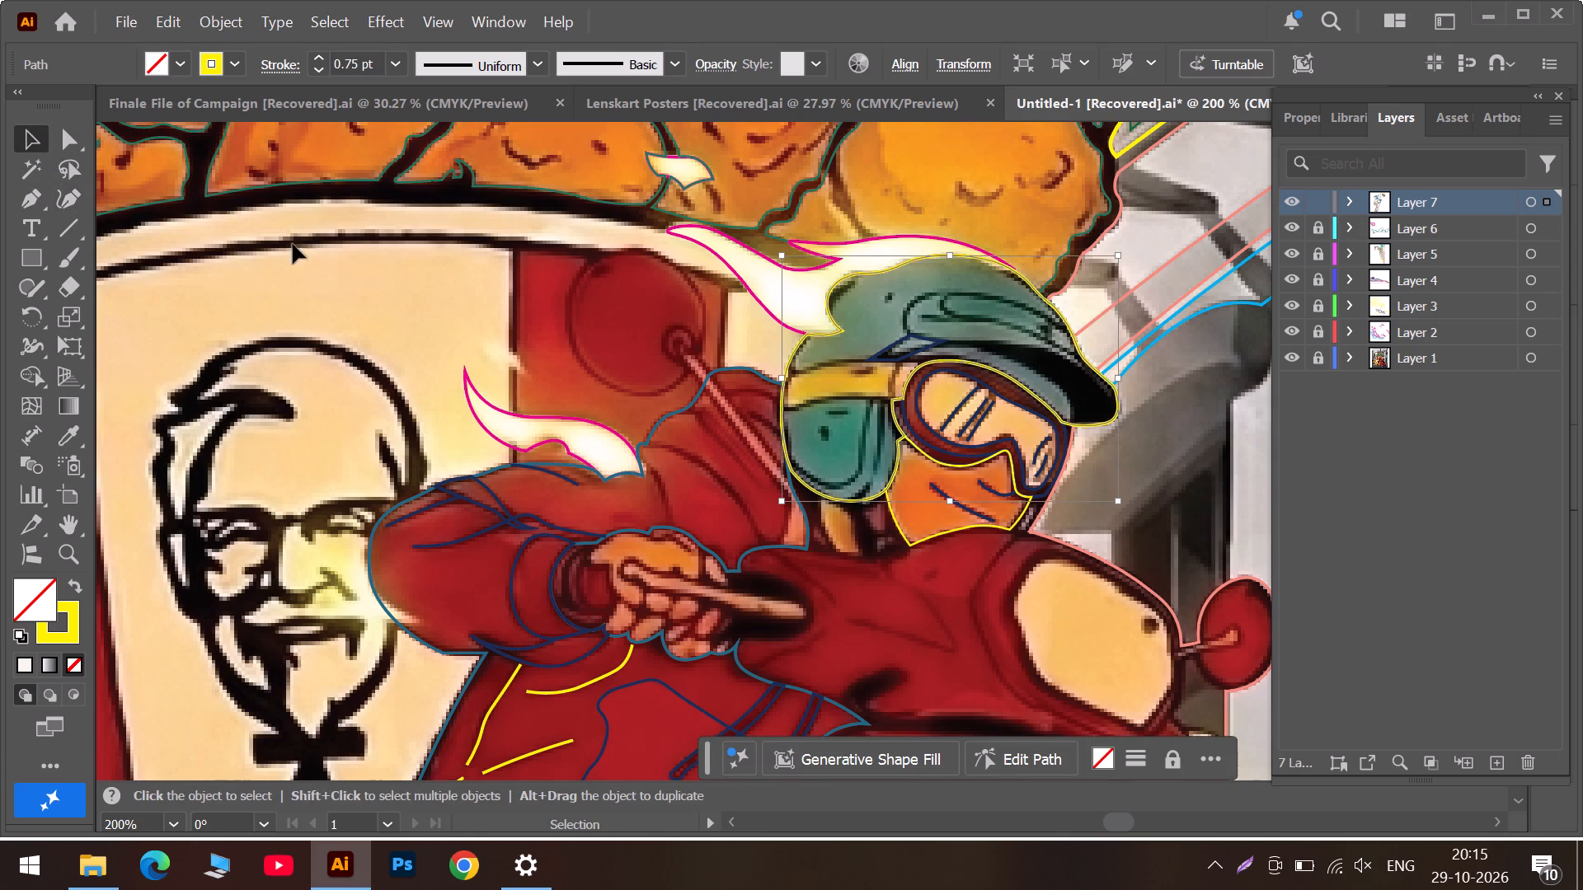
Save the document.
{"action": "left_click", "coordinate": [128, 24]}
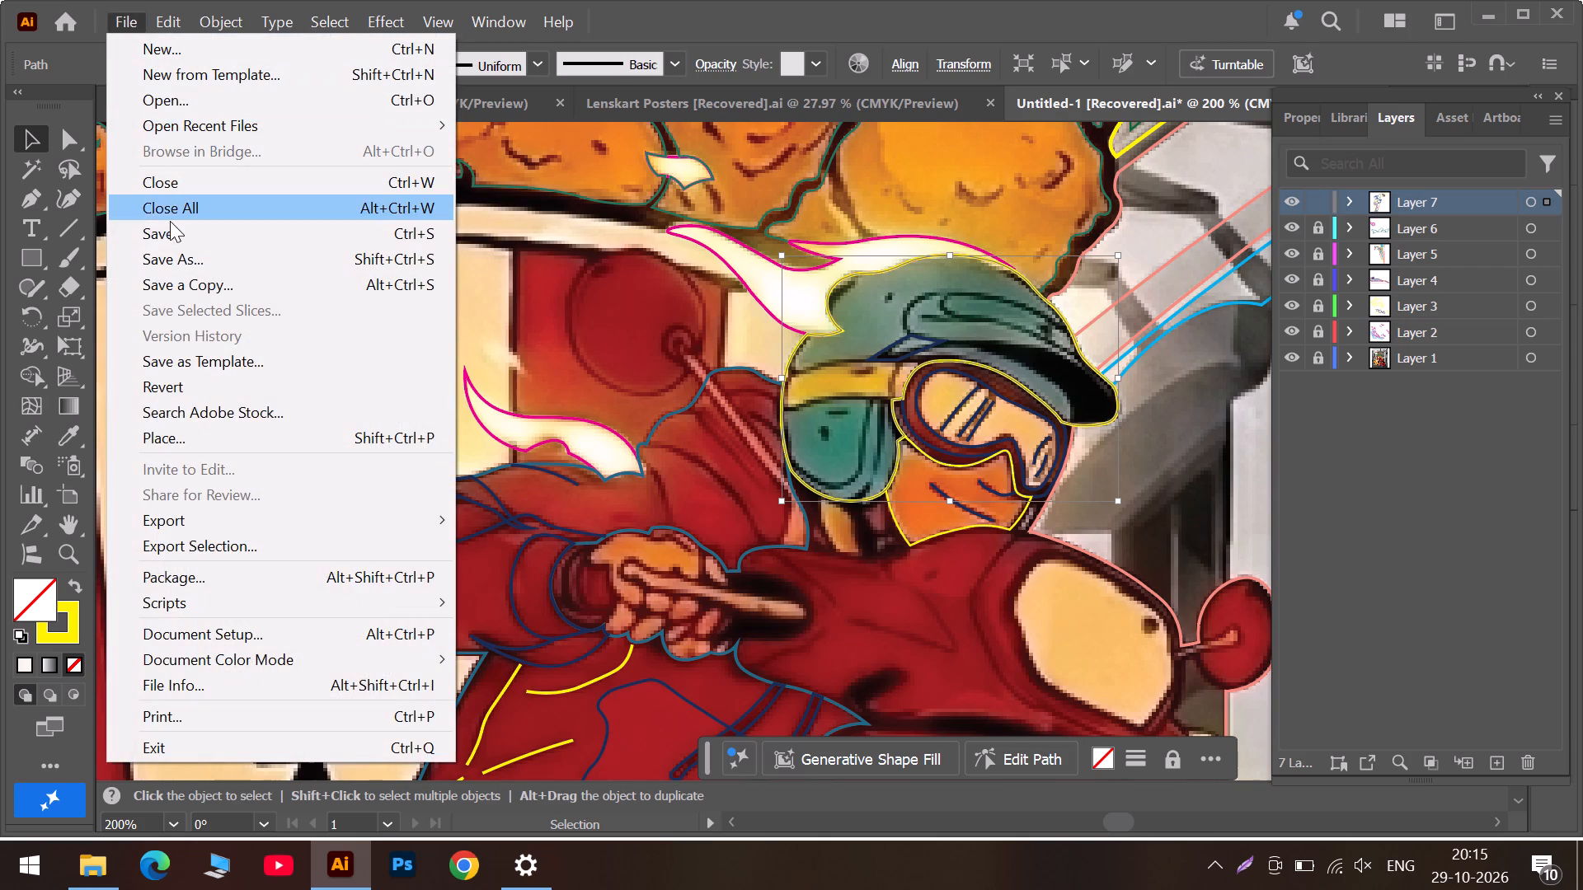
{"action": "left_click", "coordinate": [177, 223]}
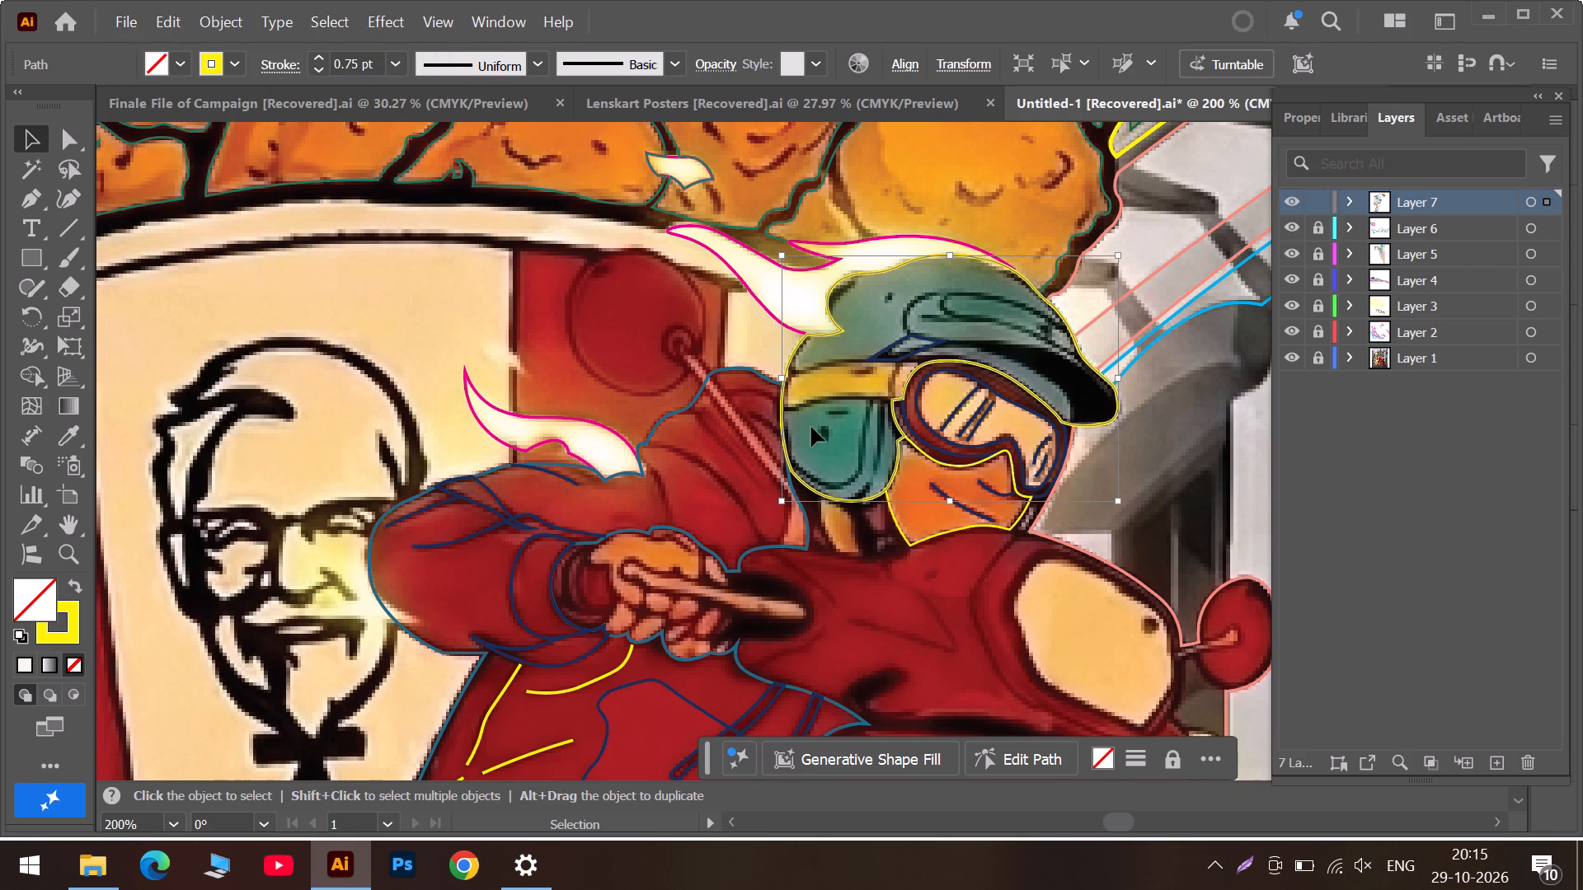
Show the hidden system tray icons.
{"action": "left_click", "coordinate": [1215, 869]}
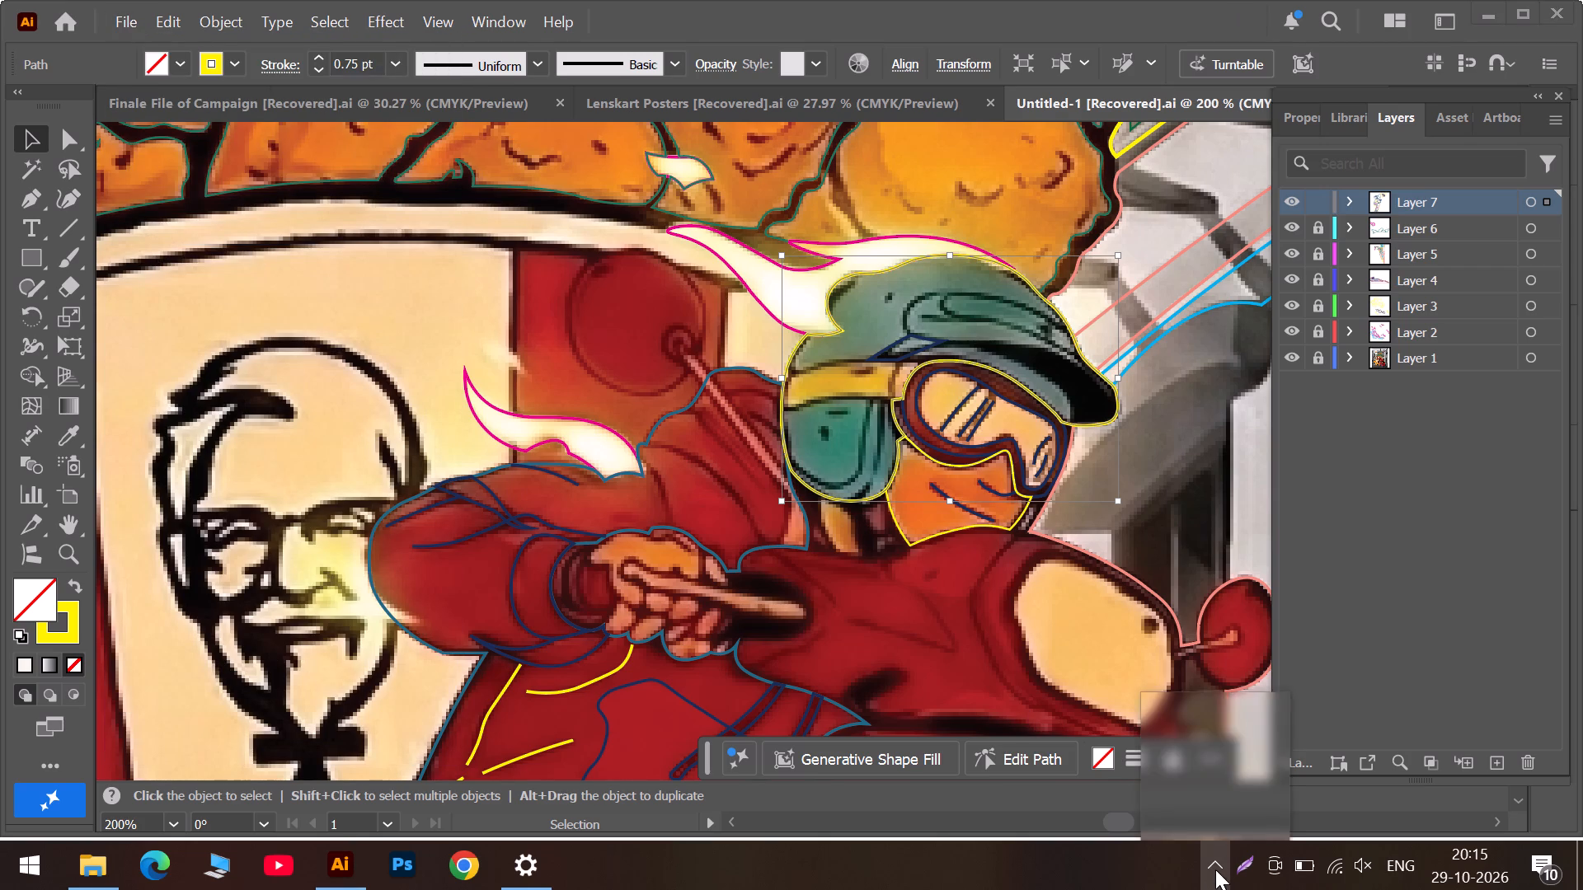